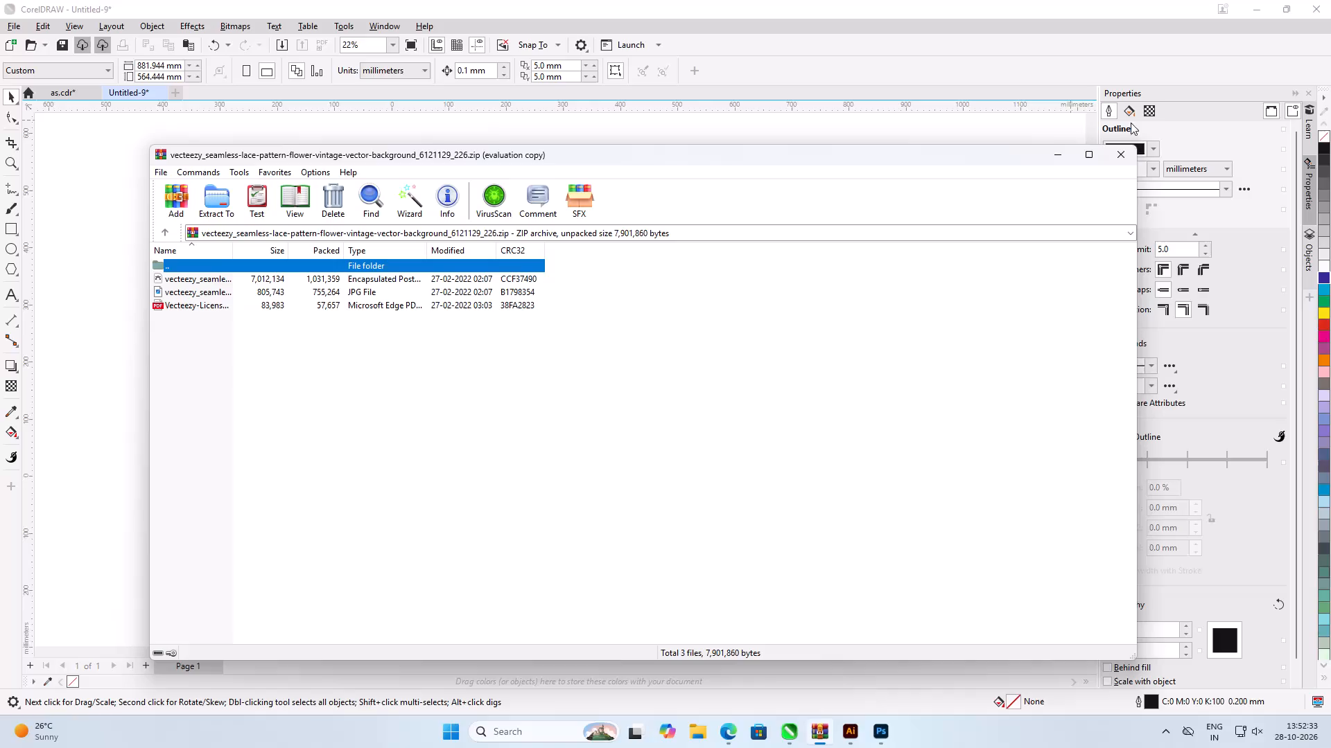
Close the lace pattern archive window and quit Photoshop without saving the open lace document.
left_click(1120, 152)
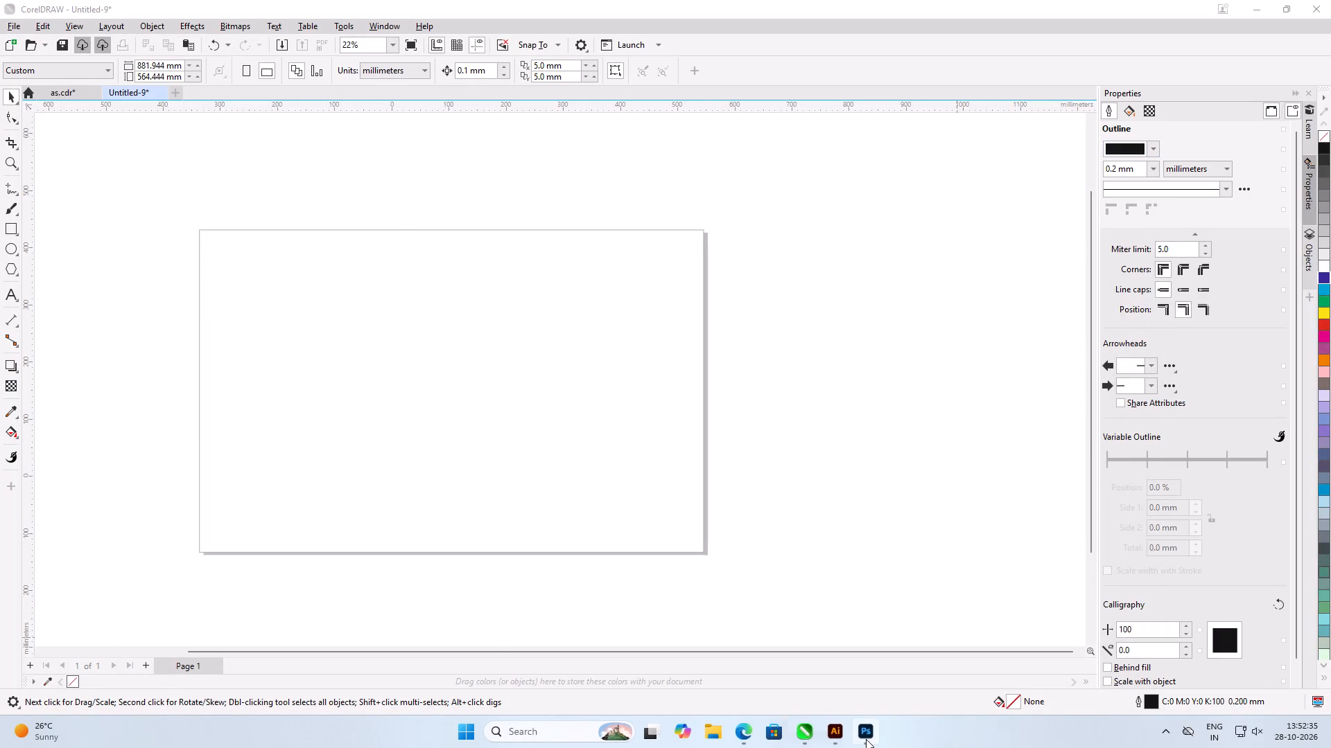
left_click(866, 739)
left_click(1327, 7)
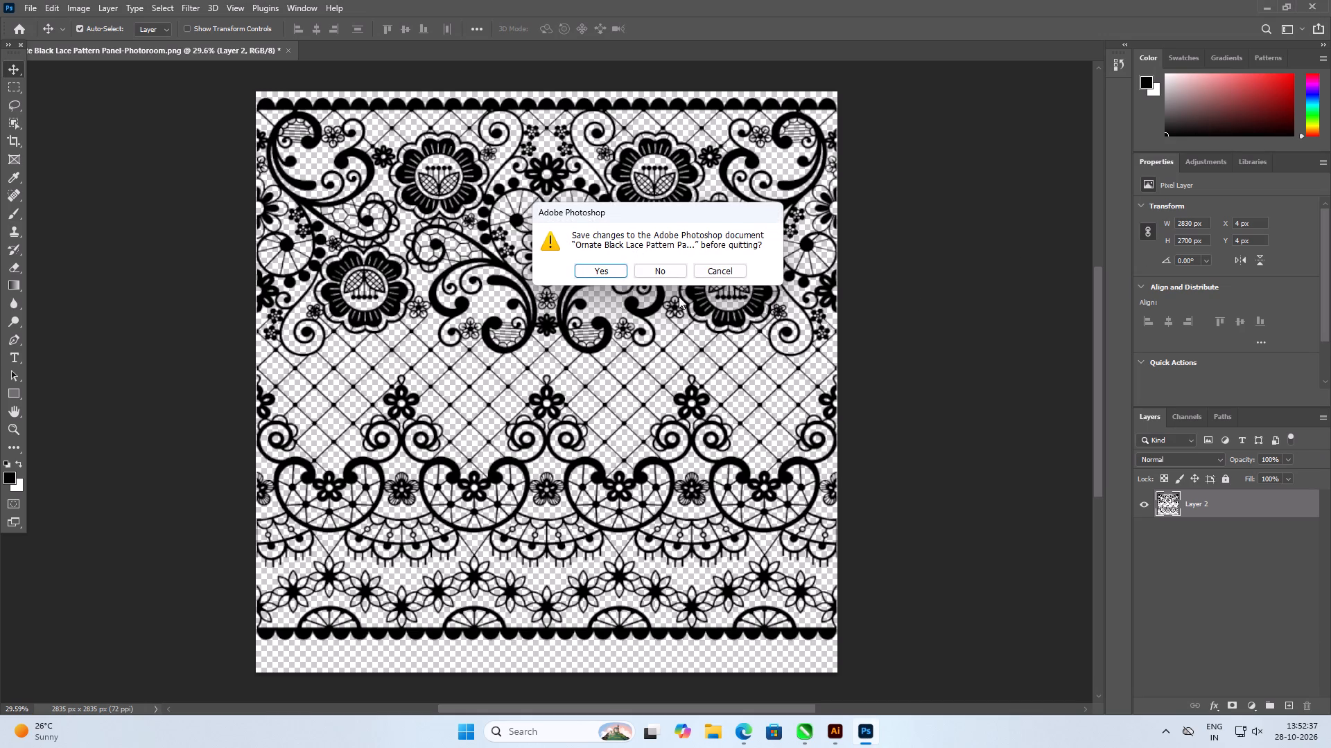
left_click(667, 269)
Switch to Illustrator and quit it without saving the Untitled-1 document.
left_click(851, 731)
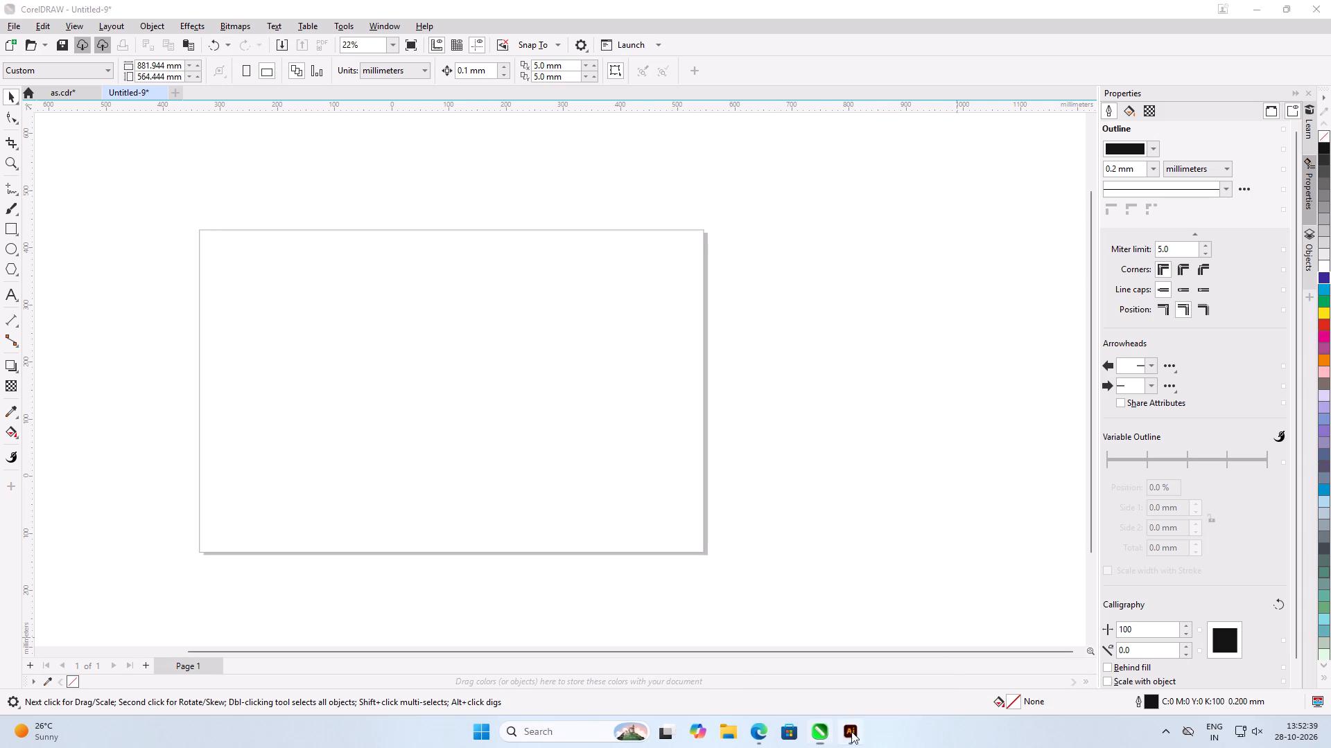
left_click(1327, 5)
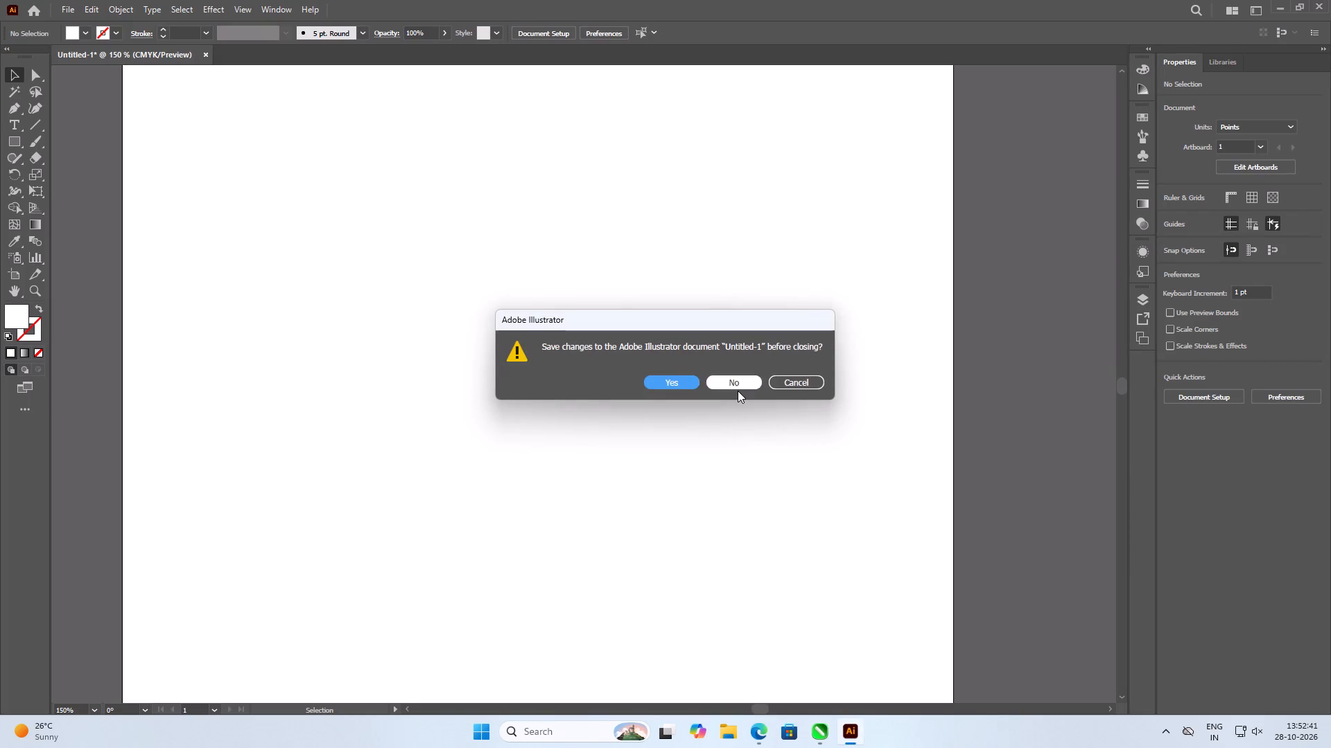
left_click(733, 386)
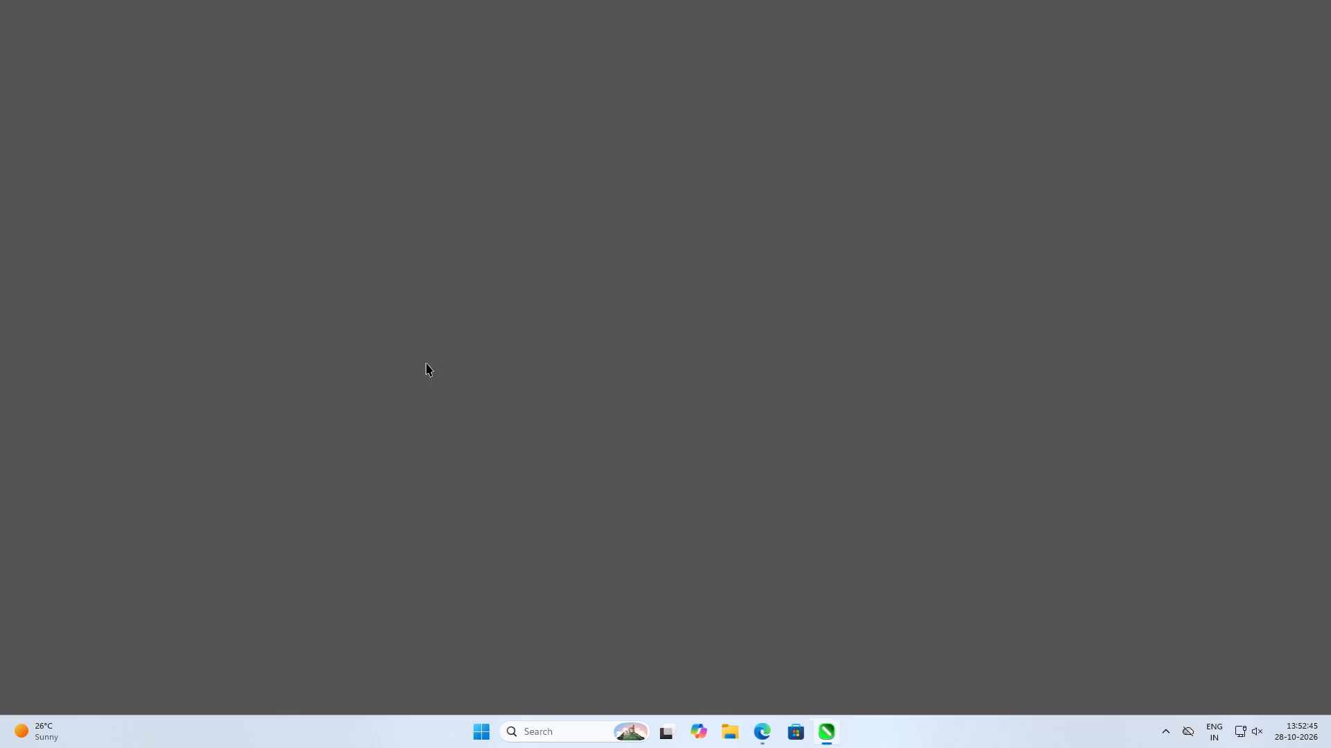
Return to CorelDRAW and bring up the as.cdr lace document.
left_click(635, 321)
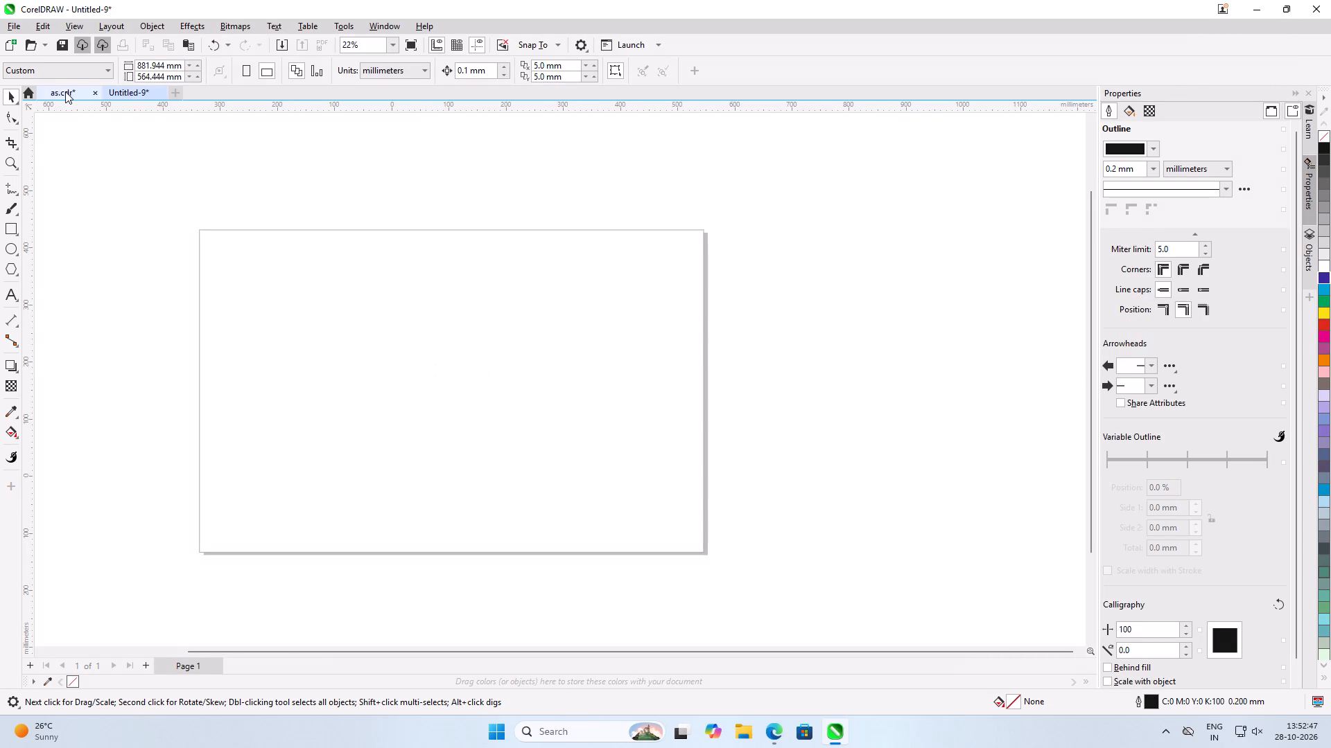
left_click(65, 91)
Align the loose whole flower's center horizontally and vertically with the cut half flower at the lace border's lower-left end.
scroll(834, 355, "up", 2)
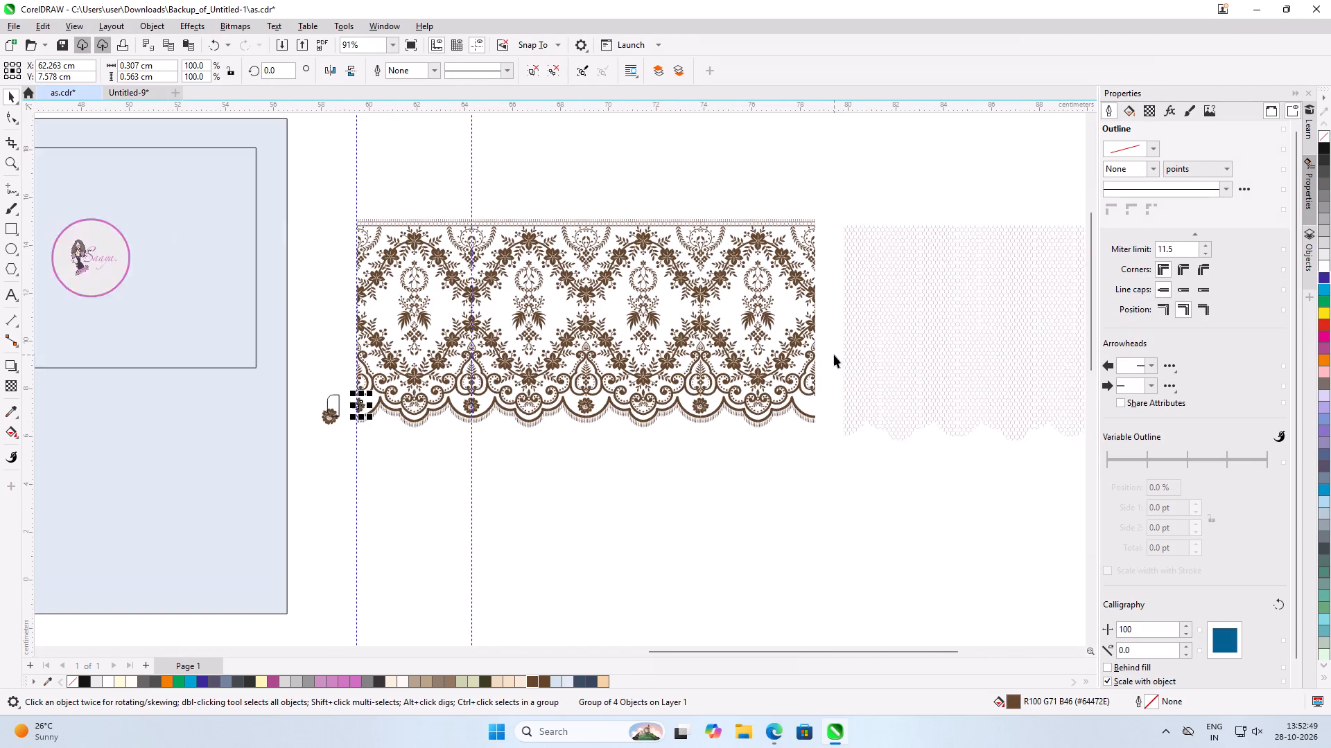
scroll(834, 355, "up", 3)
scroll(724, 359, "down", 3)
scroll(342, 345, "up", 1)
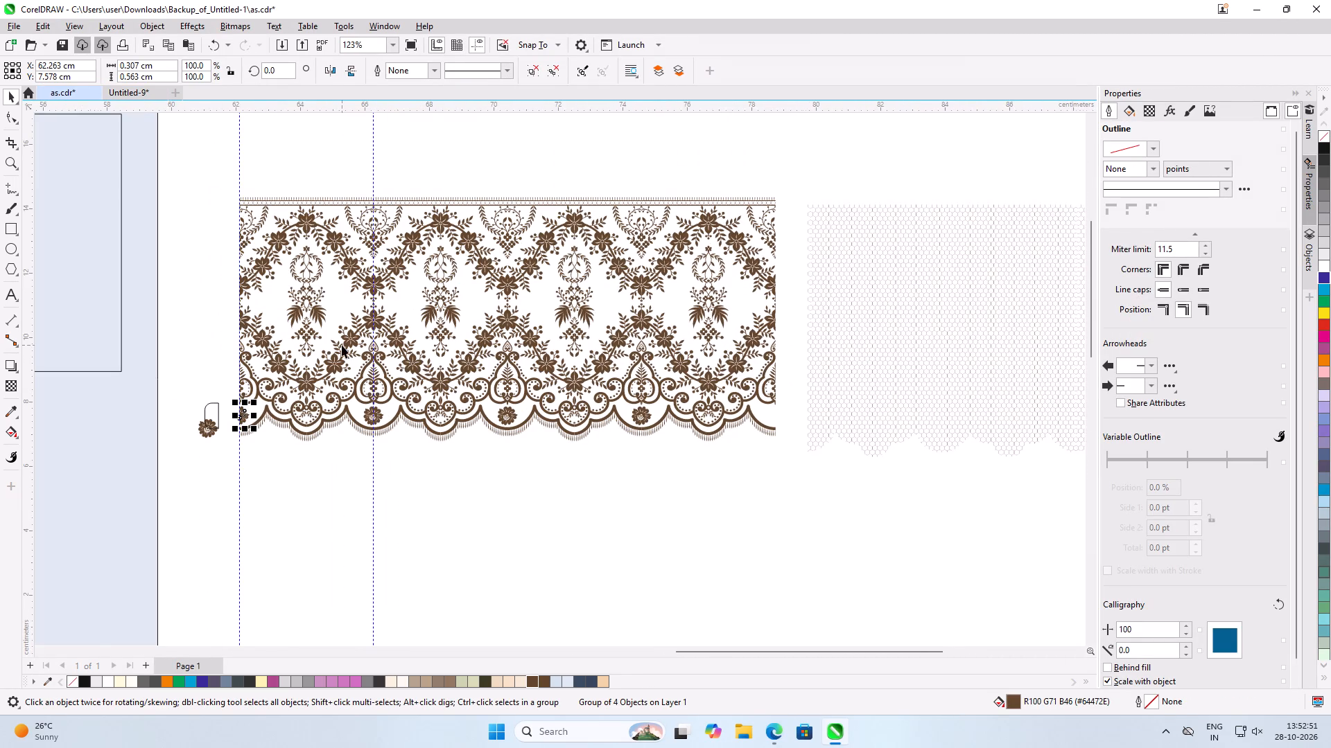
scroll(342, 345, "up", 1)
scroll(218, 431, "up", 5)
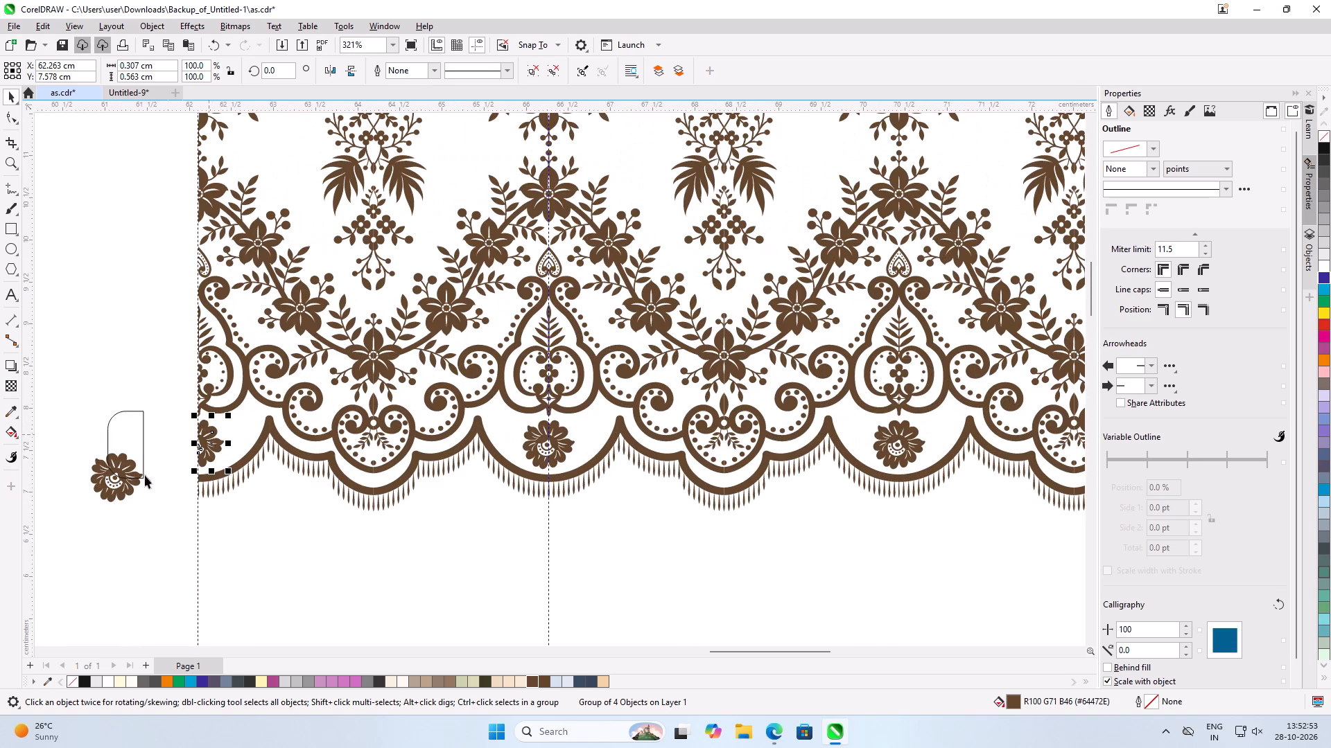
left_click(128, 484)
scroll(91, 469, "up", 9)
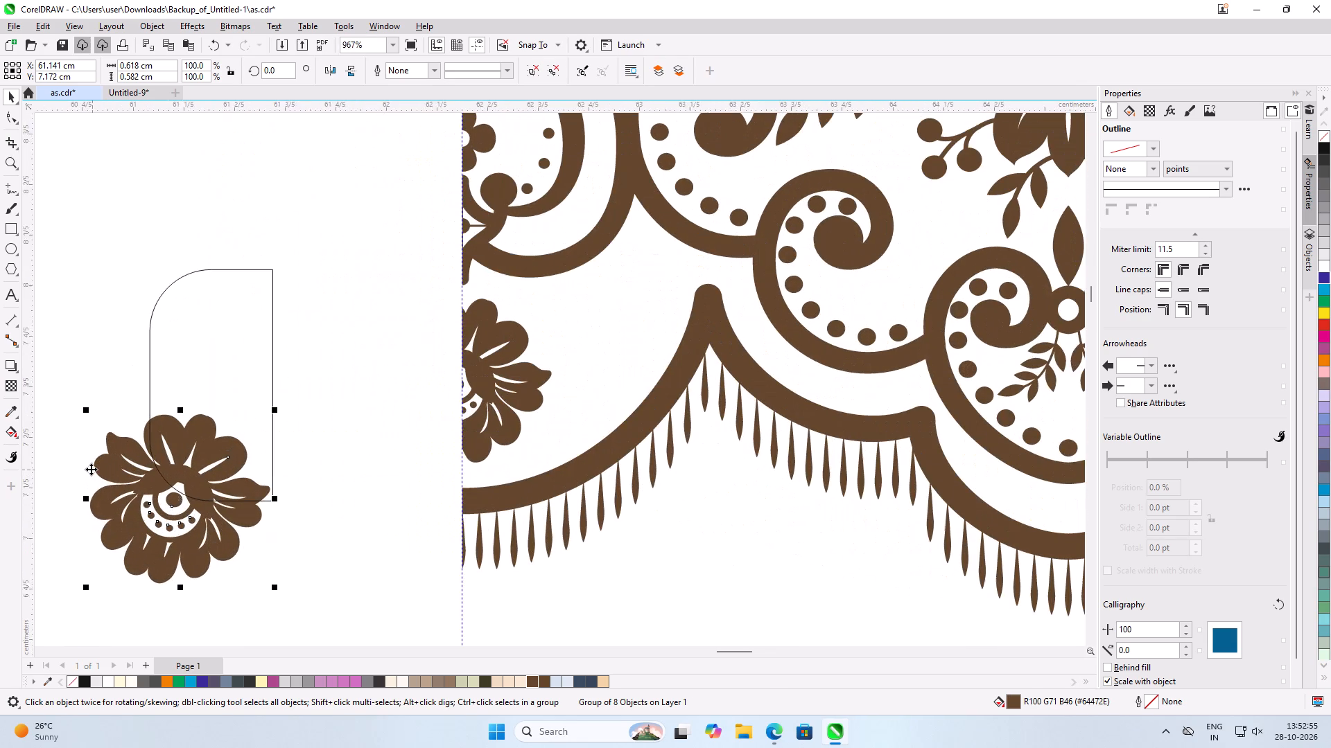
left_click(247, 528)
scroll(151, 524, "down", 7)
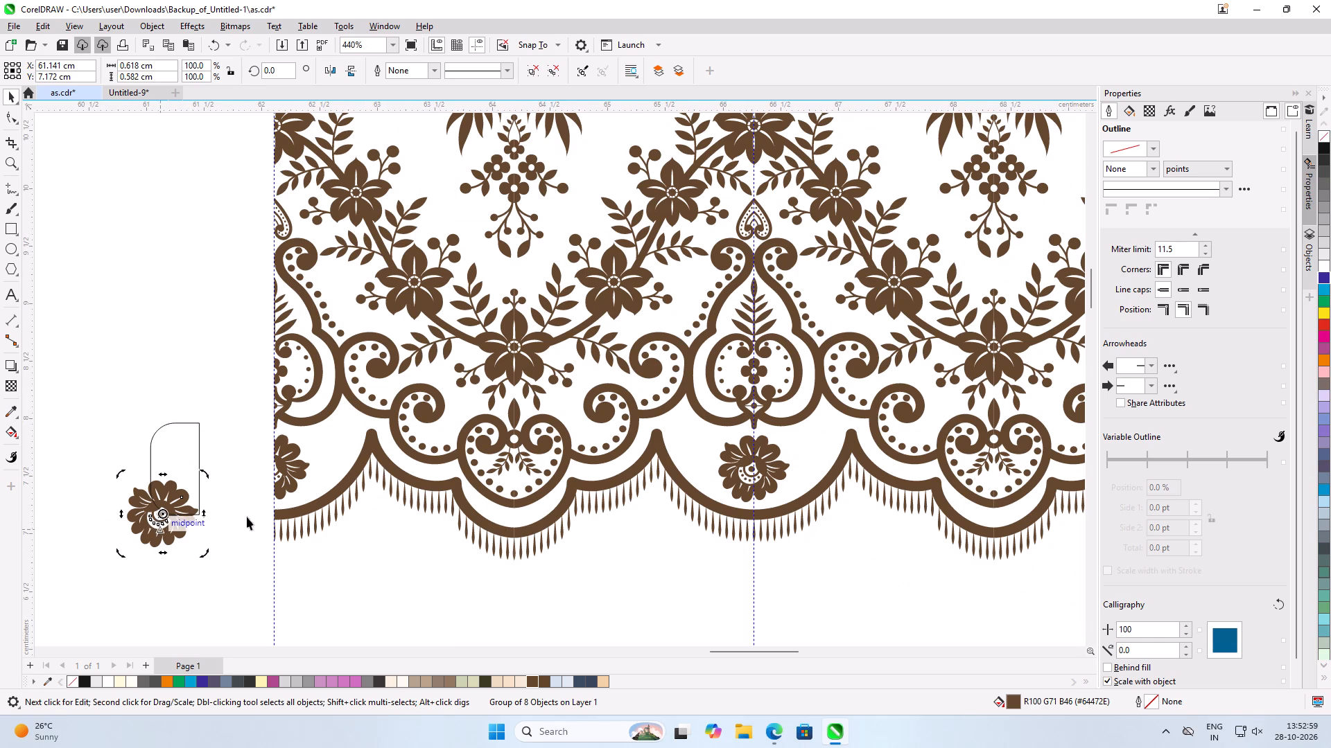
scroll(306, 484, "up", 4)
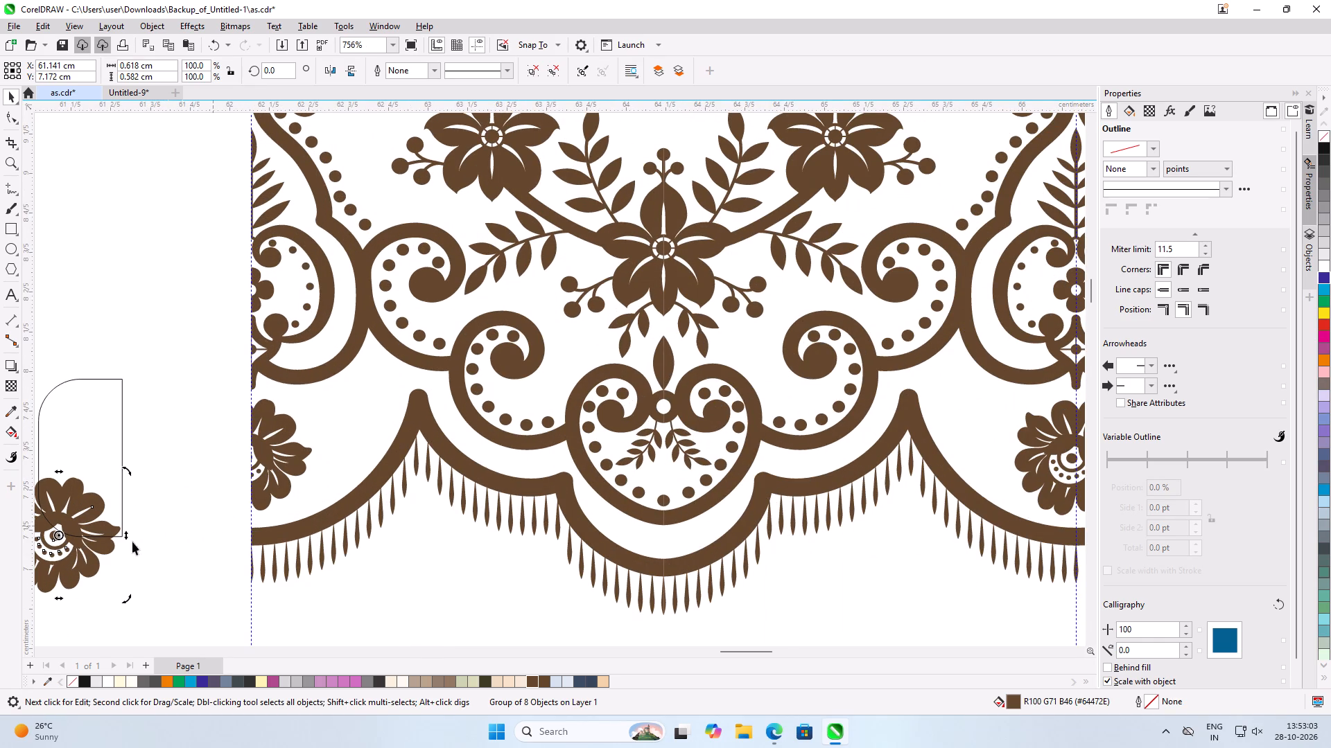
left_click(285, 454, "shift")
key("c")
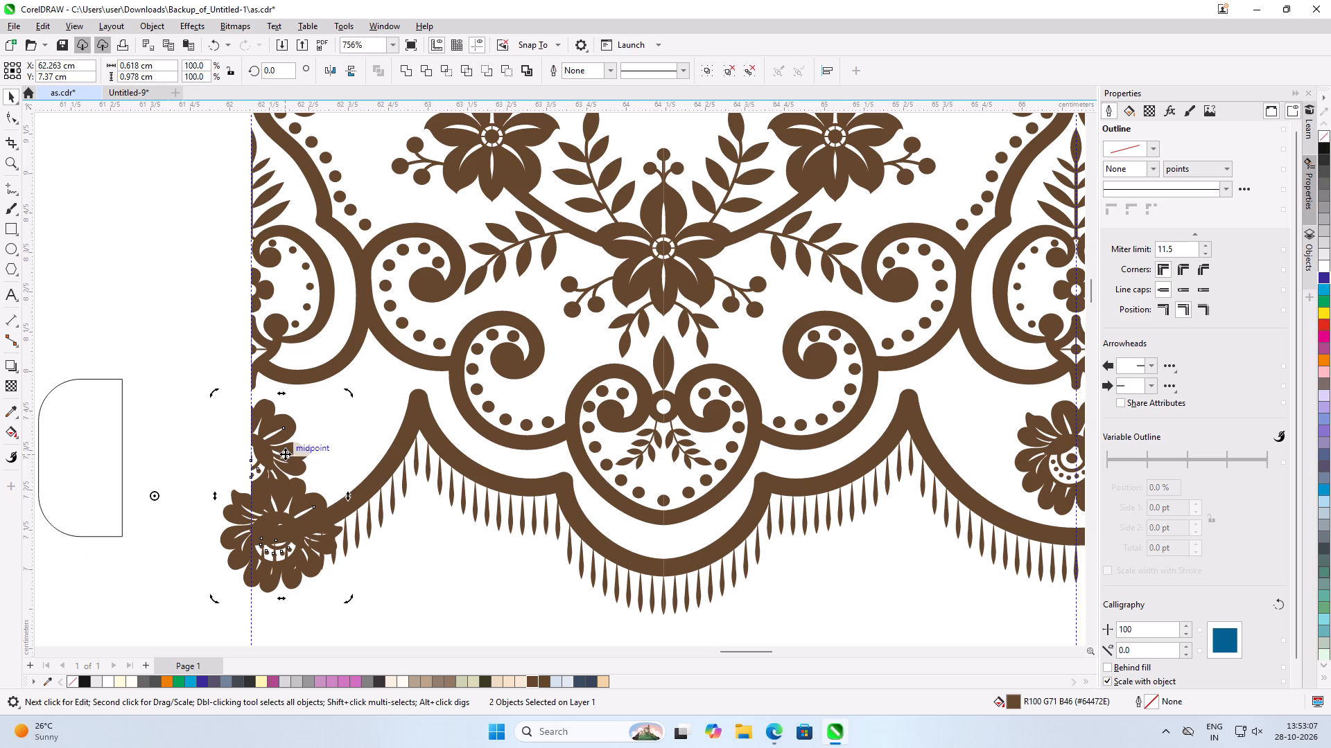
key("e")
left_click(194, 524)
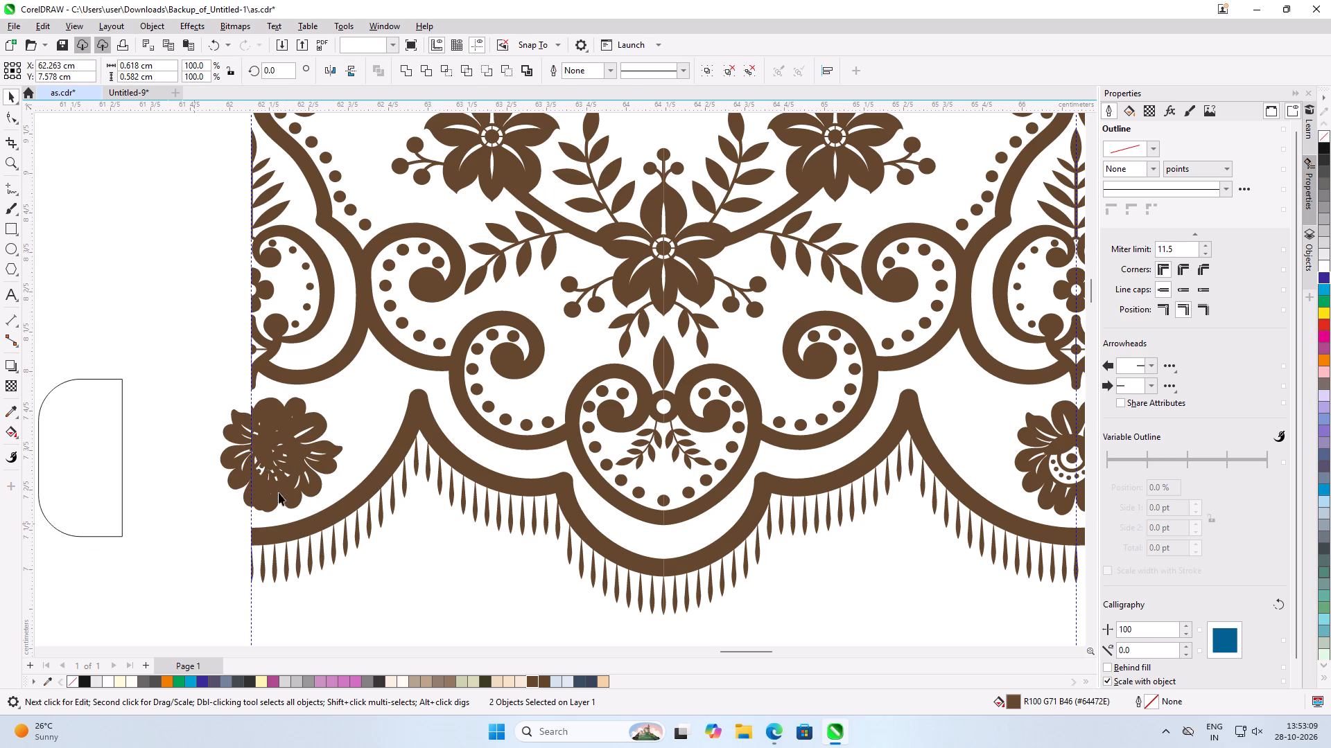
Nudge the full flower sideways to X about 62.11 cm so its petals overlap the half flower beside the guideline.
left_click(336, 453)
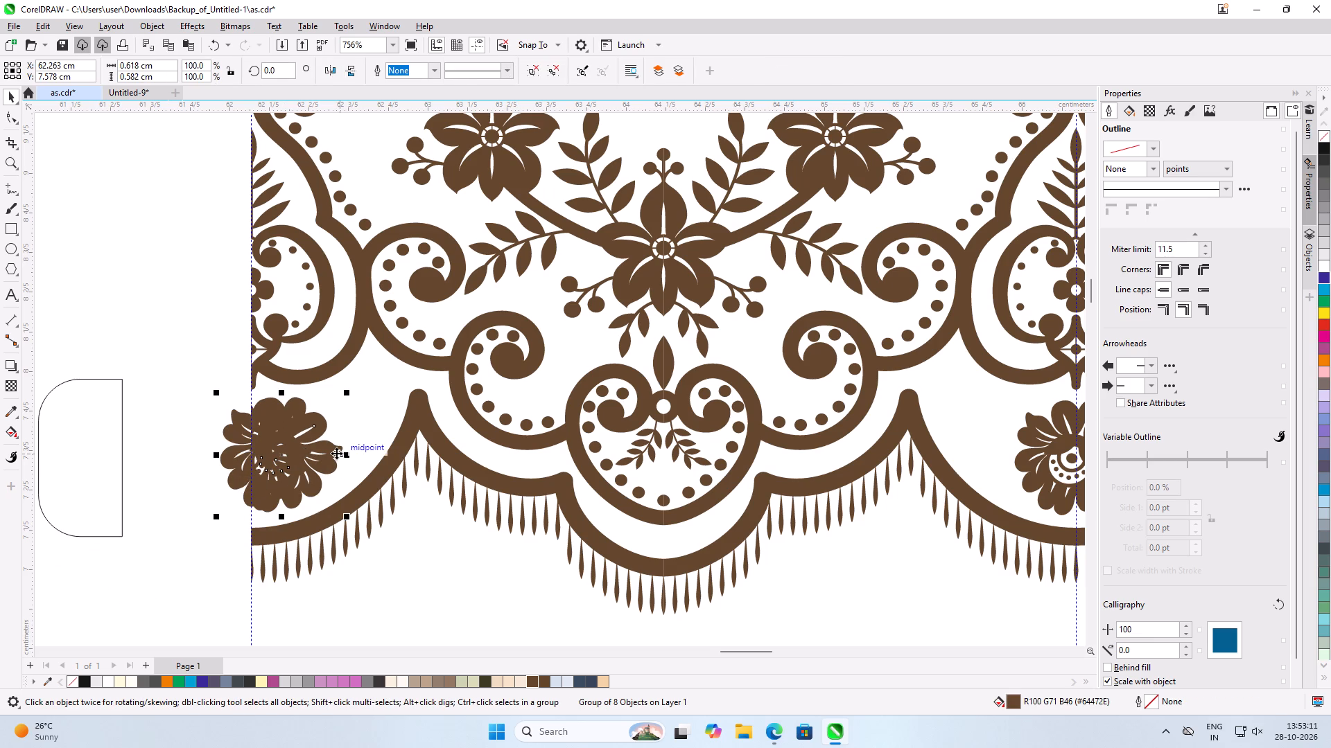
key("Left")
key("Left")
key("Left")
key("Left")
key("Left")
key("Left")
key("Left")
key("Left")
key("Left")
key("Left")
key("Left")
key("Left")
key("Left")
key("Left")
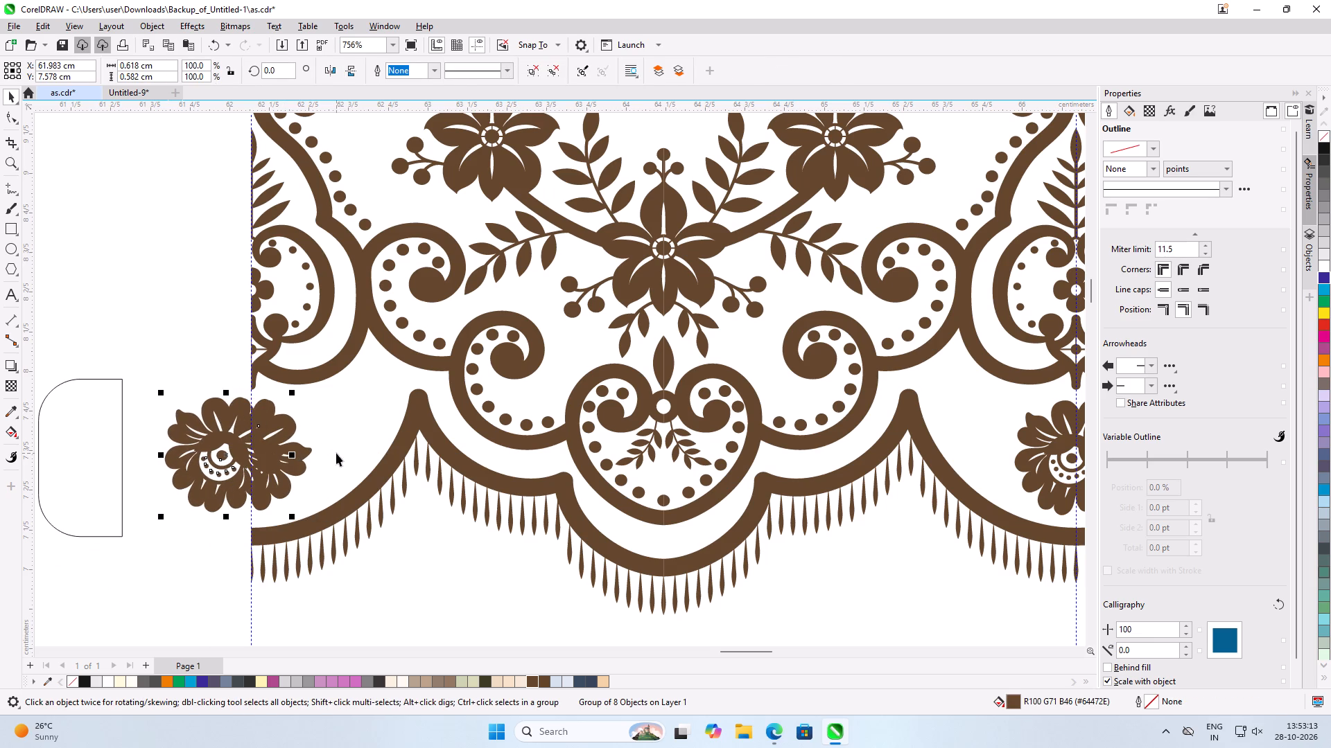
key("Right")
key("Right")
key("Right")
key("Right")
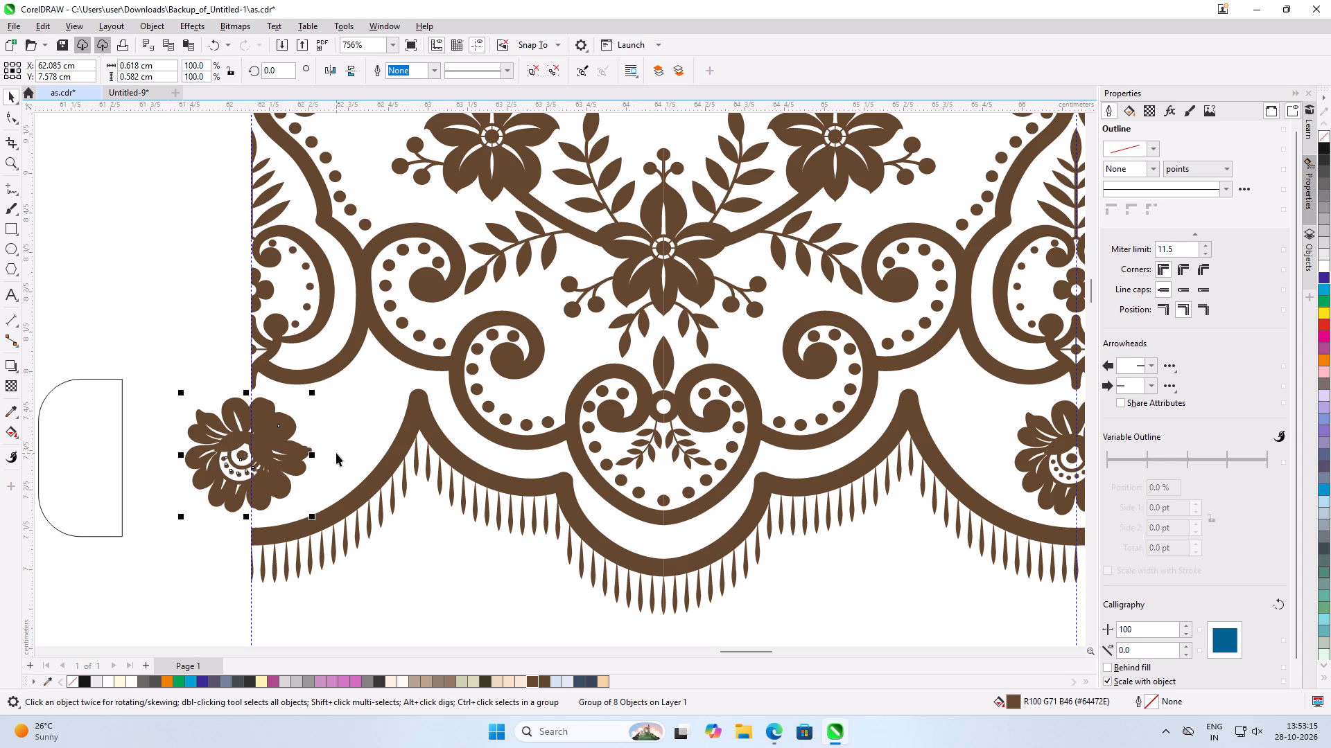
scroll(242, 449, "up", 2, "alt")
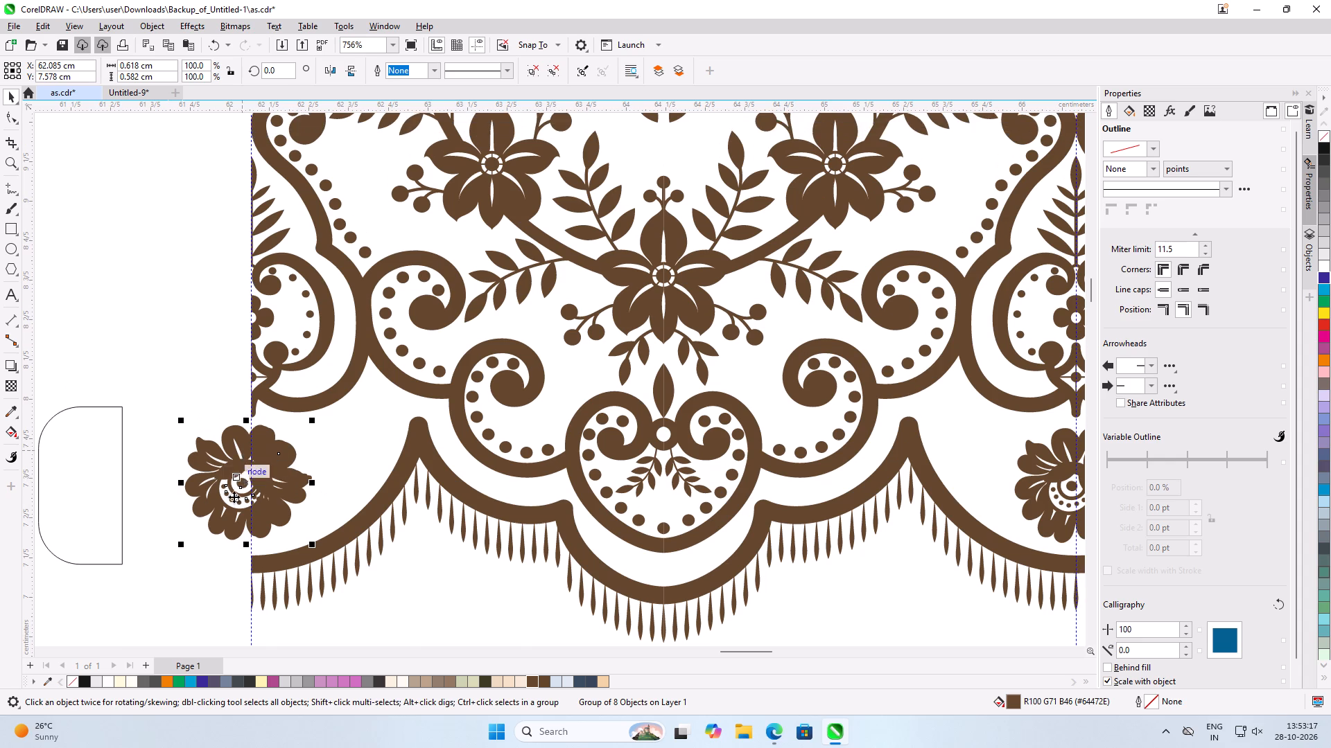
scroll(234, 498, "up", 6)
scroll(363, 485, "up", 14)
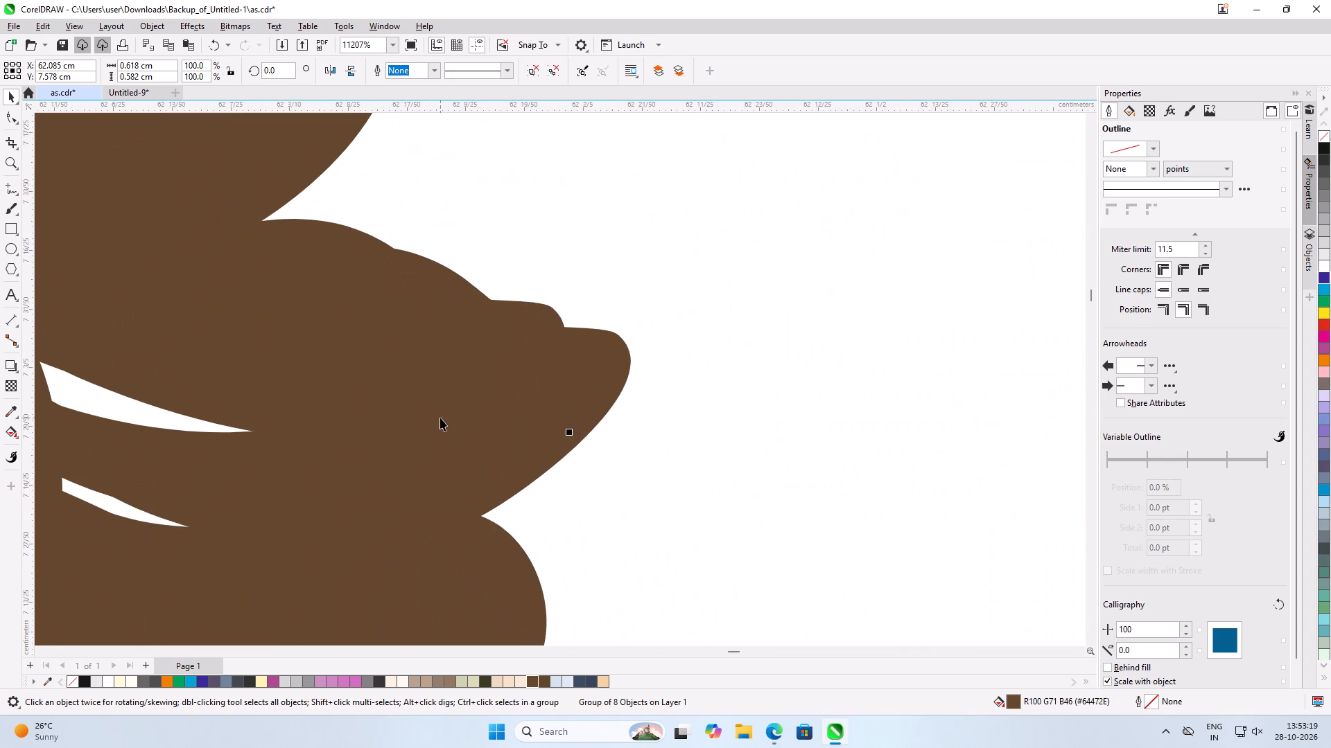
key("Right")
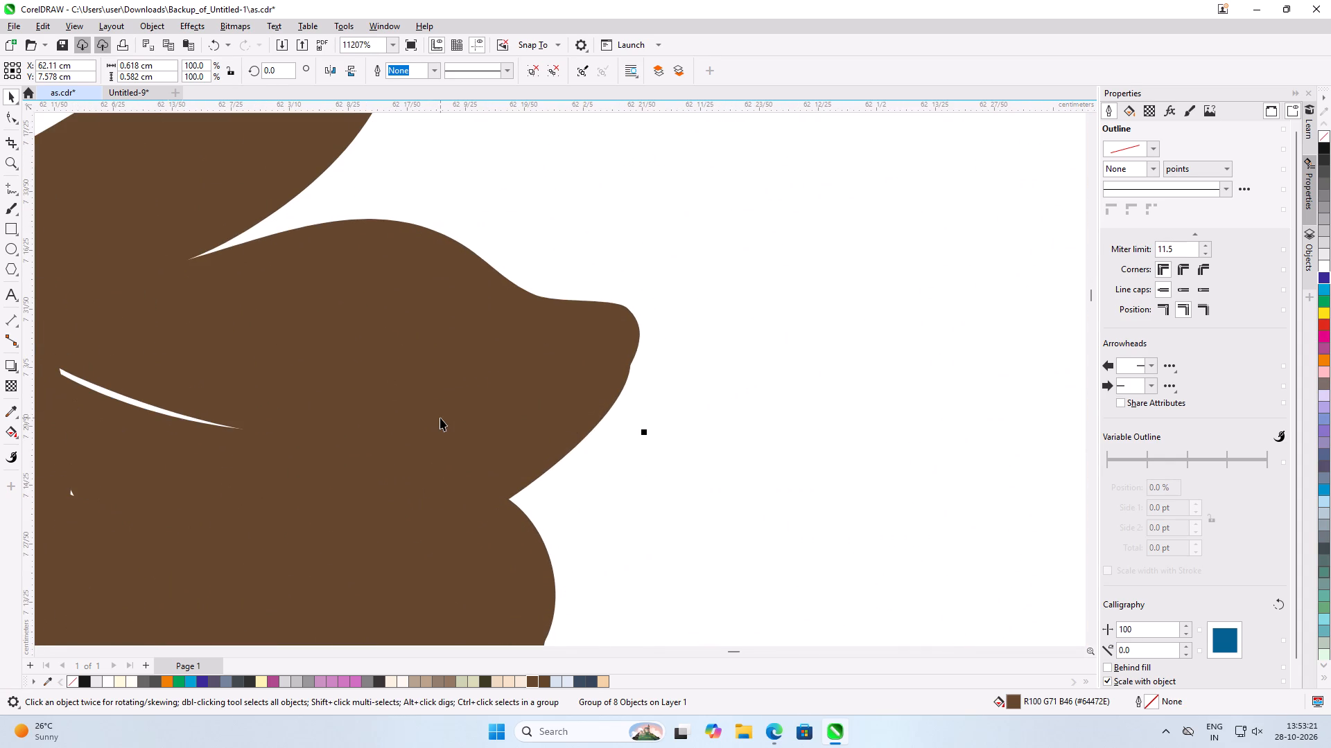
Move the half flower in small increments to about X 62.265, Y 7.592 cm over the full flower's matching petals.
left_click_drag(444, 346, 435, 353)
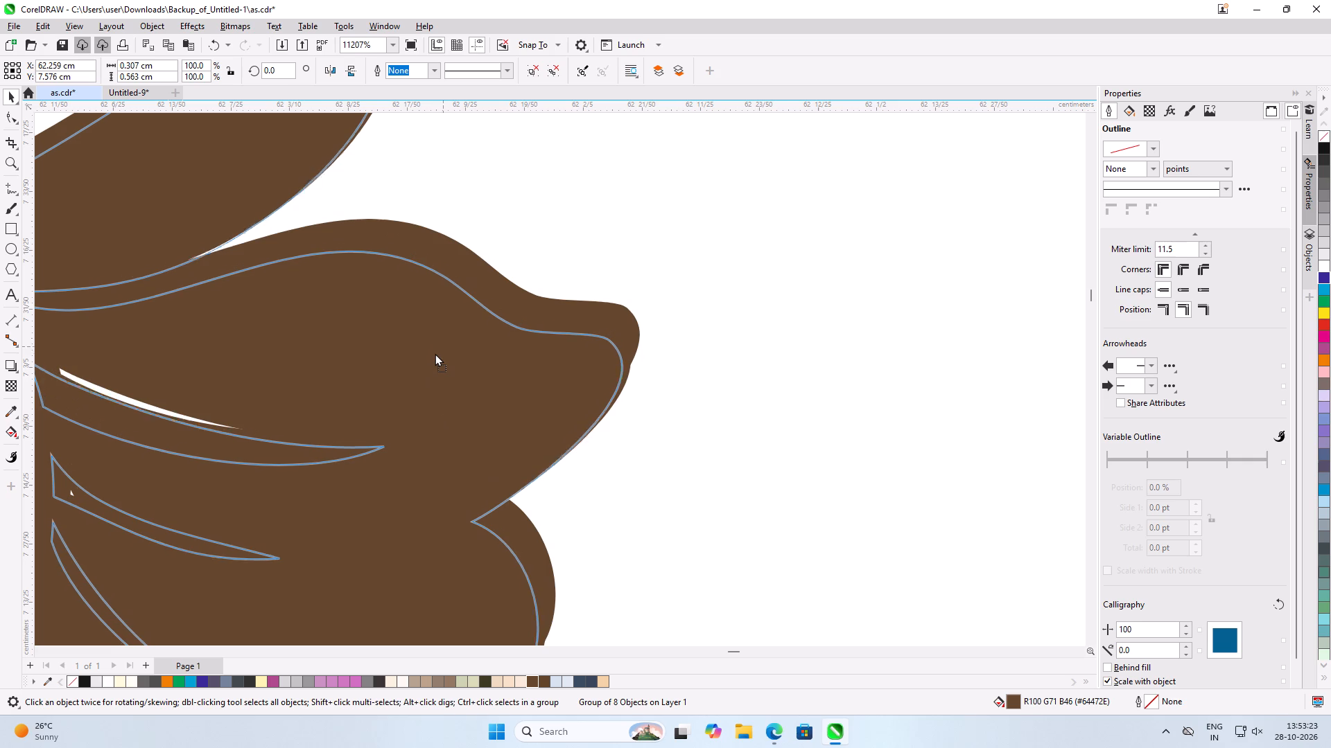
left_click_drag(435, 353, 444, 331)
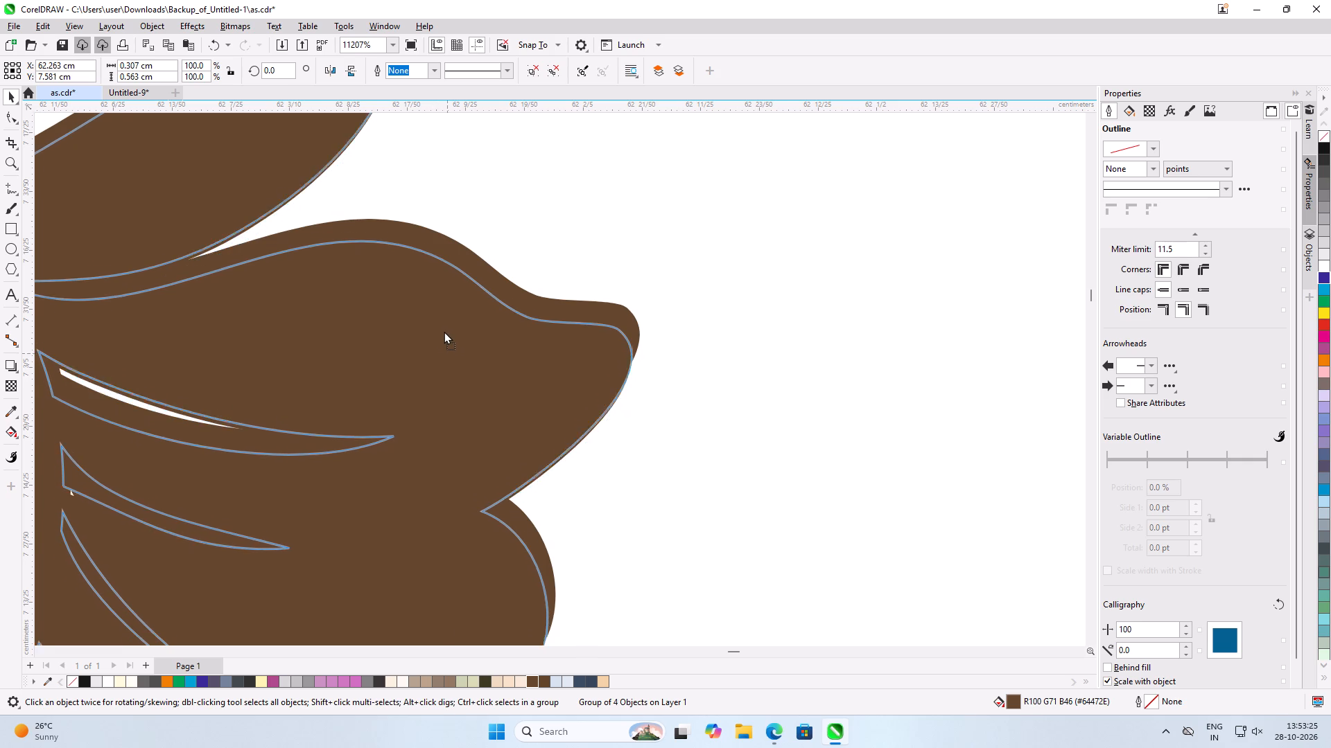
left_click_drag(444, 331, 444, 329)
left_click_drag(437, 334, 443, 321)
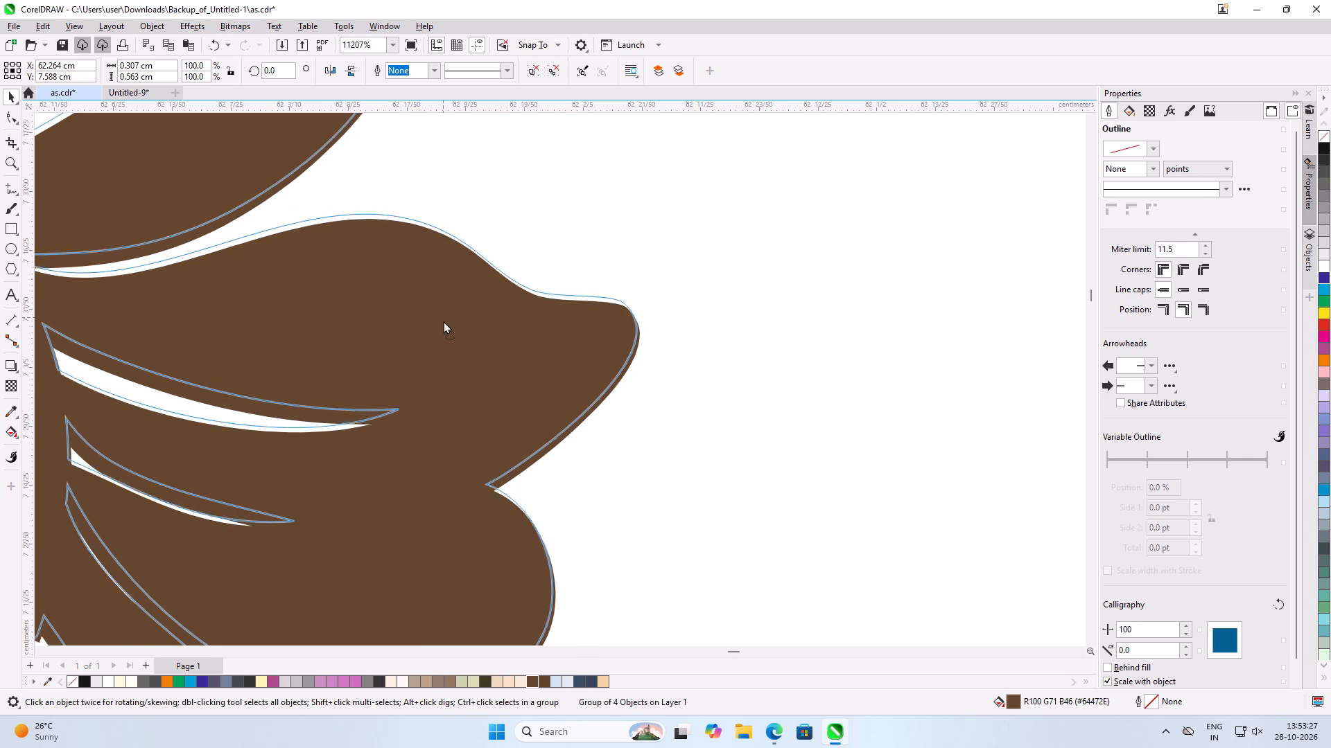
left_click_drag(443, 321, 443, 323)
left_click(443, 323)
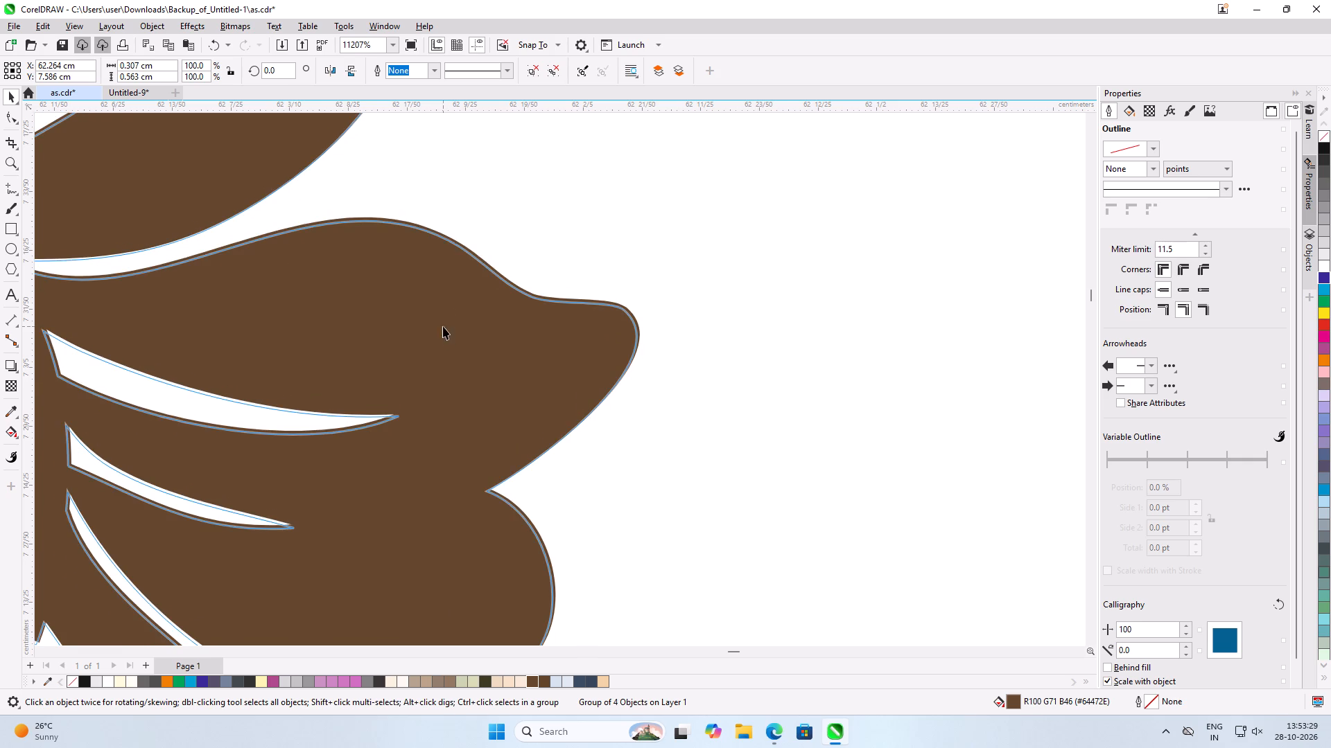
left_click_drag(443, 326, 443, 318)
left_click(443, 318)
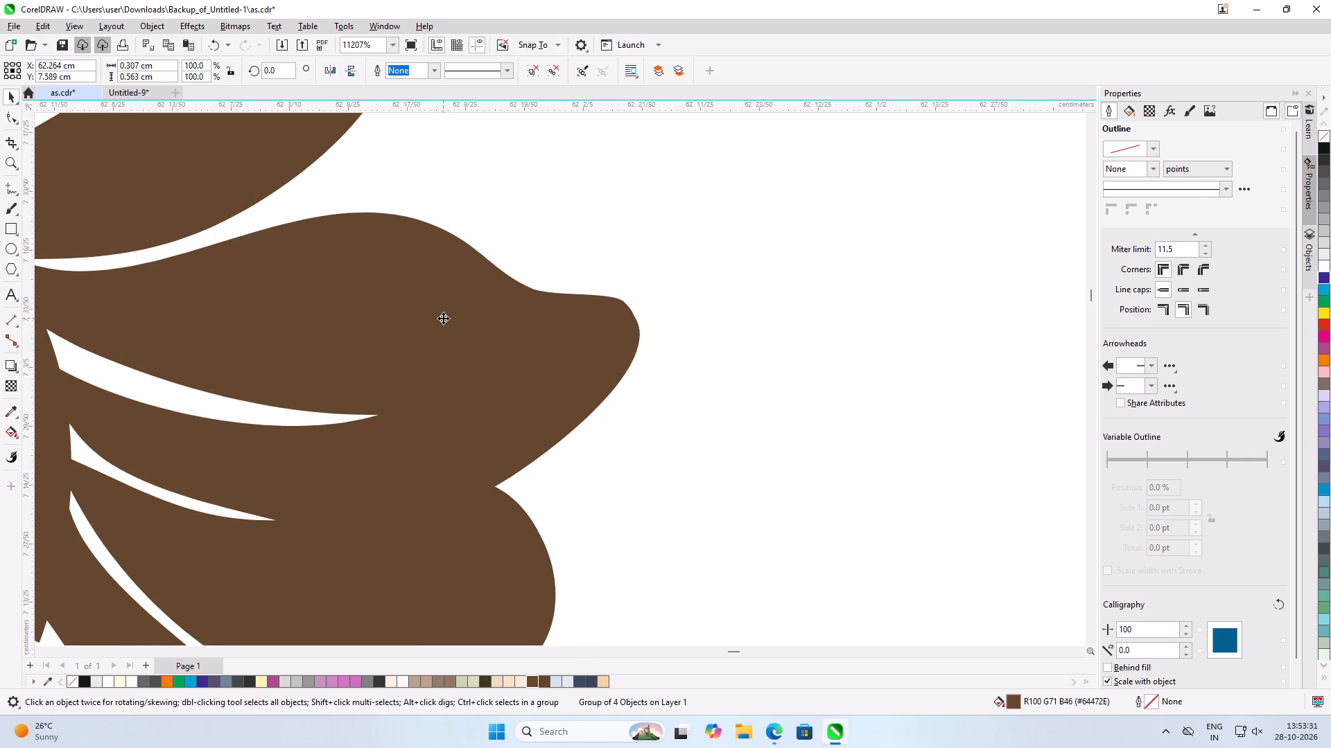
left_click(443, 314)
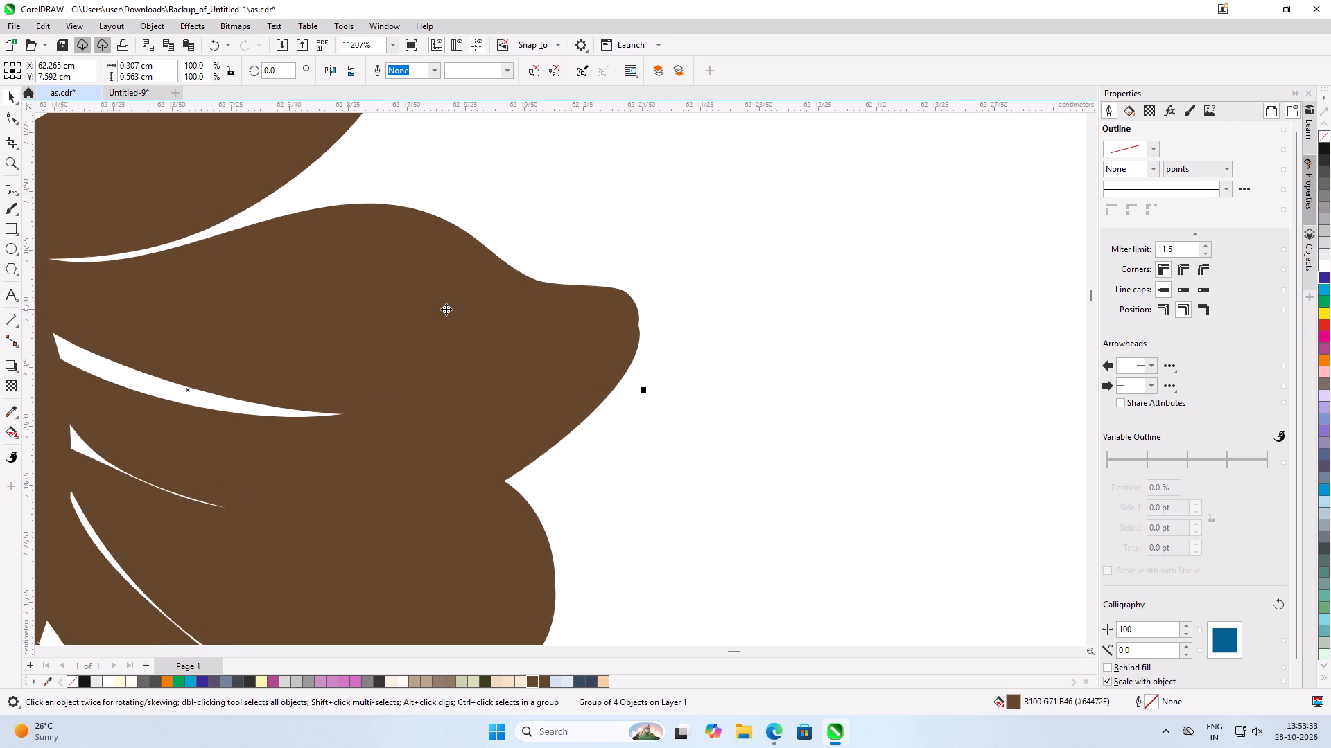
Fill the half flower with green (C100 M0 Y100 K0) to distinguish it from the full flower.
left_click(1329, 291)
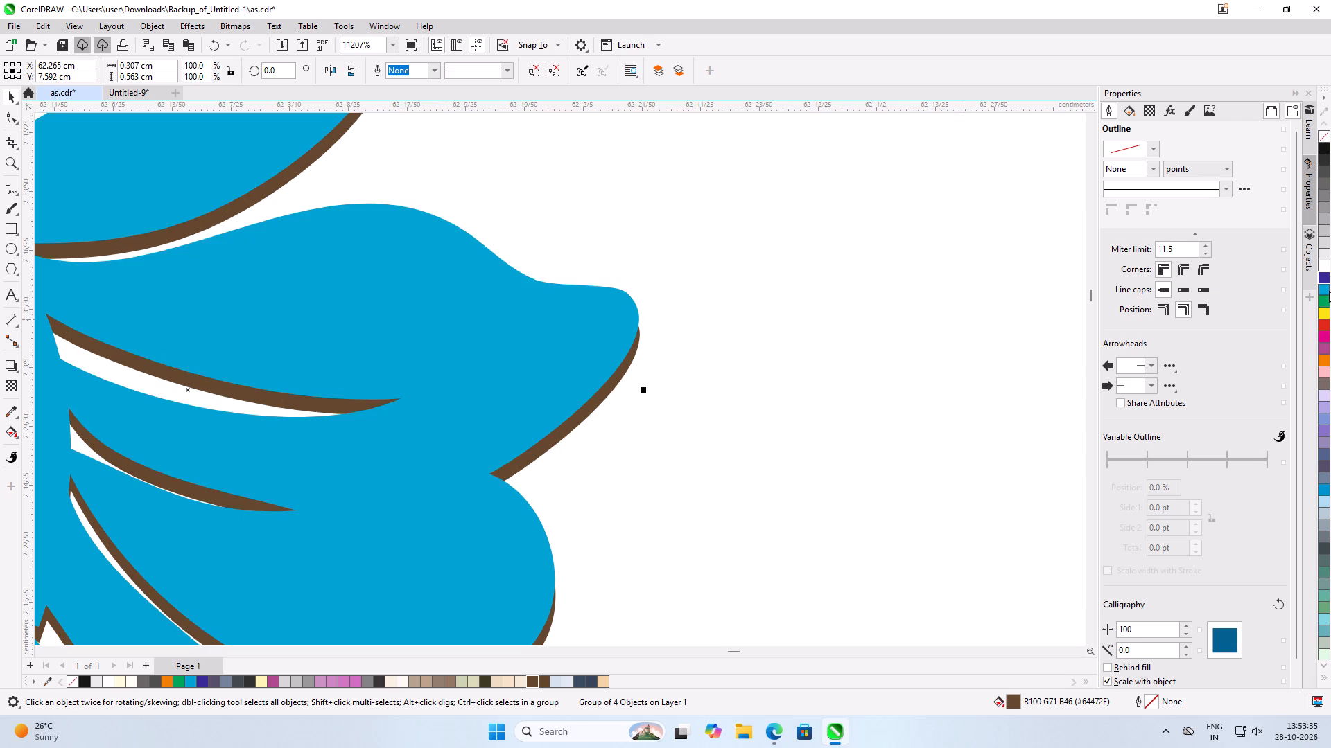
left_click(1325, 303)
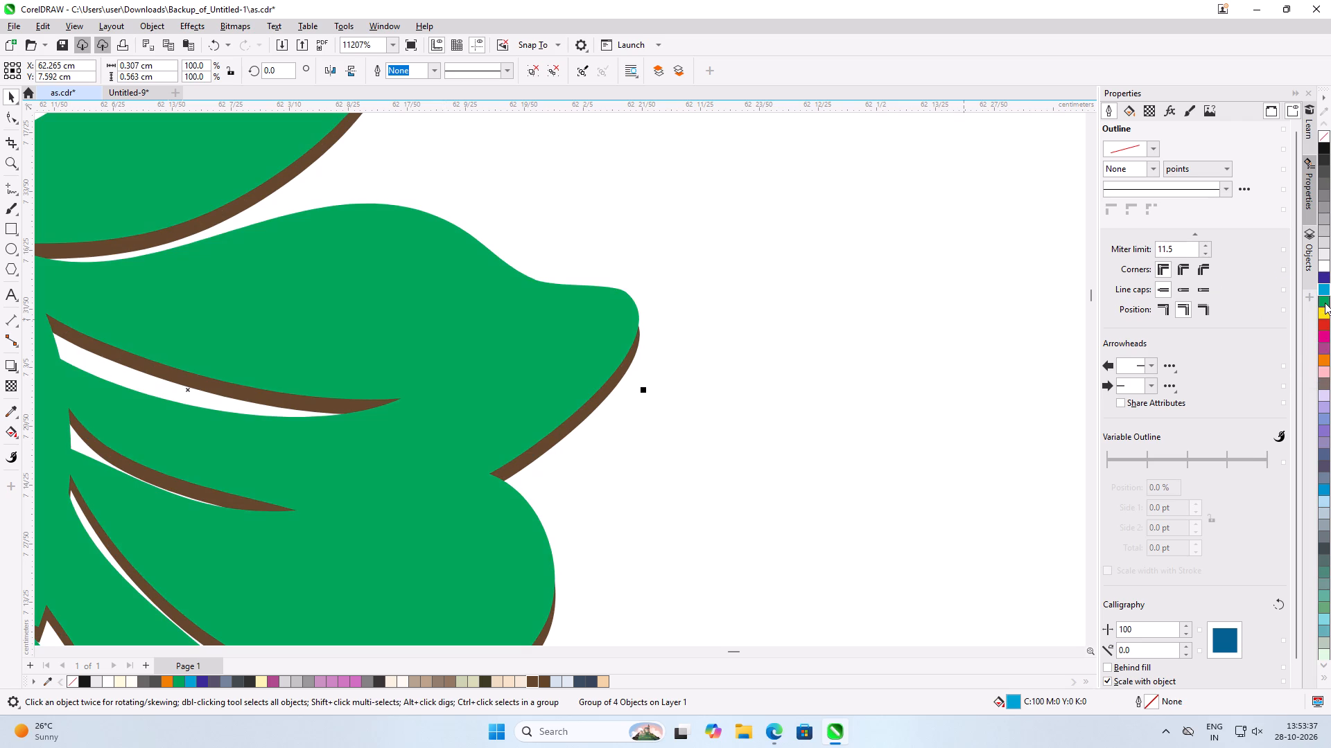
Move the green half flower down to Y about 7.588 cm over the matching brown petals.
left_click(415, 333)
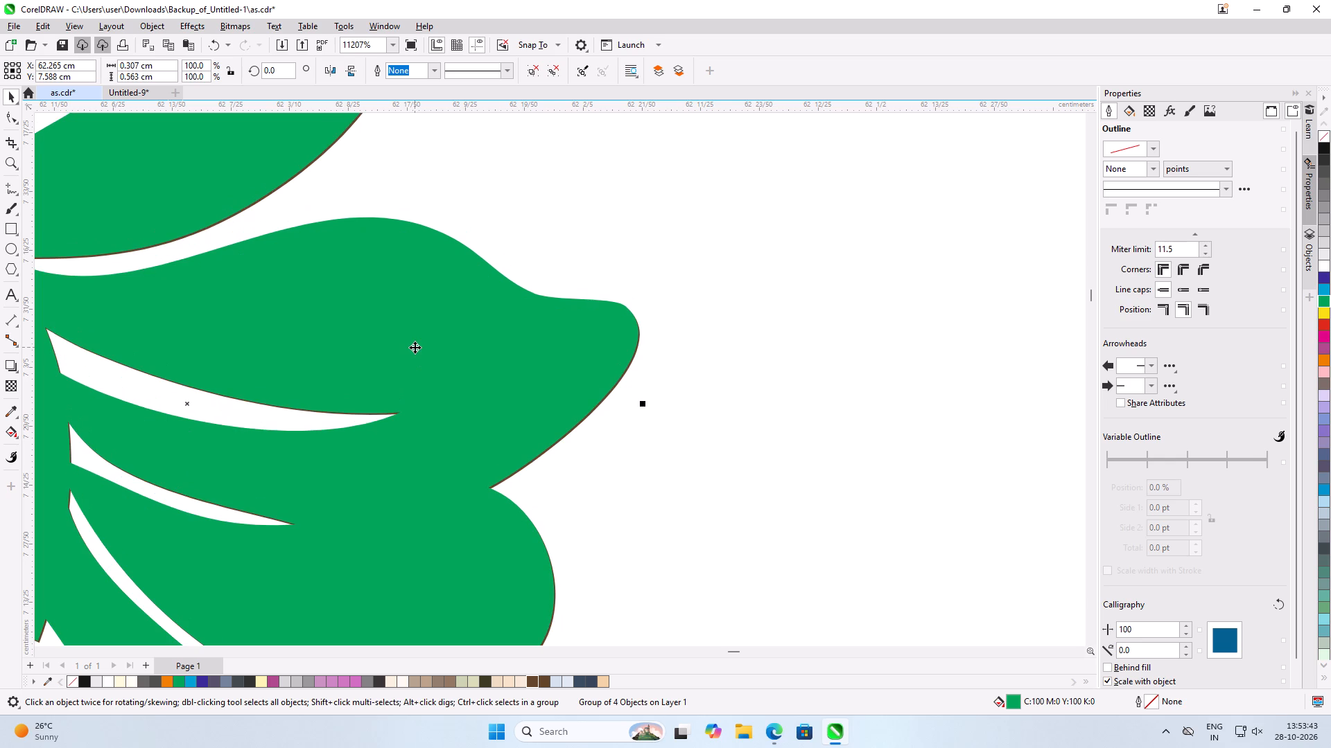
Fine-align the brown full flower to the green half's edges near the guideline, at about X 62.11, Y 7.578 cm.
scroll(561, 349, "down", 10)
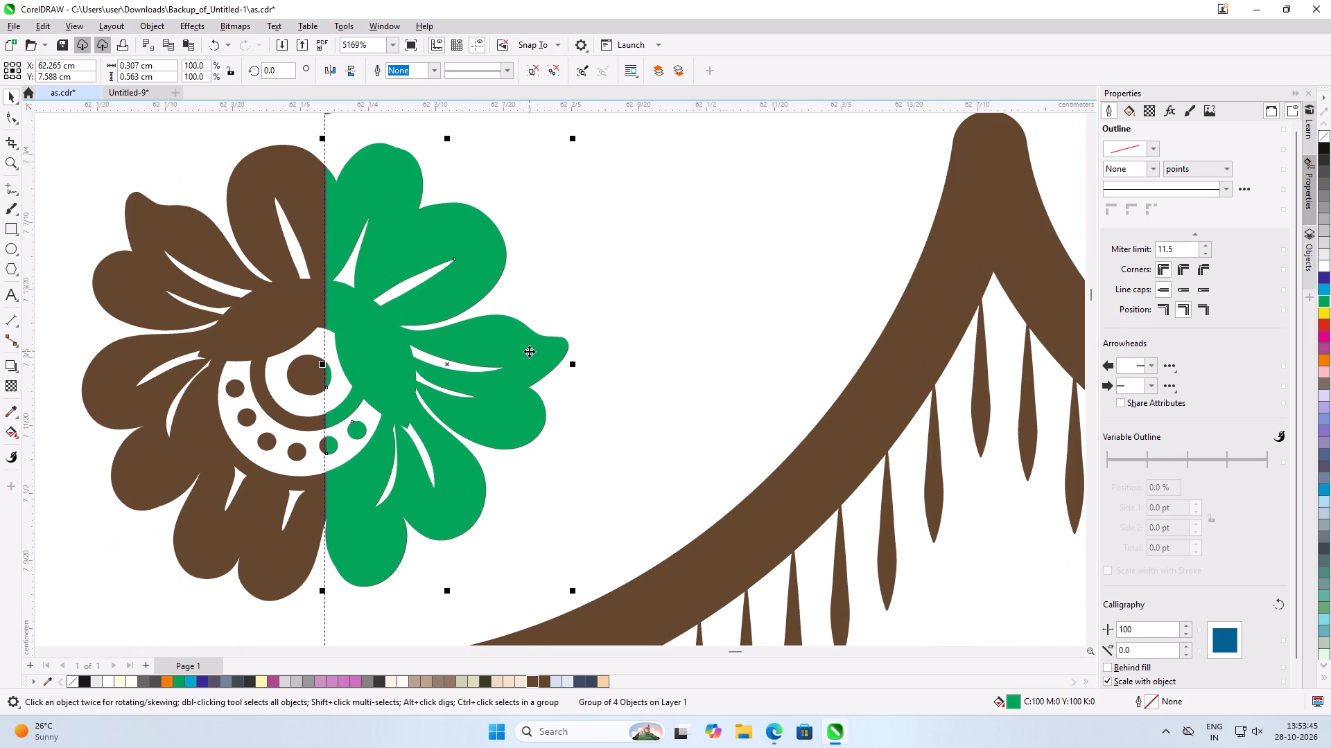
scroll(393, 350, "up", 5)
scroll(309, 473, "up", 13)
scroll(71, 504, "up", 1)
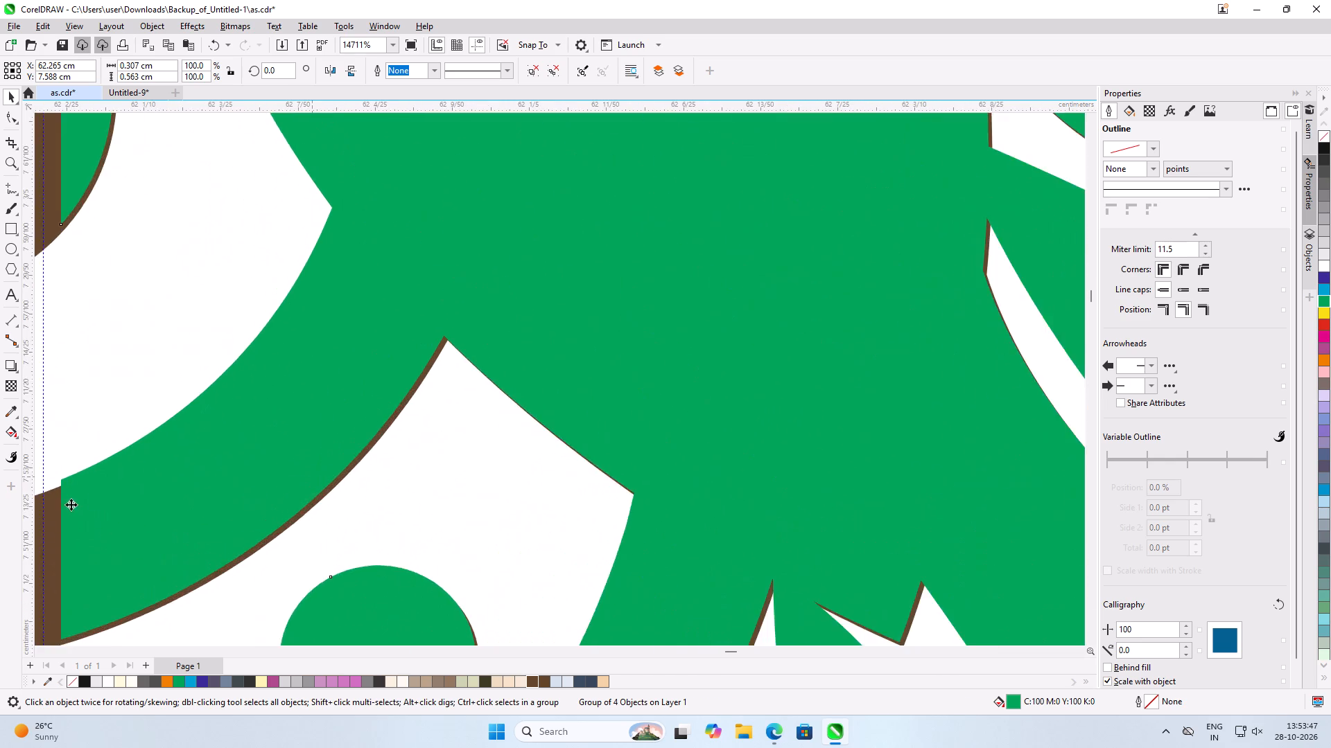
scroll(382, 461, "down", 7)
scroll(223, 534, "up", 9)
scroll(251, 464, "up", 7)
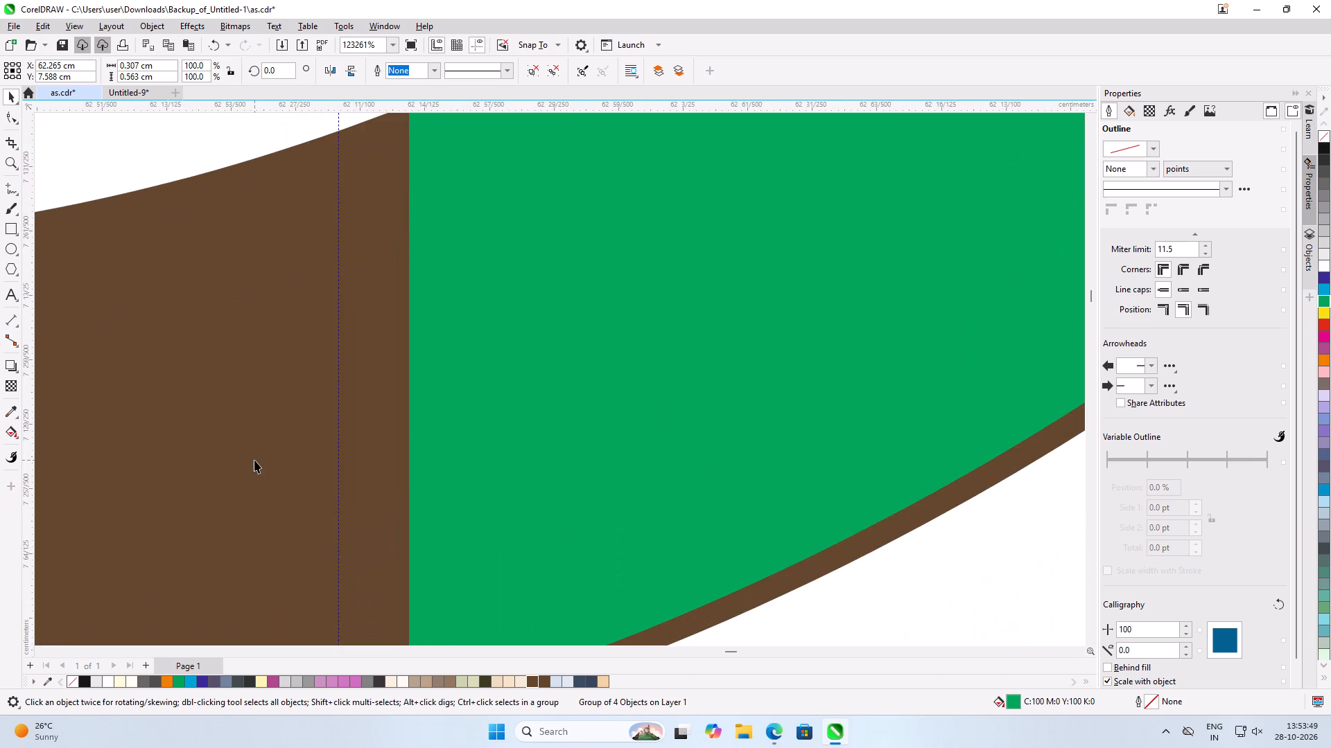
scroll(255, 460, "down", 6)
left_click_drag(229, 483, 229, 475)
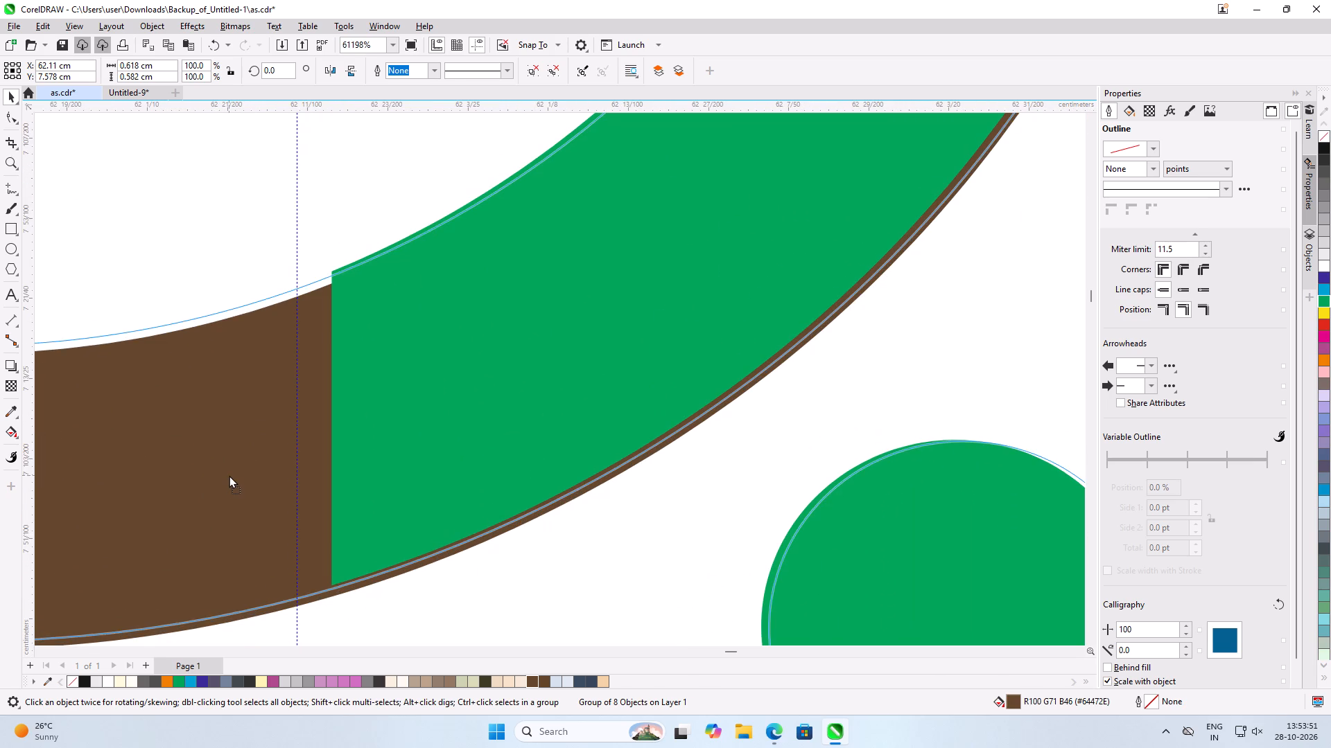
left_click_drag(229, 475, 229, 473)
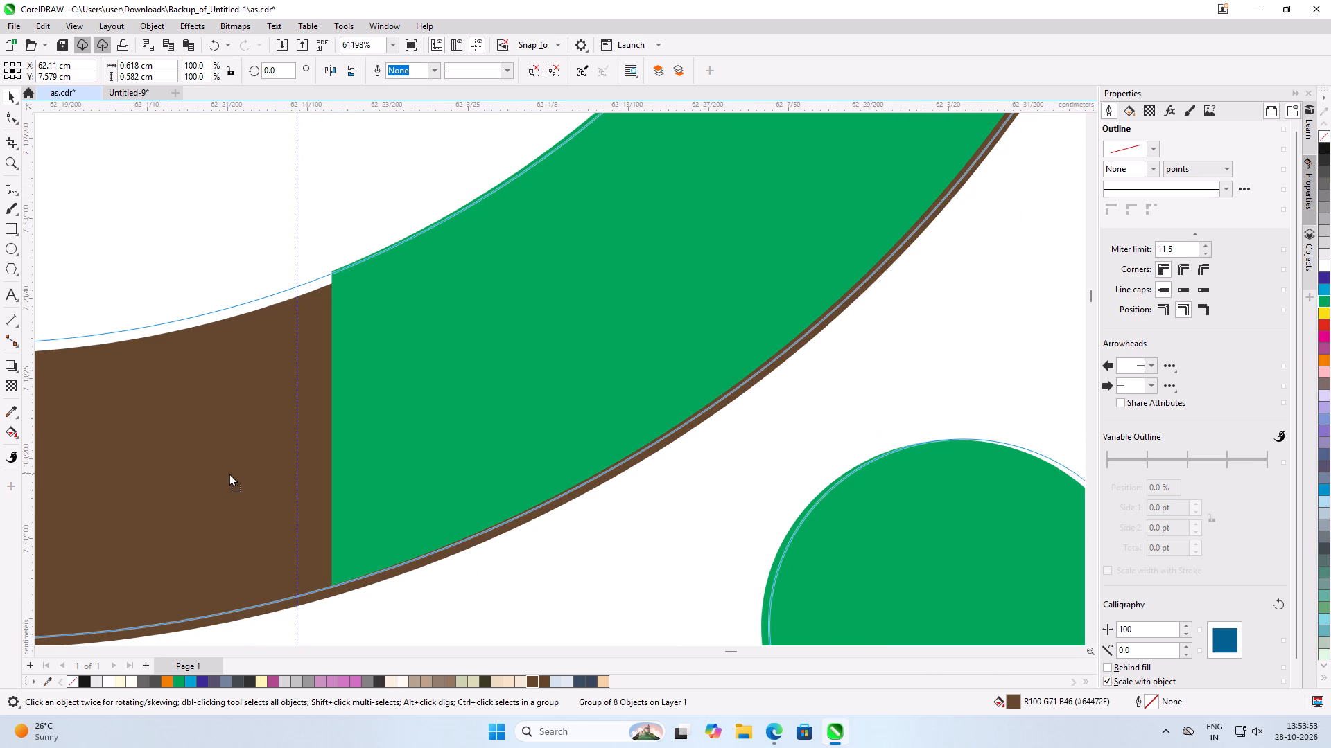
left_click_drag(229, 473, 210, 482)
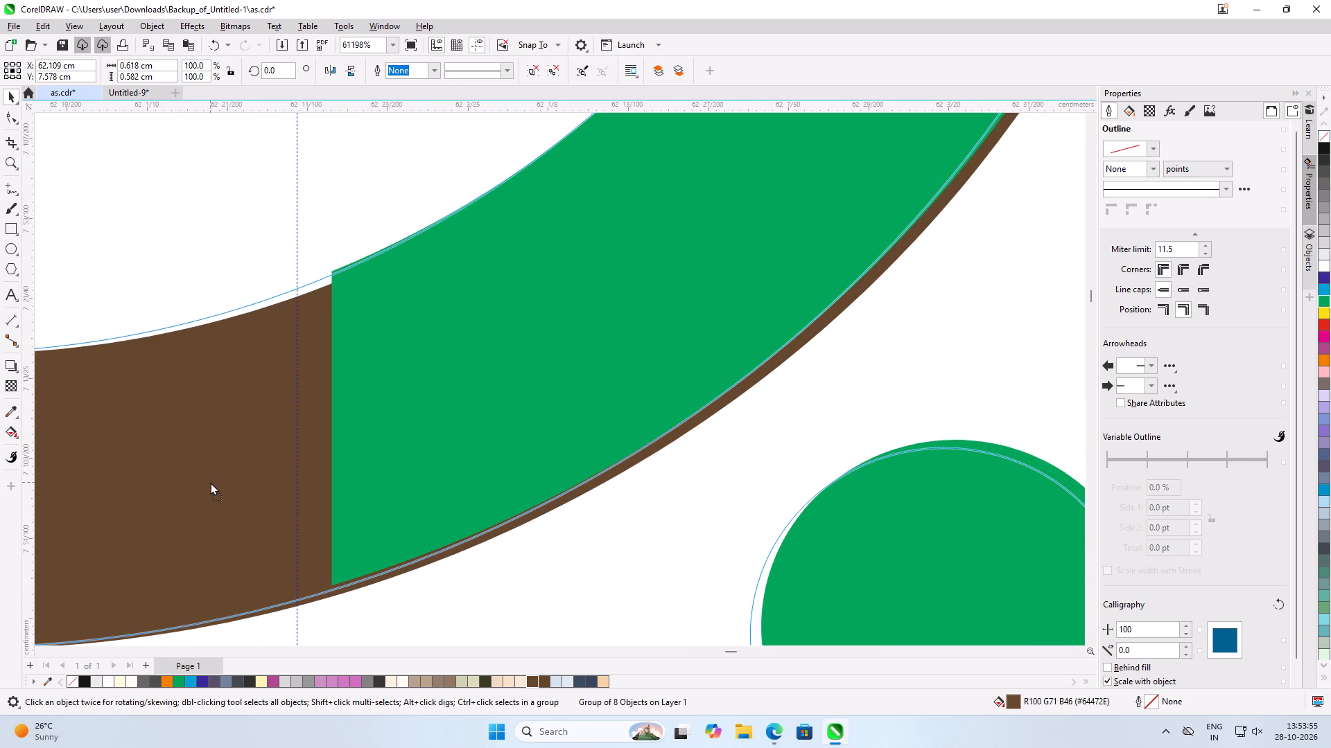
left_click_drag(210, 482, 215, 475)
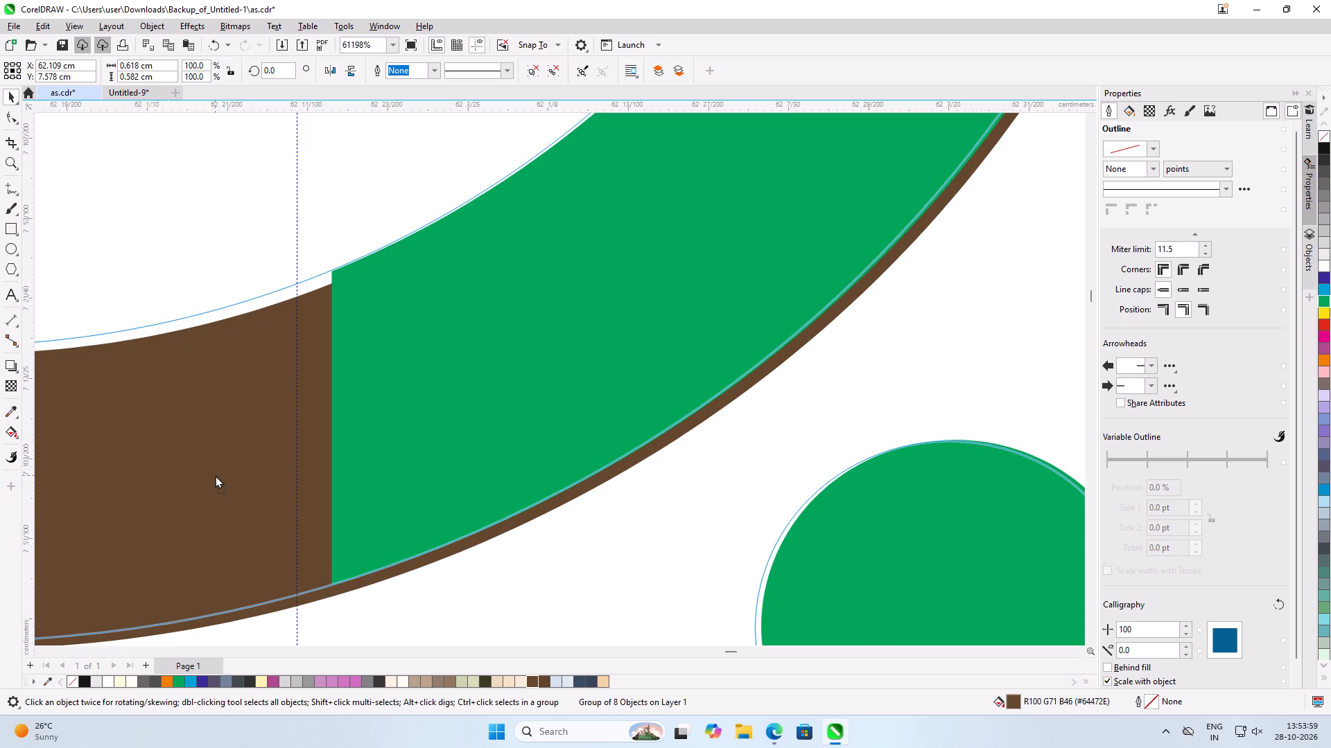
left_click_drag(215, 475, 221, 475)
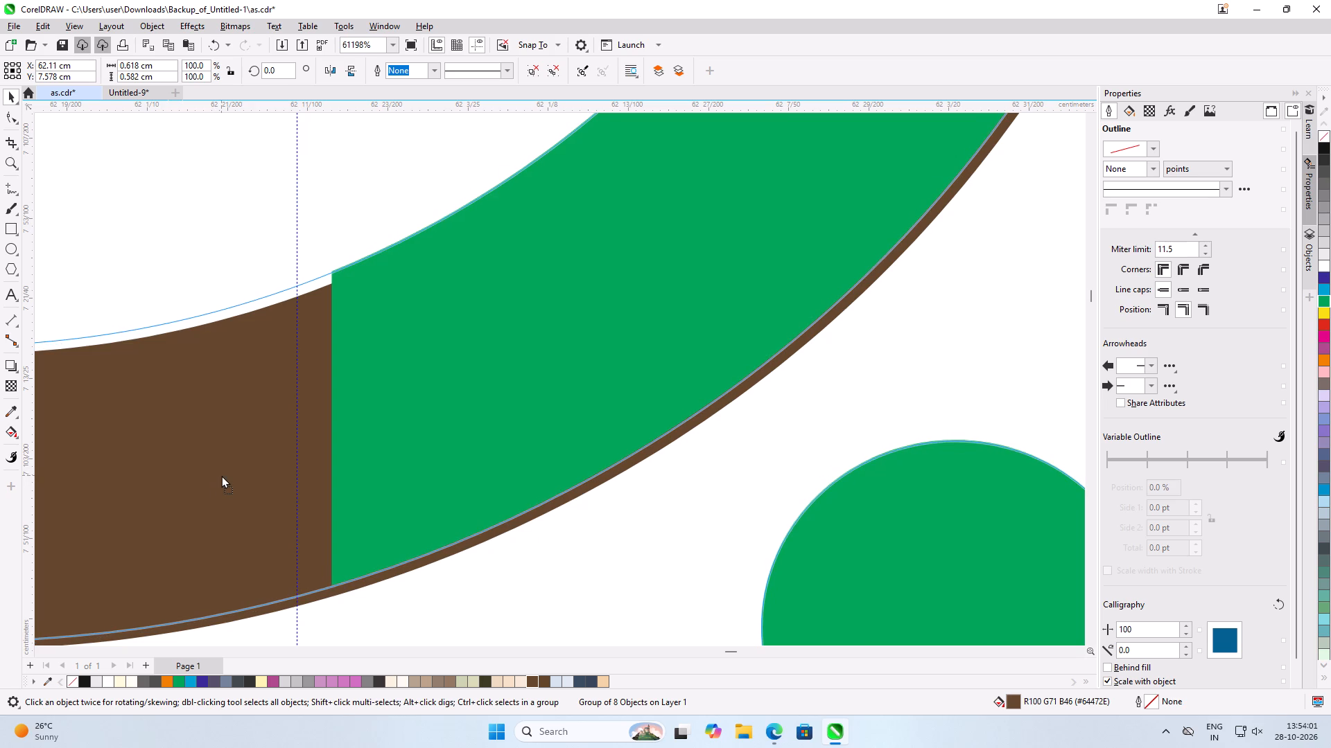
left_click_drag(221, 475, 221, 474)
scroll(215, 510, "down", 8)
scroll(293, 522, "down", 7)
scroll(409, 501, "down", 7)
scroll(550, 481, "down", 3)
left_click(129, 384)
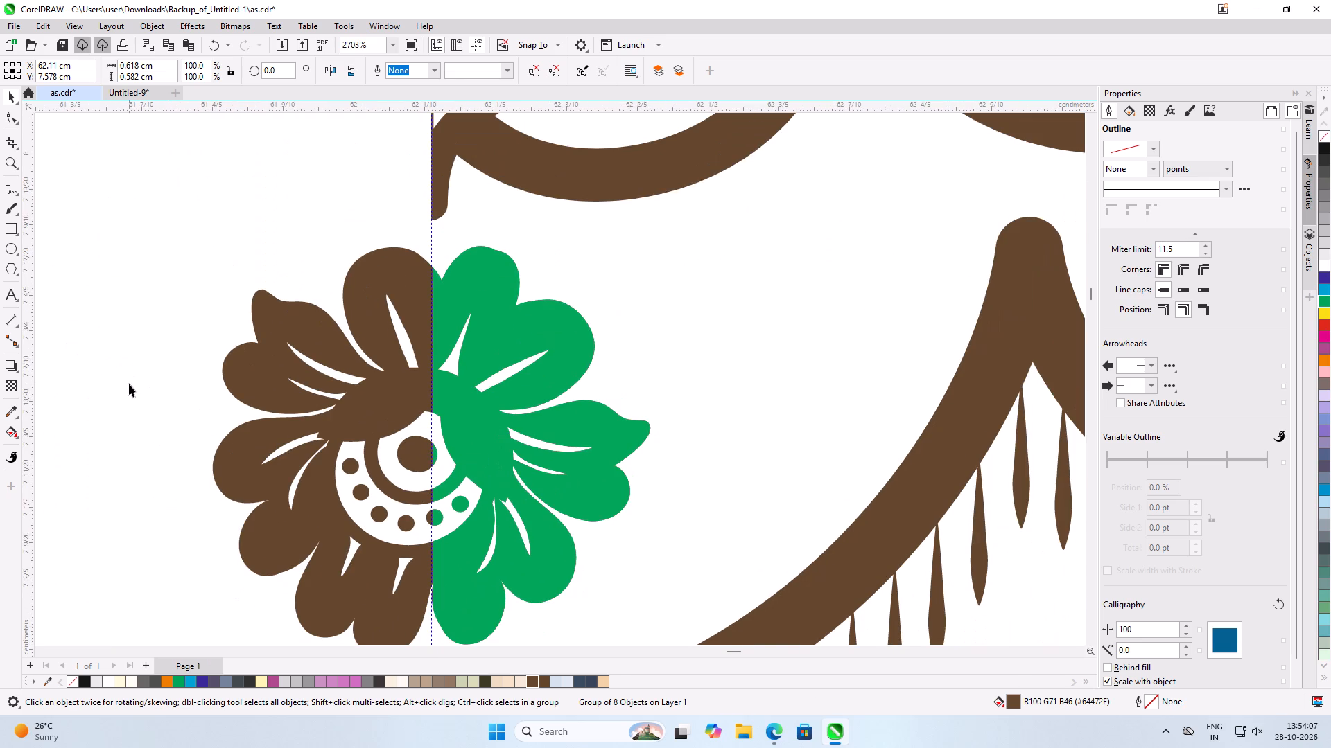
Delete the empty round-cornered rectangle outside the lace, beside the flower.
scroll(346, 344, "down", 5)
scroll(347, 421, "up", 3)
left_click(372, 359)
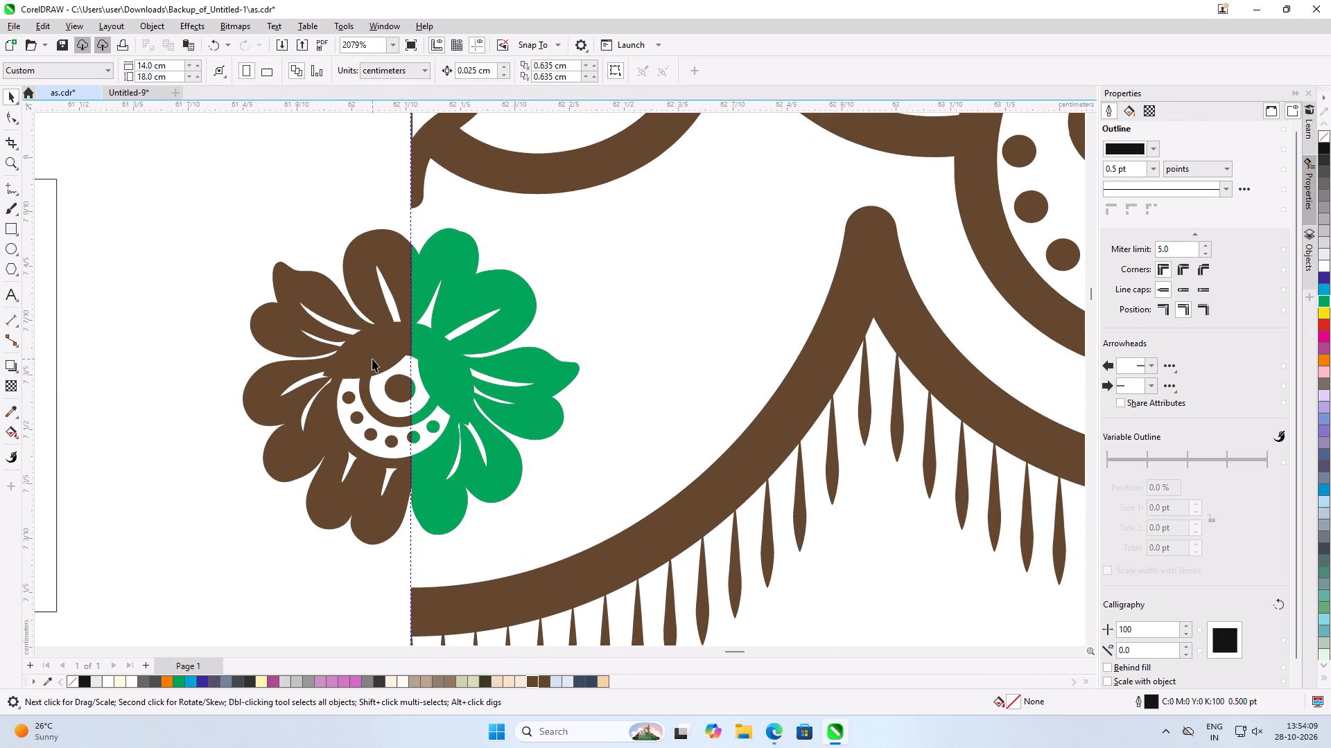
scroll(372, 359, "up", 1)
scroll(446, 350, "down", 7)
scroll(327, 319, "up", 3)
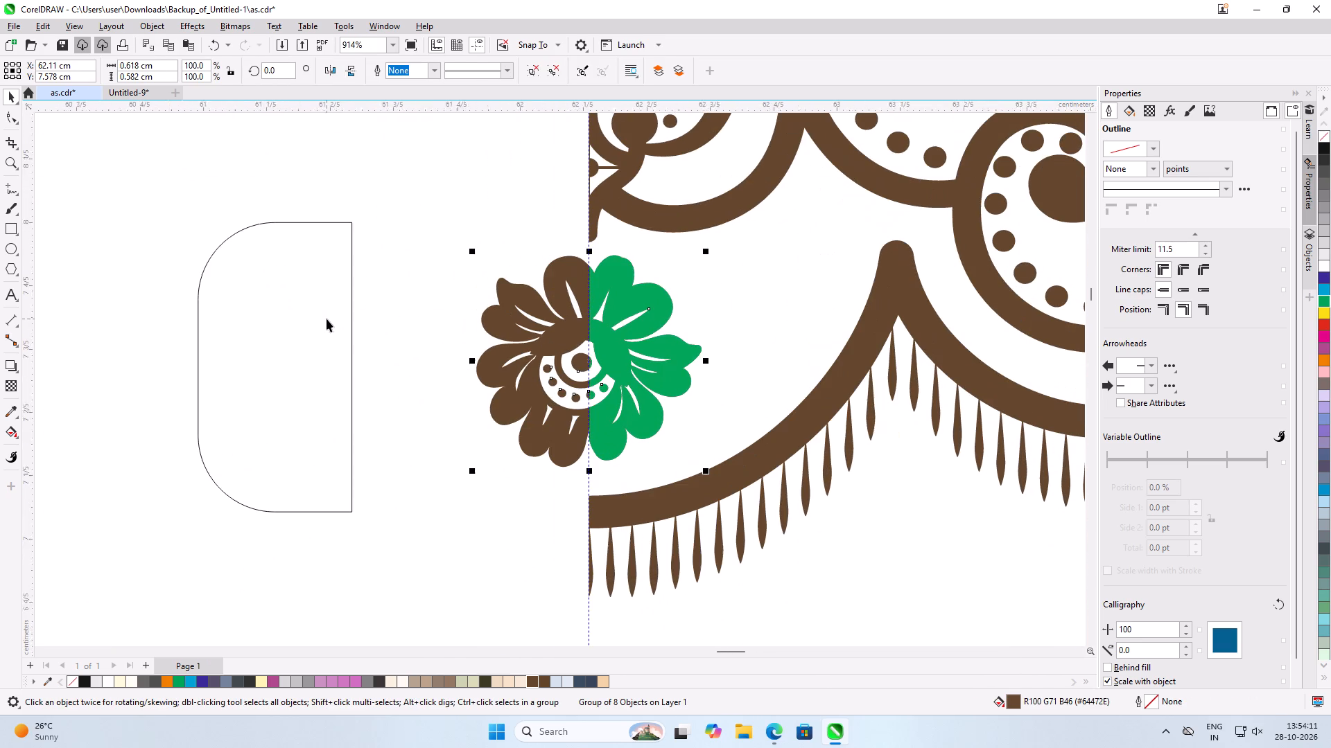
left_click(306, 332)
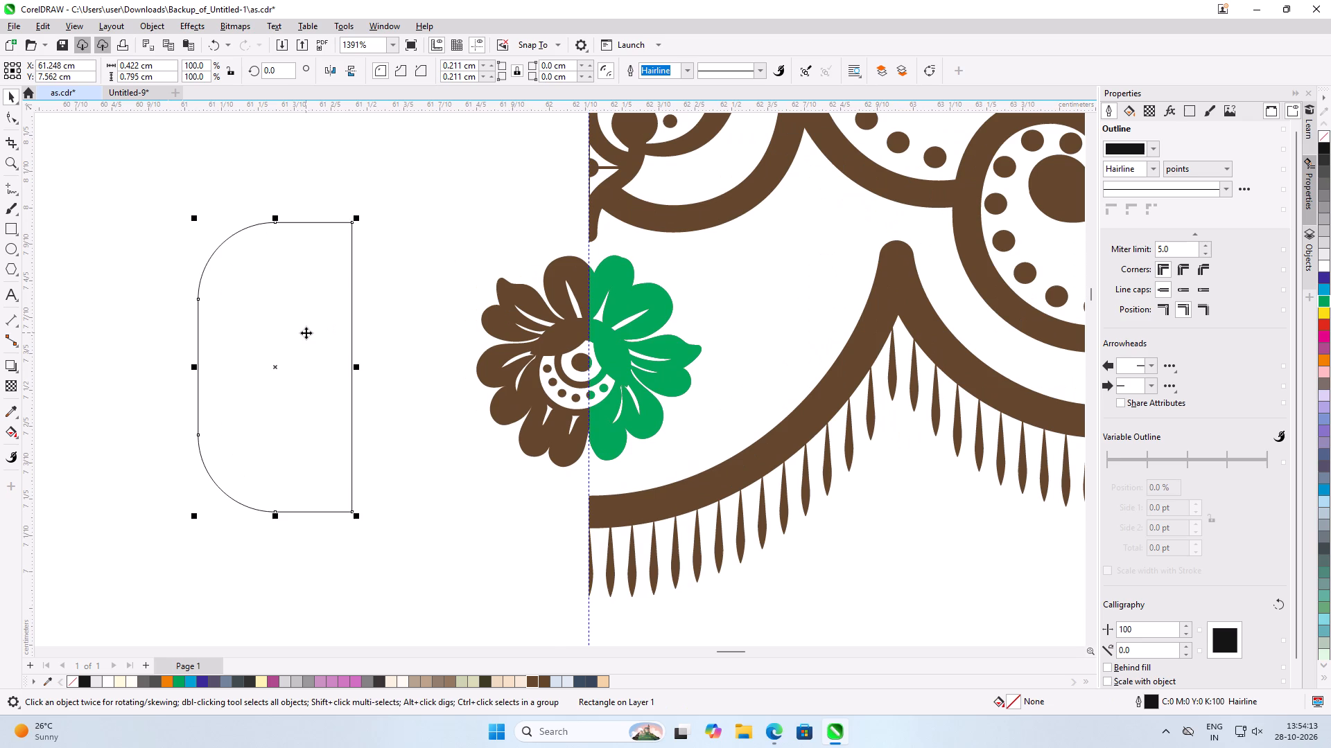
key("Delete")
Draw a rectangle about 0.324 × 0.616 cm from the guideline over the green half flower, with a Hairline outline.
scroll(768, 299, "up", 6)
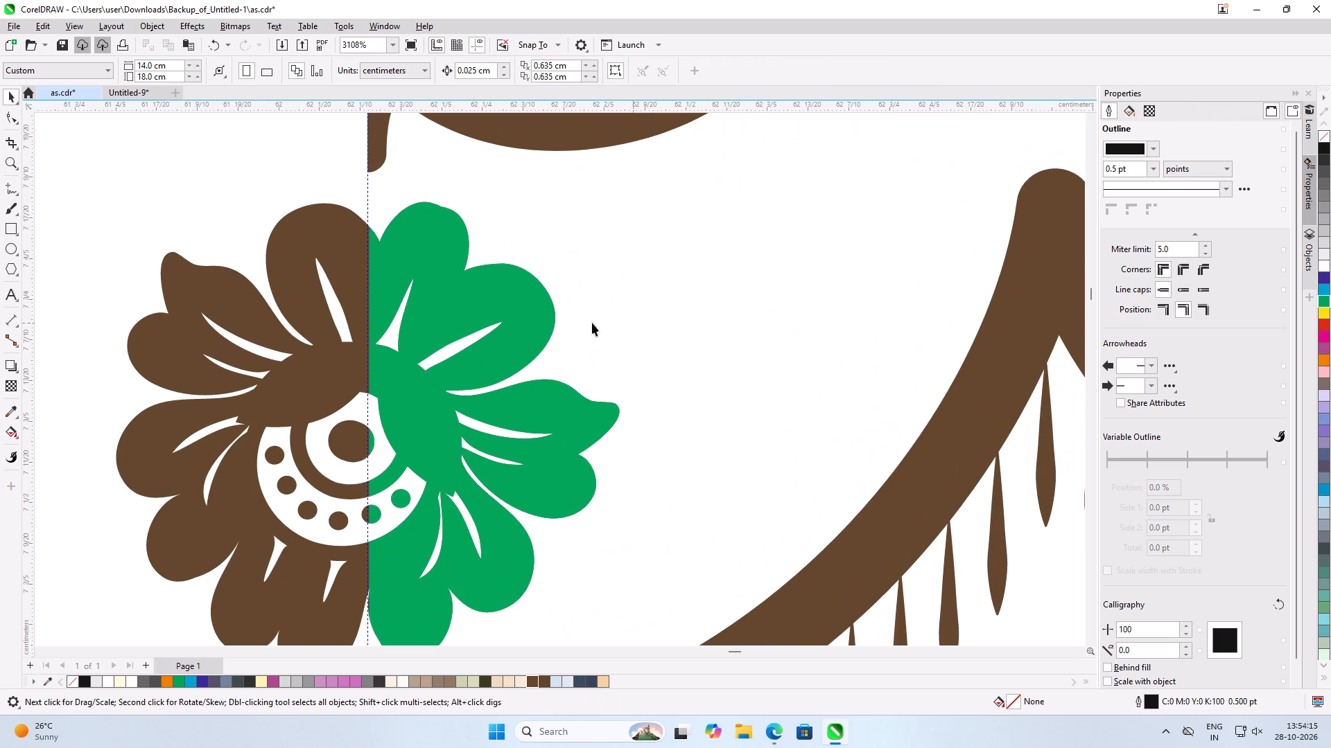
left_click(12, 227)
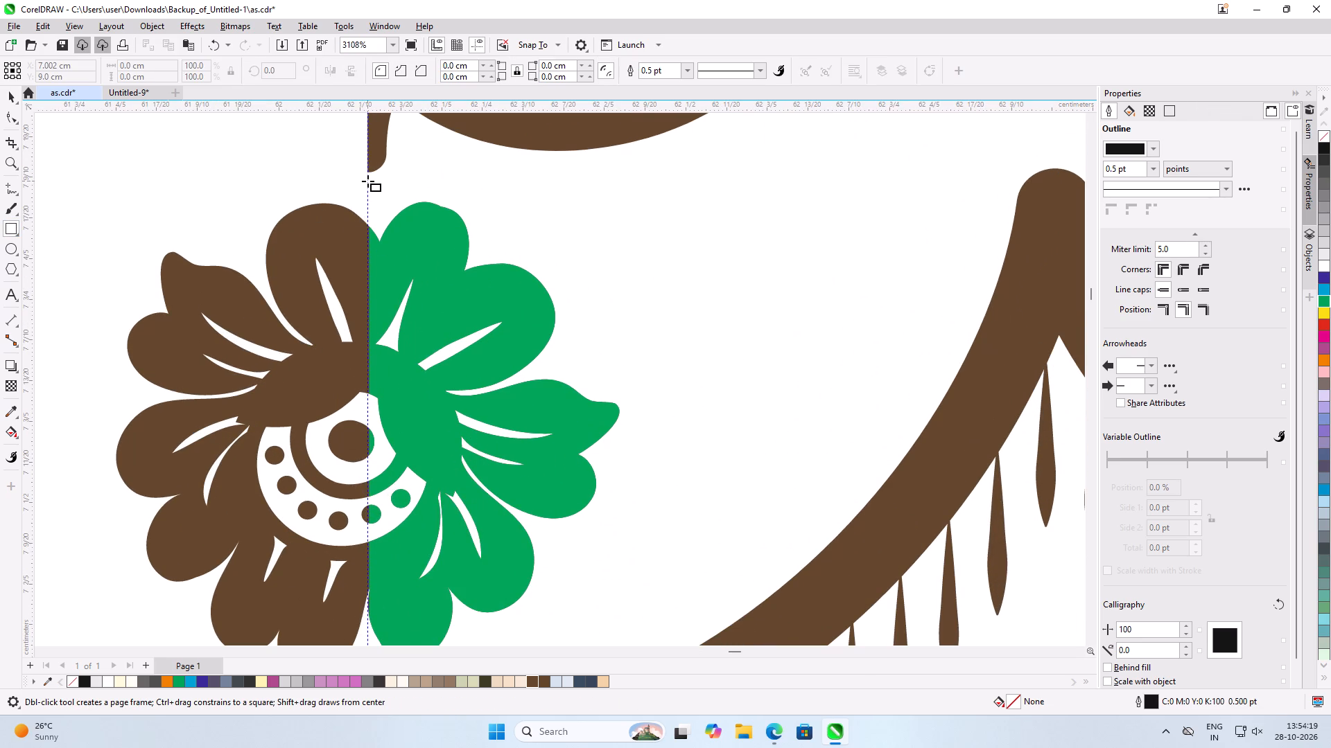
left_click_drag(367, 181, 576, 636)
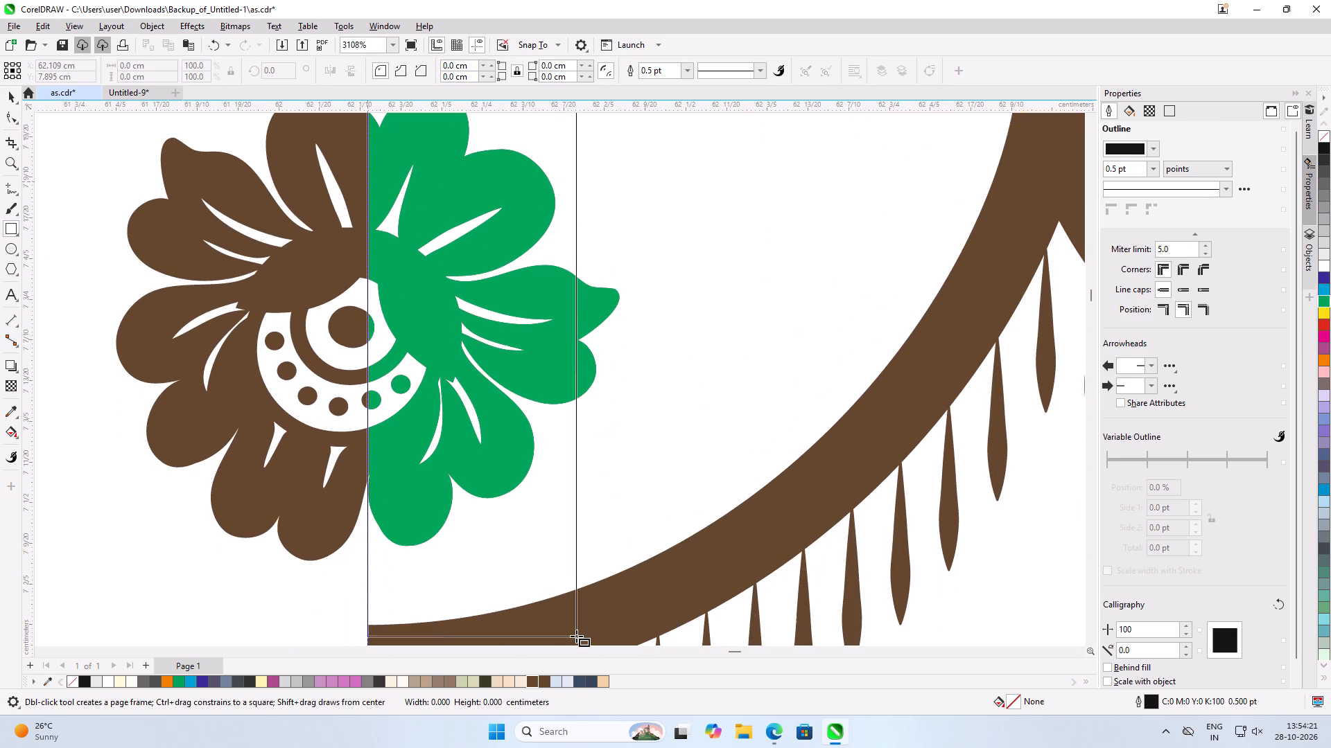
left_click_drag(576, 636, 632, 570)
left_click(632, 570)
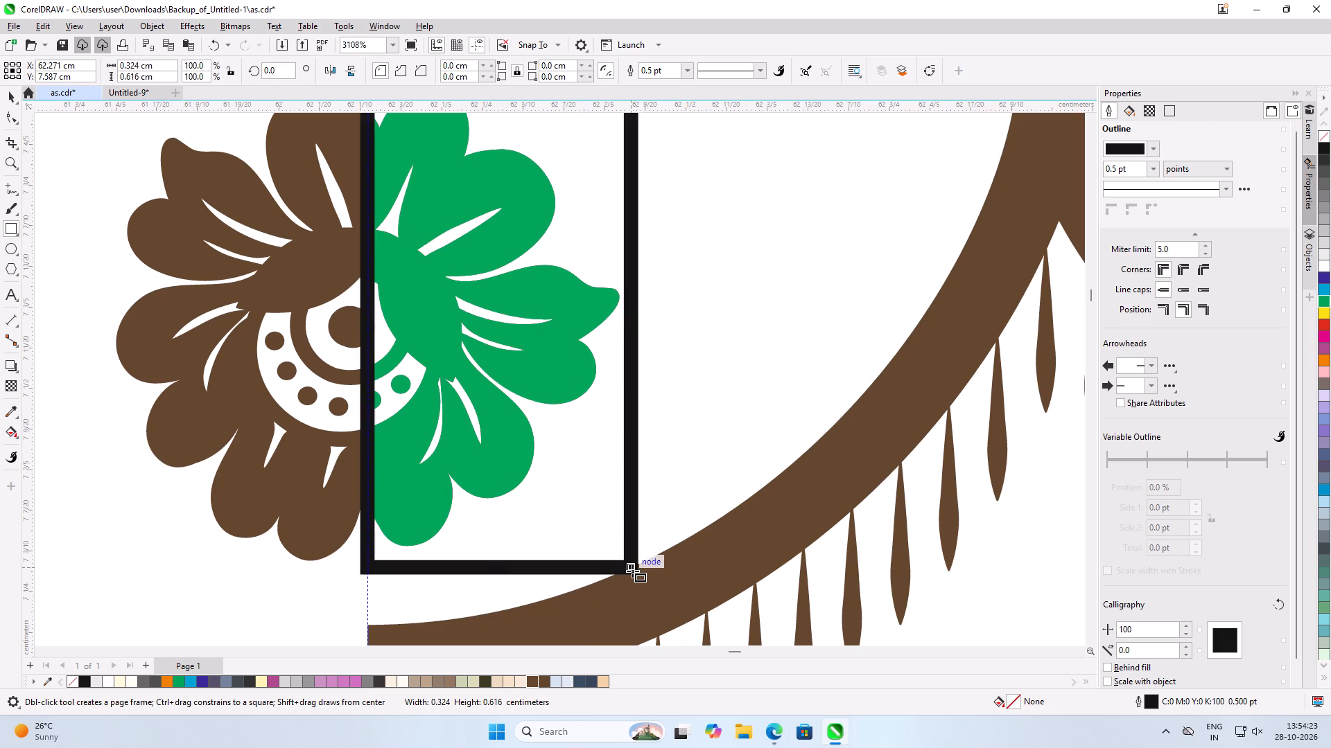
left_click(689, 73)
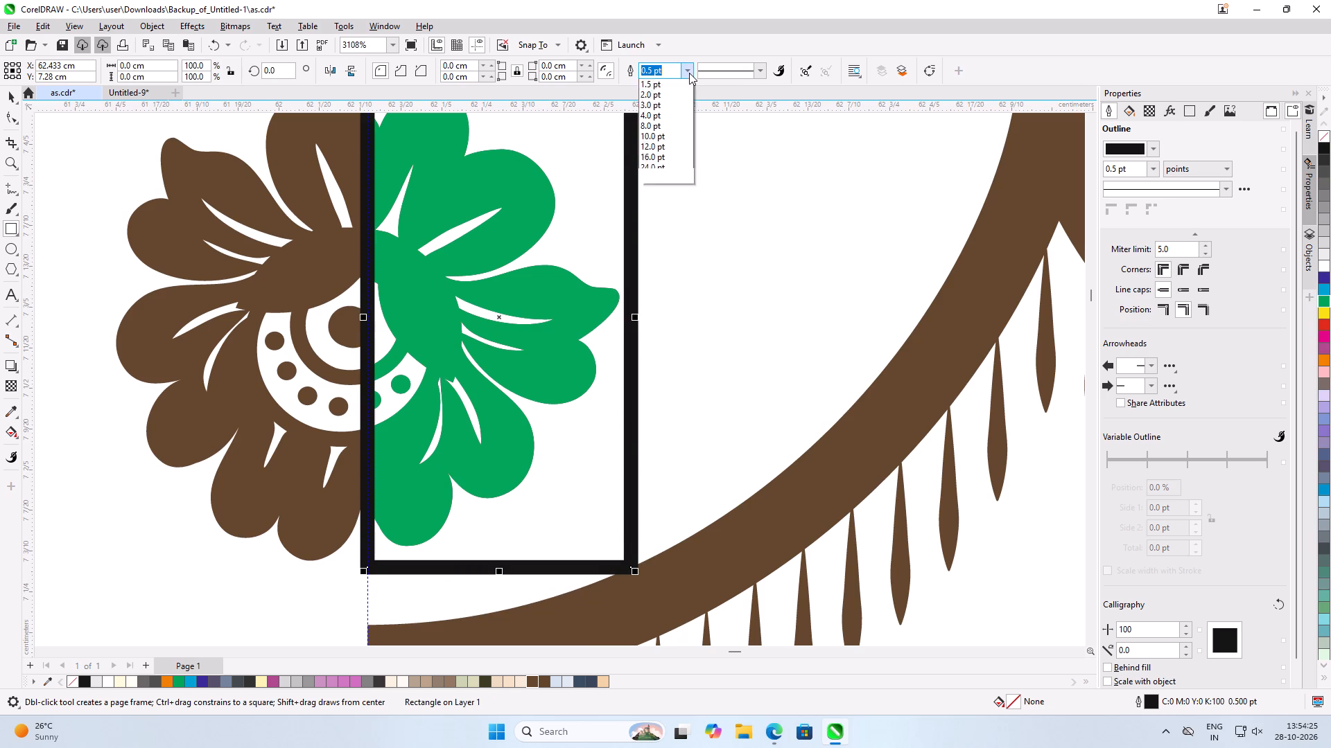
left_click(668, 93)
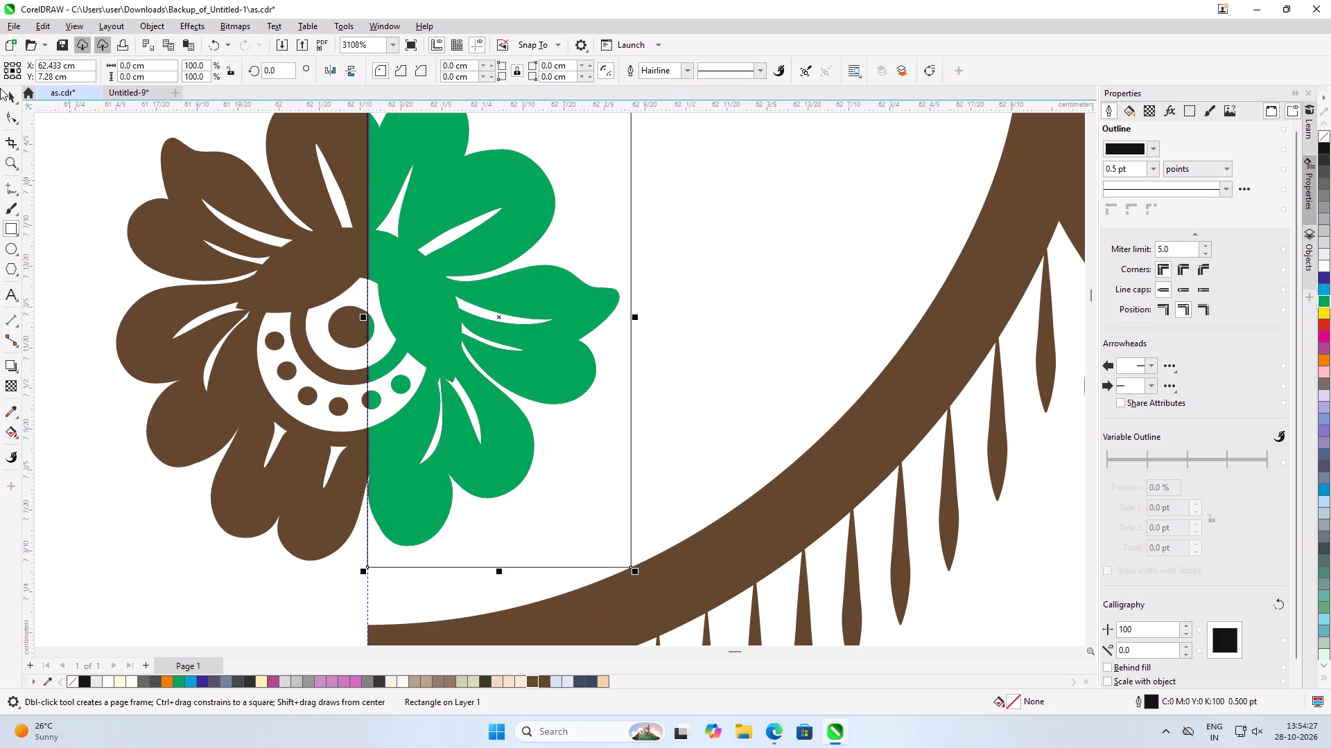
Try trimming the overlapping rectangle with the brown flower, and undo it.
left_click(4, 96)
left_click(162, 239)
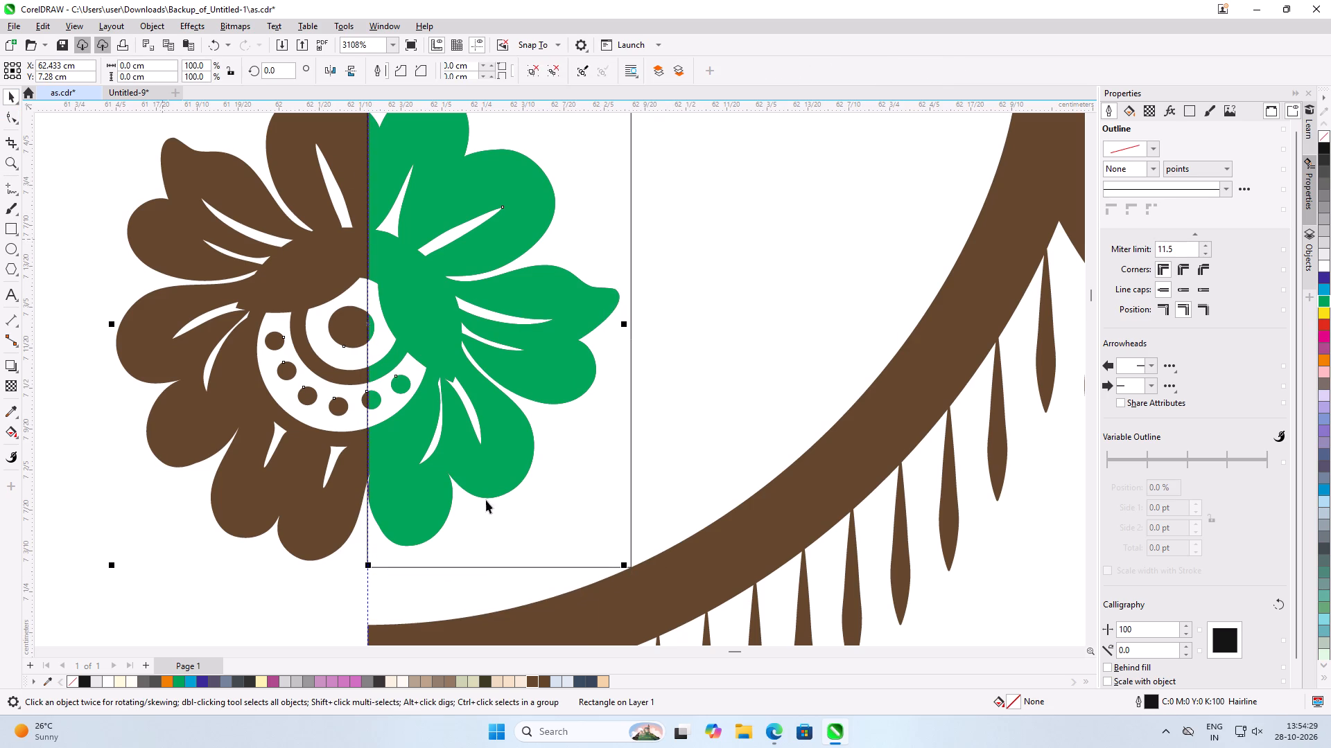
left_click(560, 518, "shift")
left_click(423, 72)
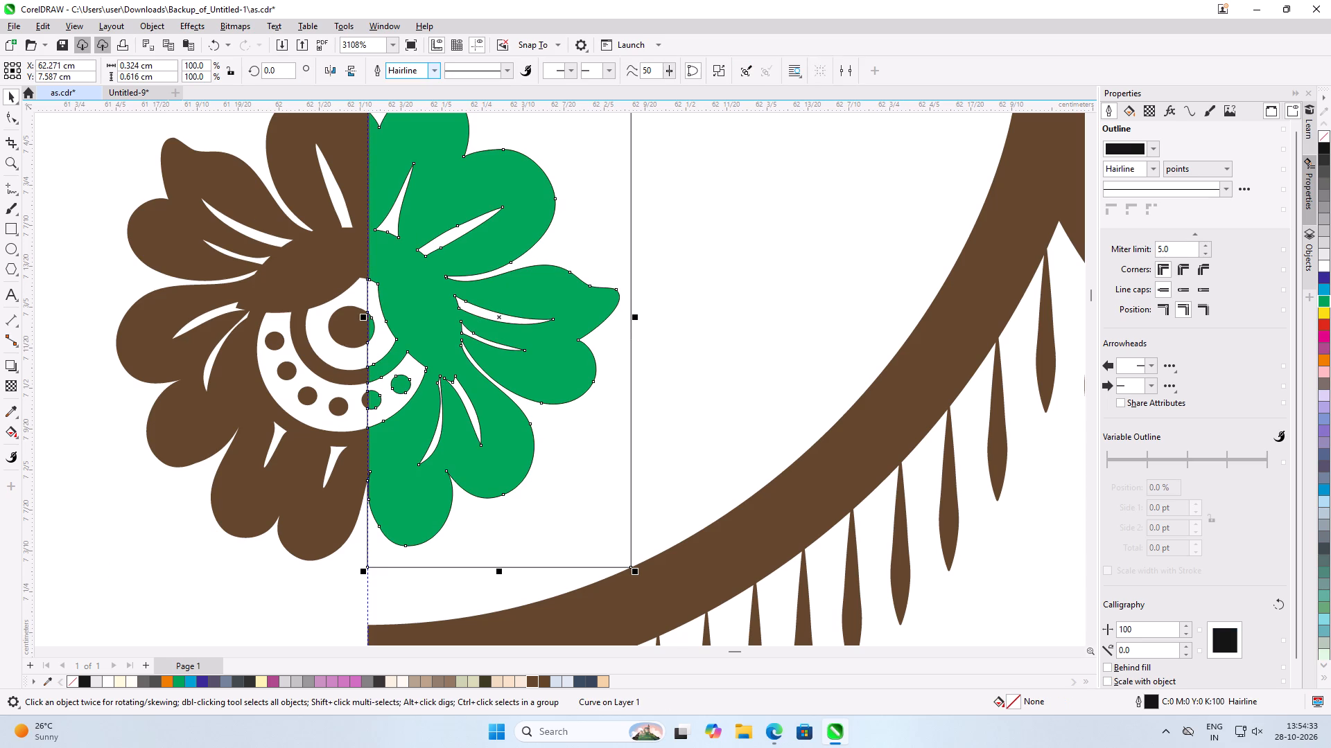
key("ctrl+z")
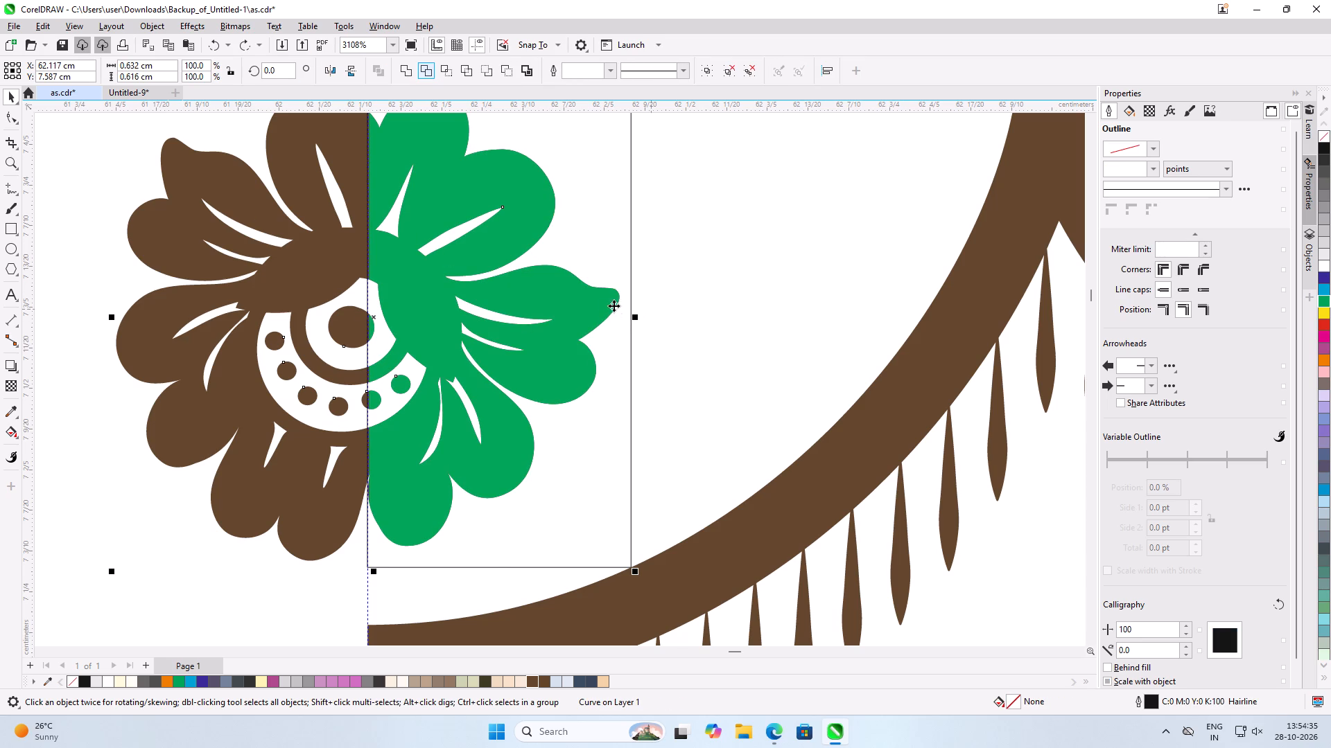
Separate the overlapping pieces: shift the brown flower and rectangle left to about X 61.96 cm, and the green half right onto the scalloped border.
left_click_drag(610, 305, 485, 306)
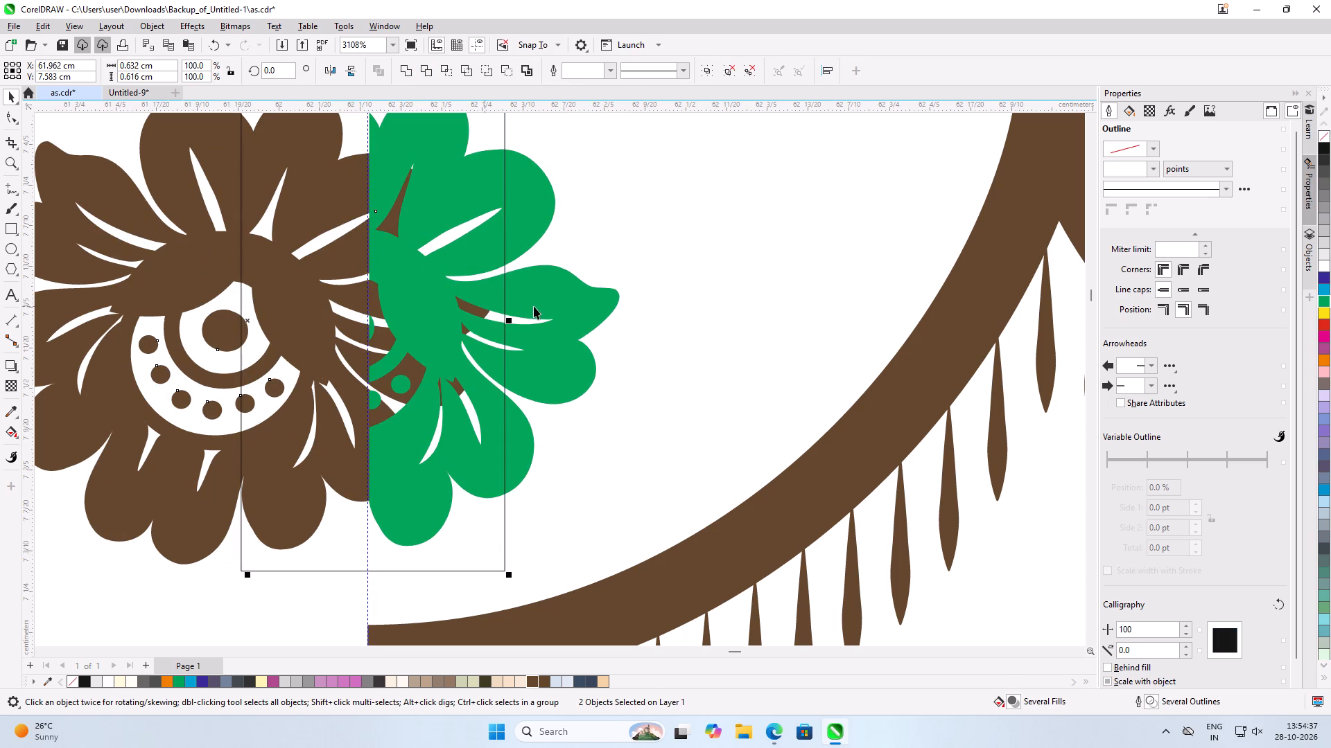
left_click(550, 306)
left_click_drag(541, 300, 952, 268)
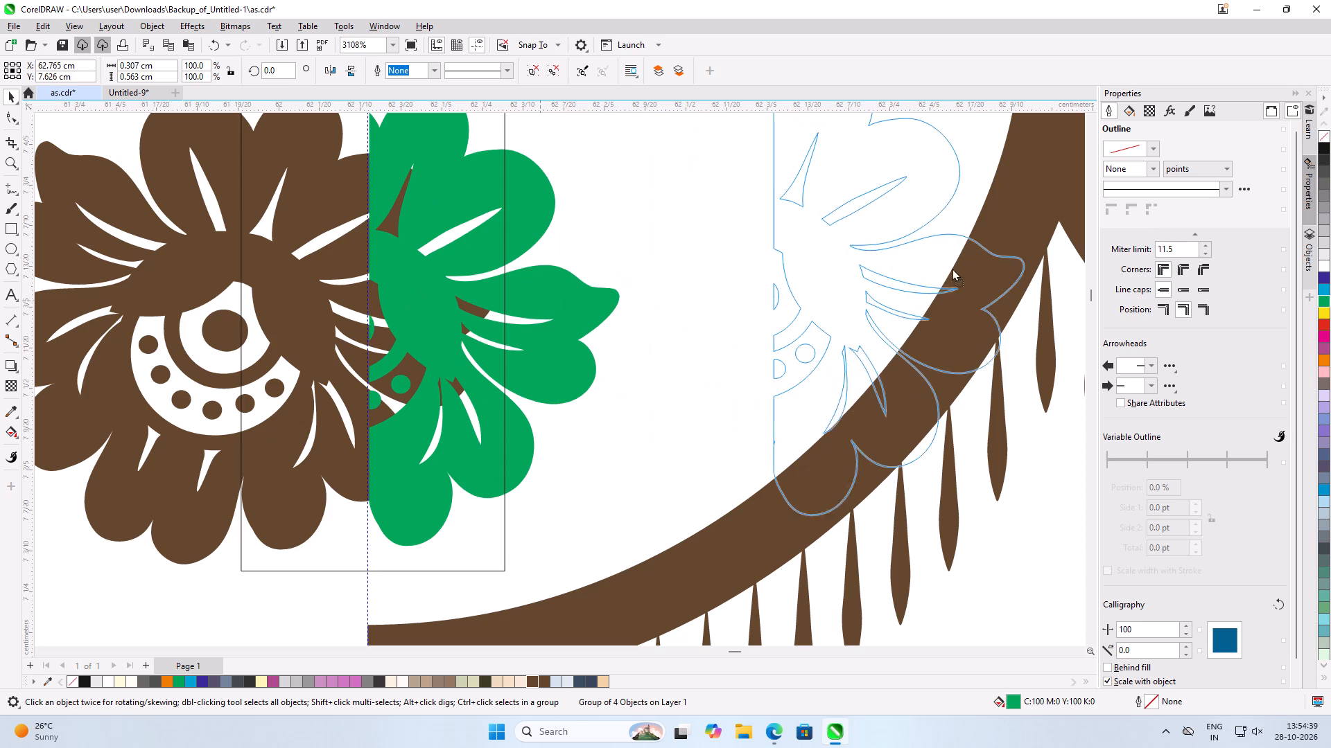
left_click_drag(952, 268, 961, 268)
Move the rectangle back so its left edge sits on the guideline, at about X 62.271, Y 7.583 cm.
left_click_drag(464, 483, 555, 486)
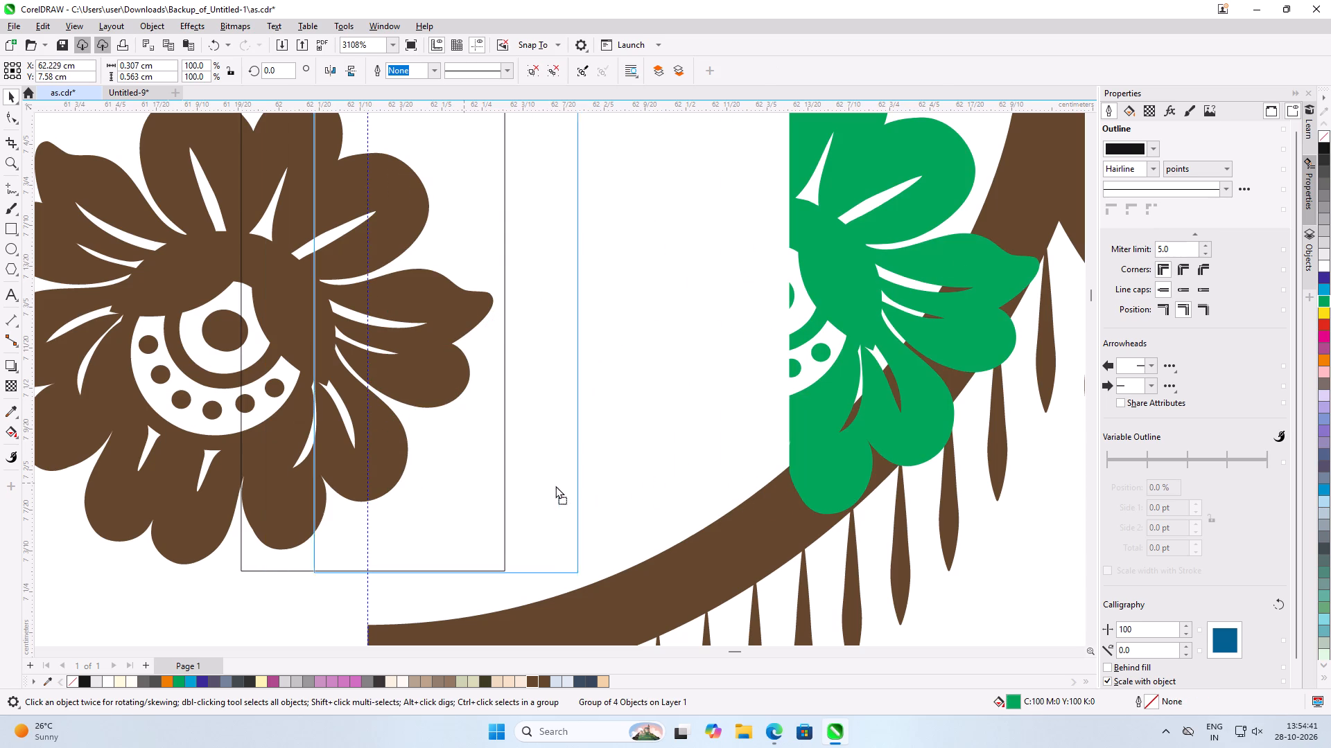
left_click_drag(555, 486, 590, 482)
scroll(406, 277, "up", 7)
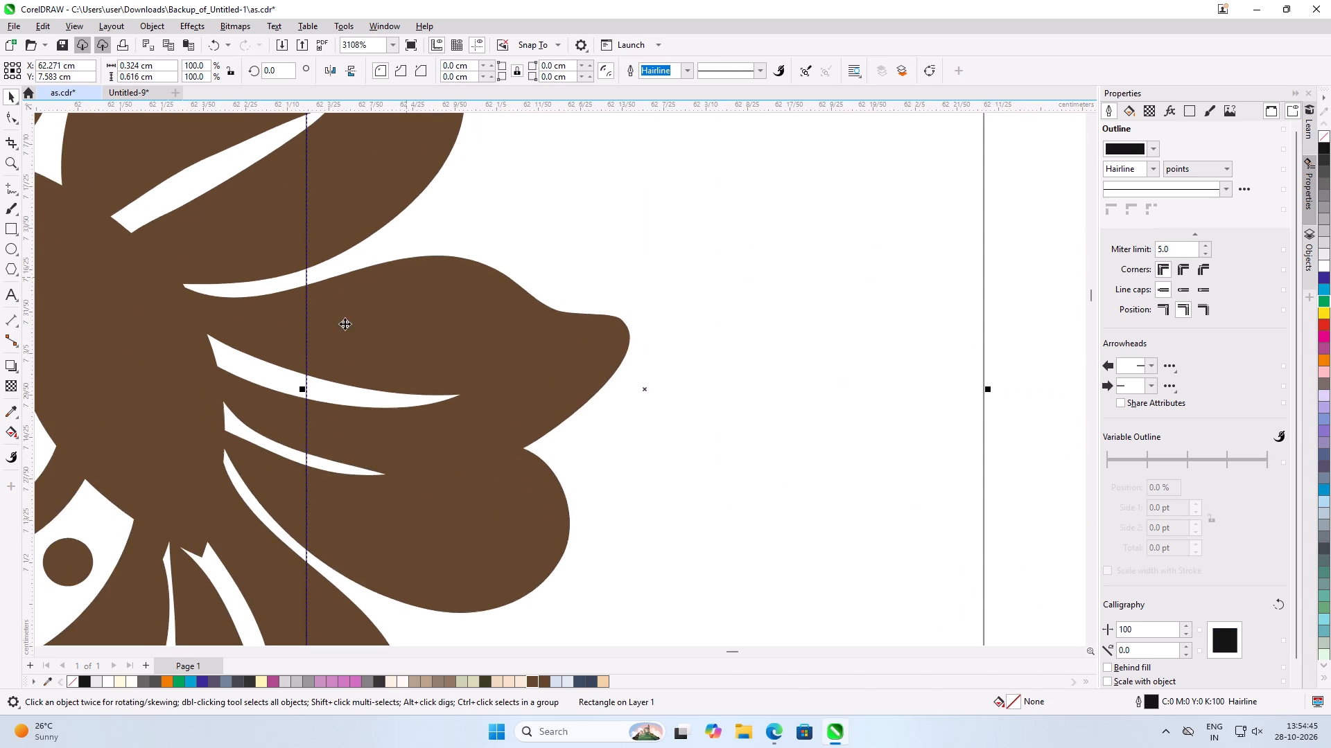
scroll(319, 341, "up", 20)
scroll(319, 341, "up", 4)
scroll(525, 486, "up", 7)
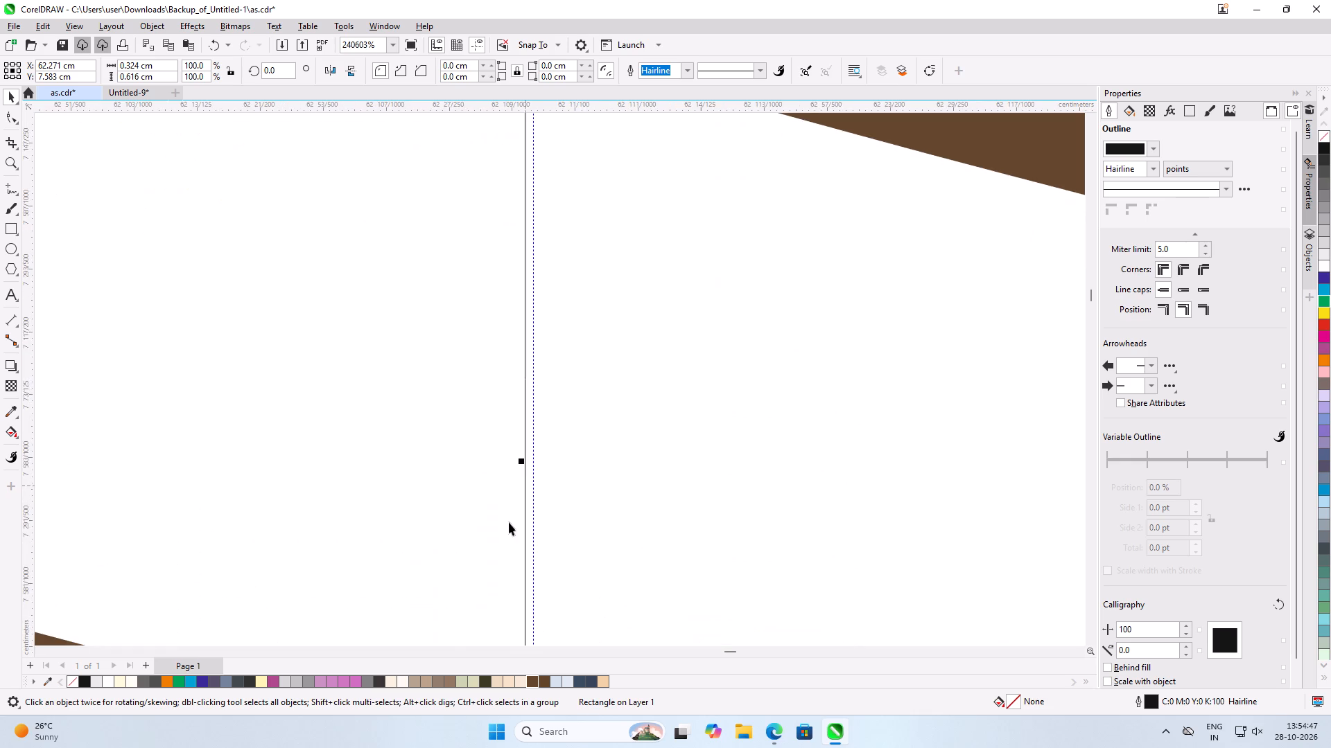
scroll(521, 466, "up", 4)
left_click_drag(536, 422, 539, 422)
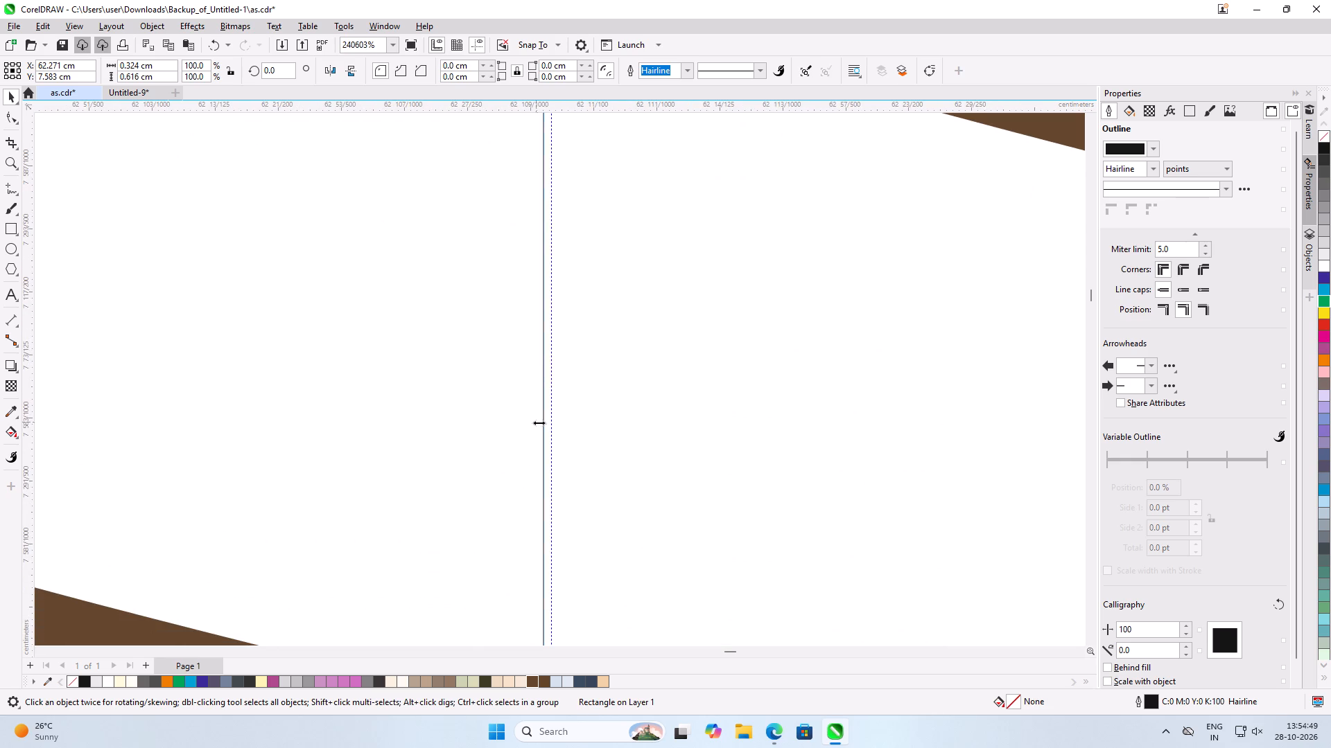
left_click_drag(539, 422, 548, 429)
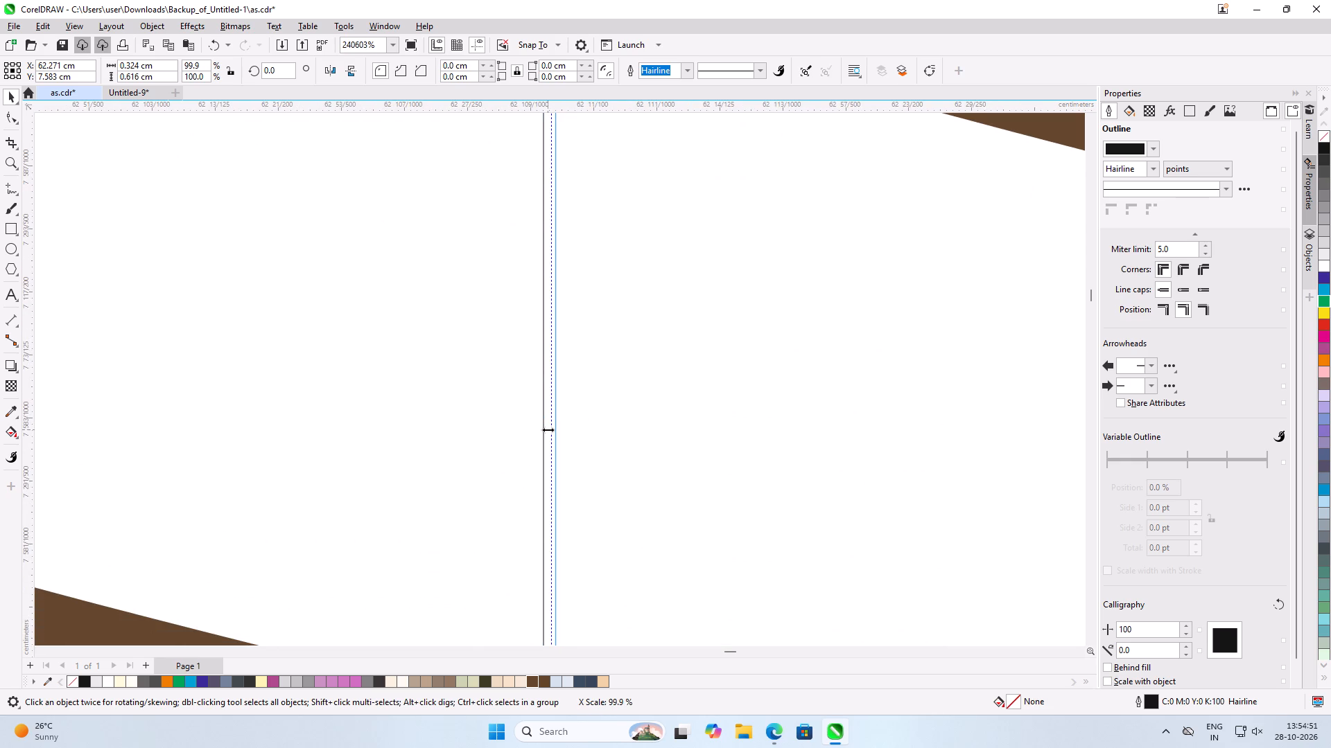
left_click_drag(548, 429, 546, 430)
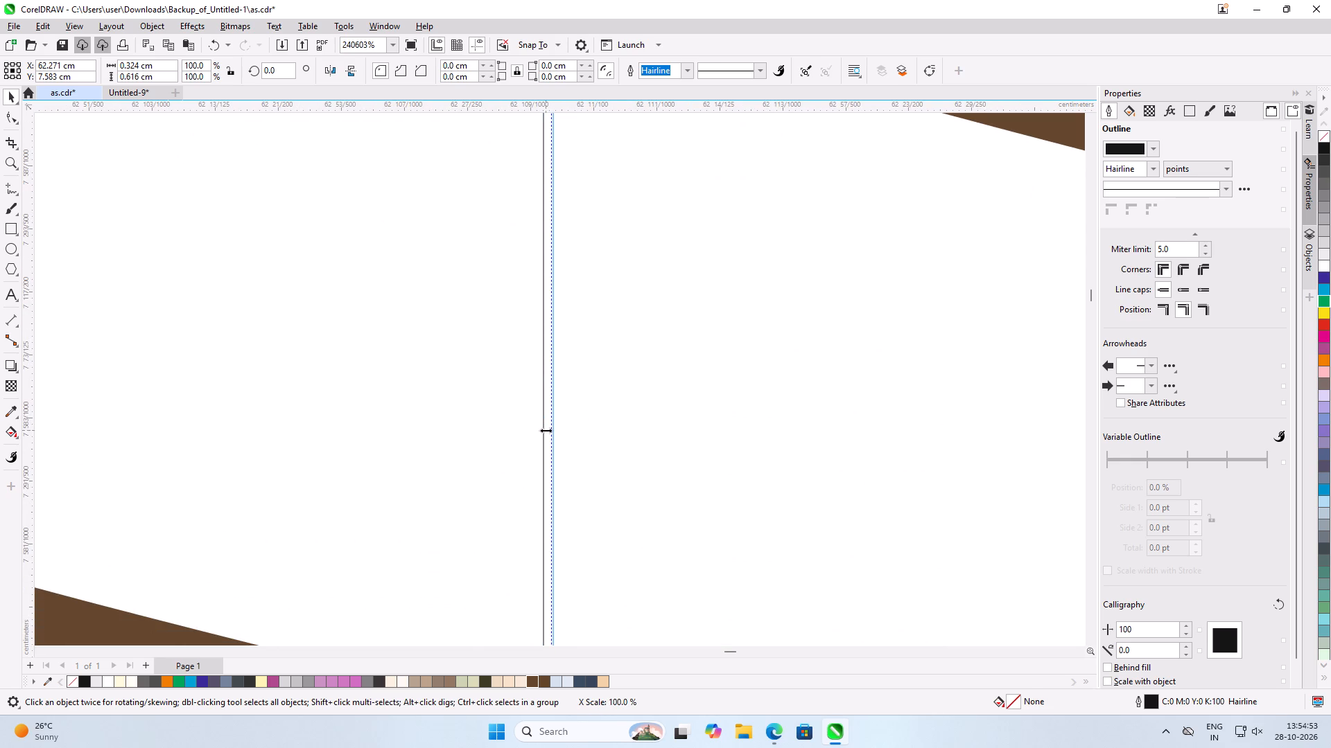
left_click_drag(546, 430, 544, 435)
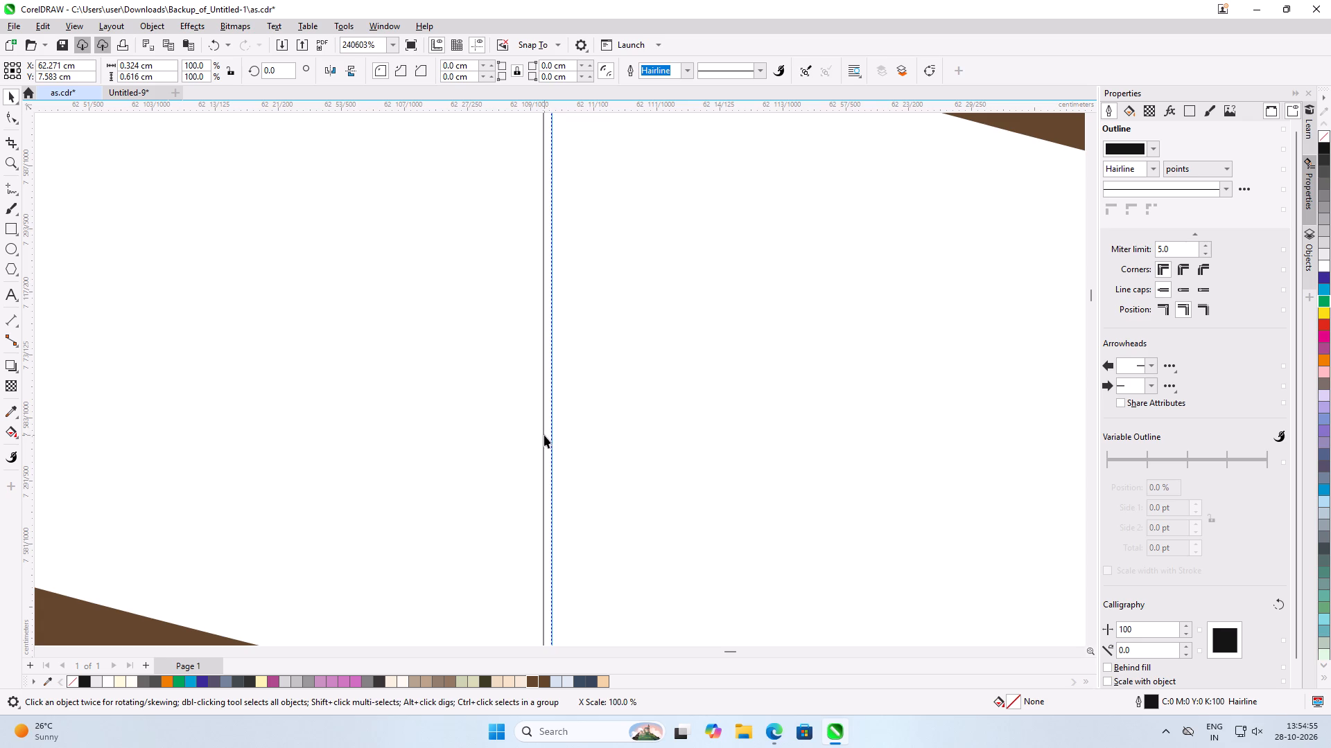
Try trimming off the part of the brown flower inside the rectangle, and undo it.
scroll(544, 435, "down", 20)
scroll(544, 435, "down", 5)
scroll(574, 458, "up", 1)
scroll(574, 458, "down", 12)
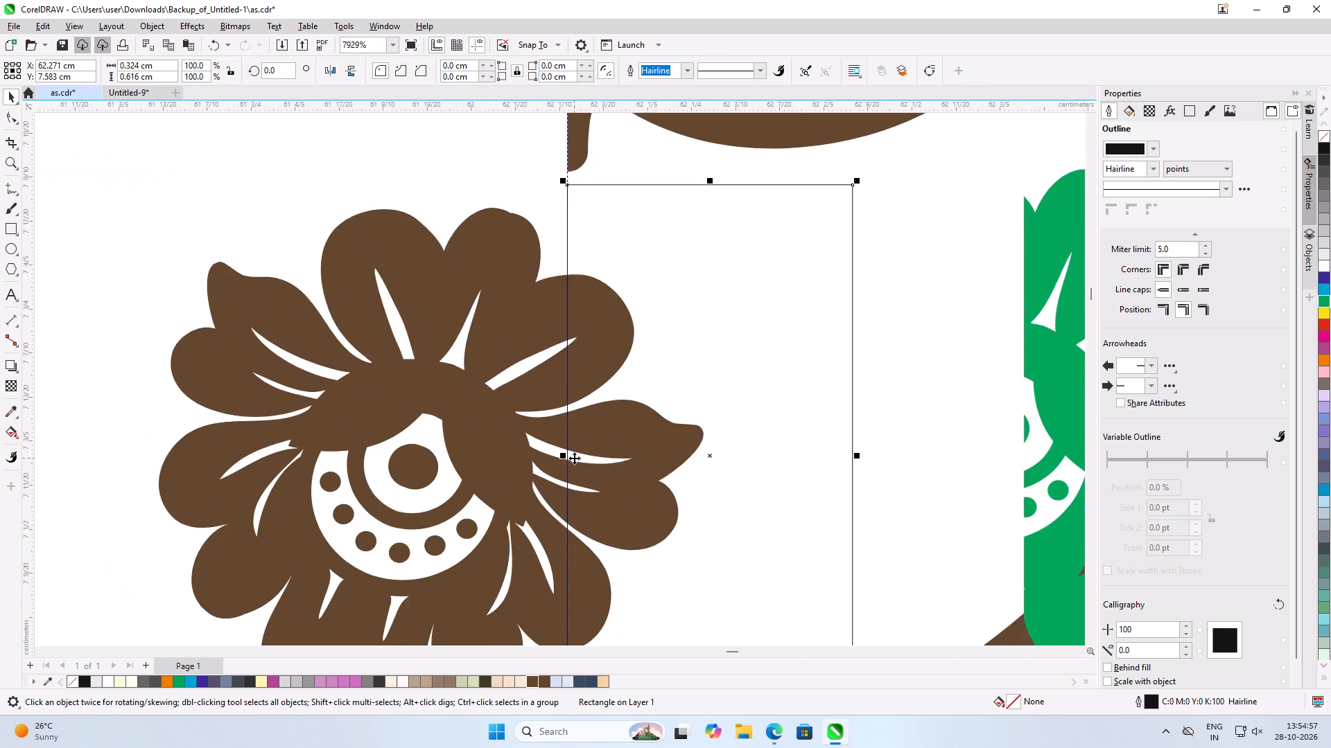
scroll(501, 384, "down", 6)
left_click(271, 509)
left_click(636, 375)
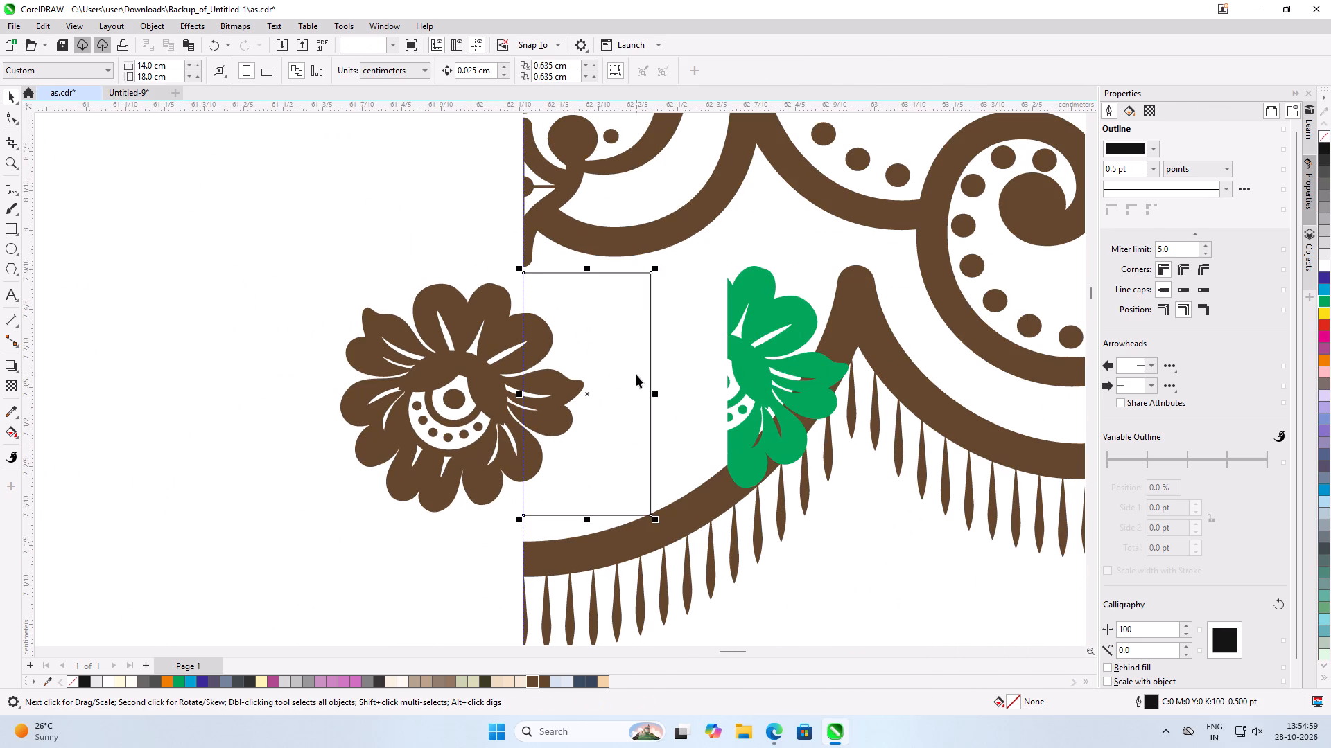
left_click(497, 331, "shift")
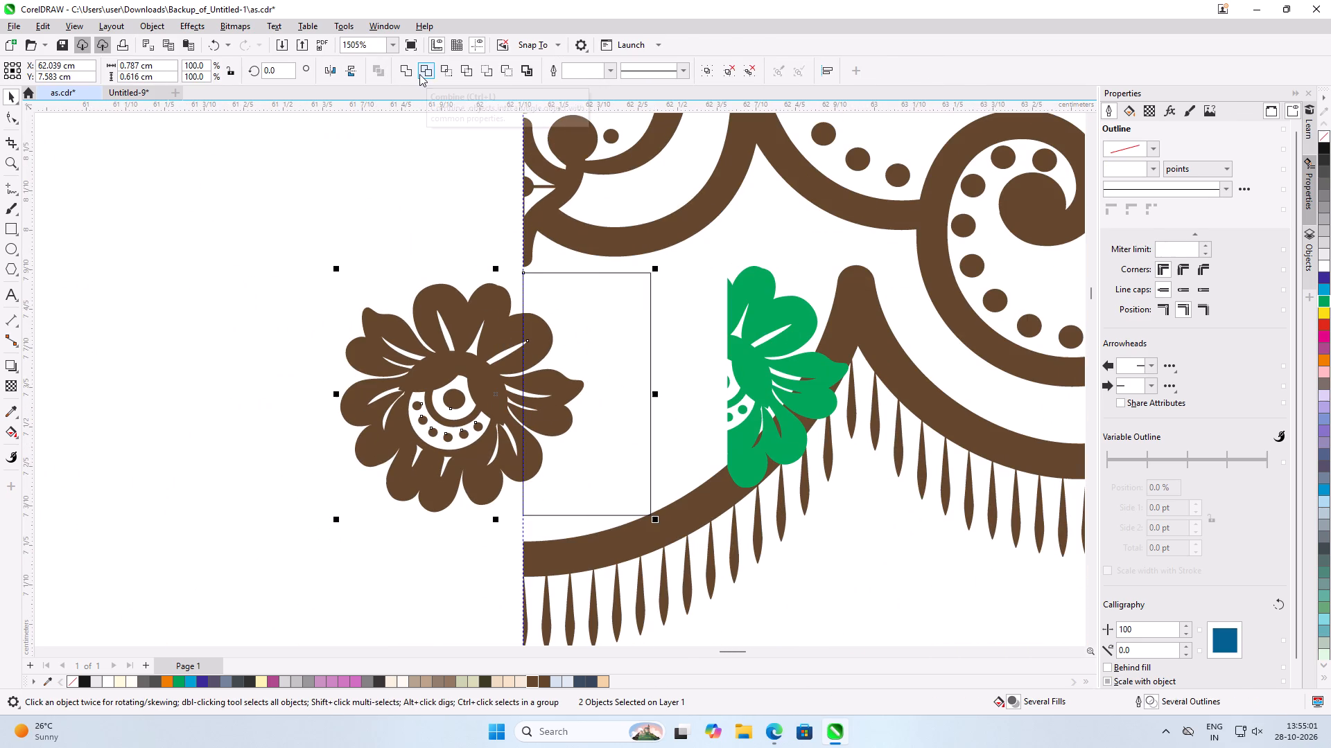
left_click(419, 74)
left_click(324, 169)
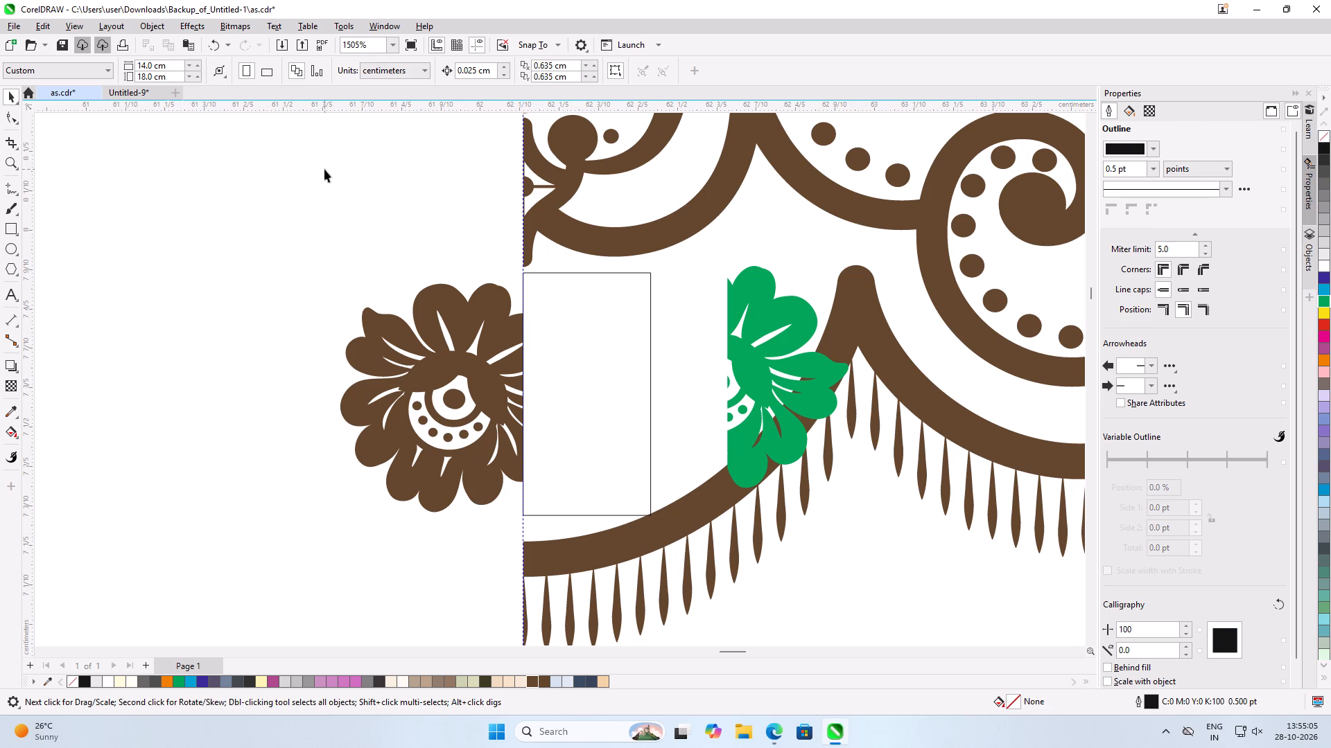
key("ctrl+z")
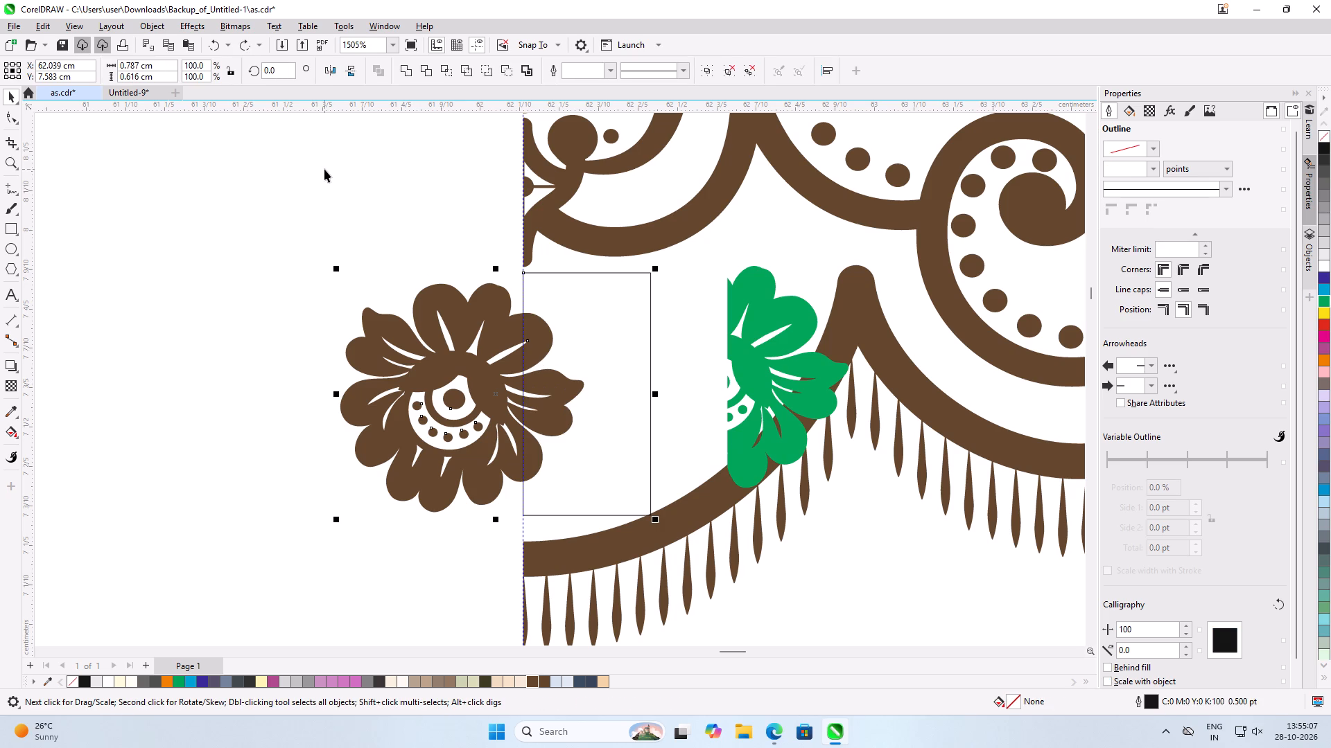
Left-align the green half flower with the rectangle's edge at the guideline.
left_click(745, 360)
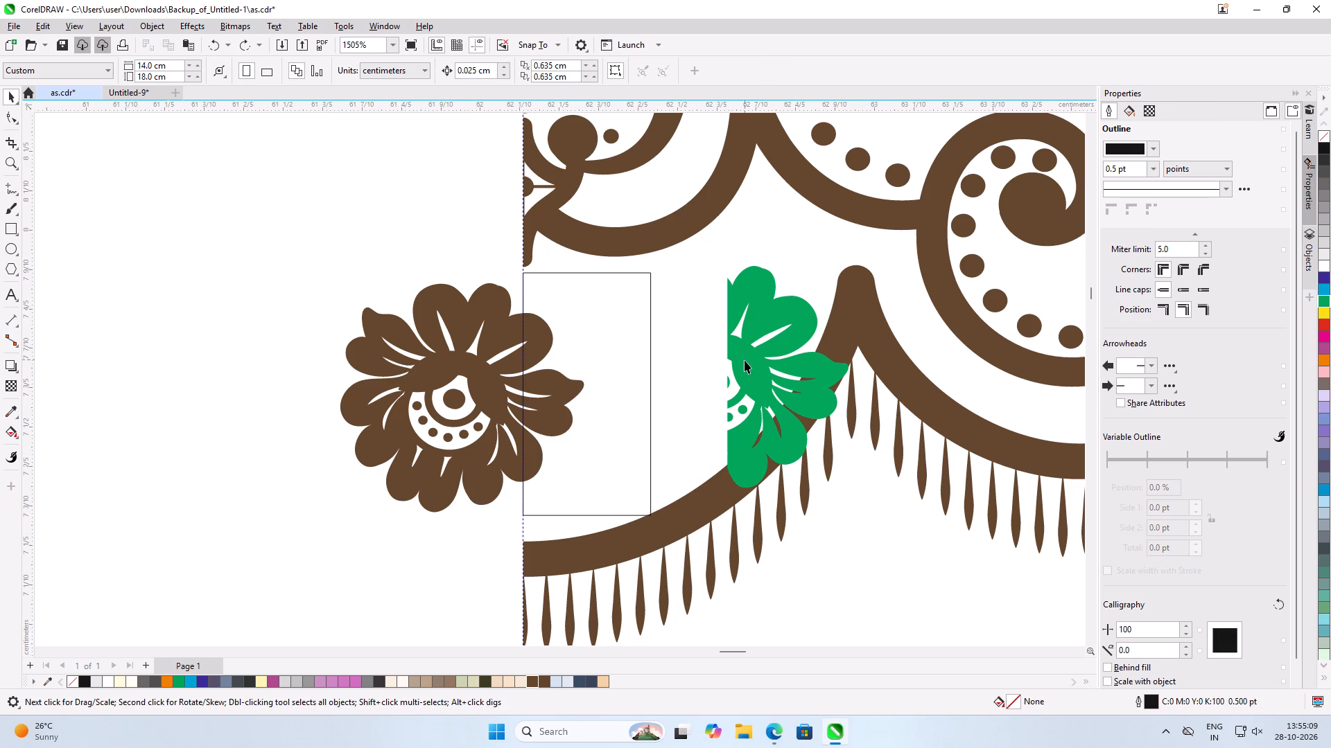
left_click(600, 373, "shift")
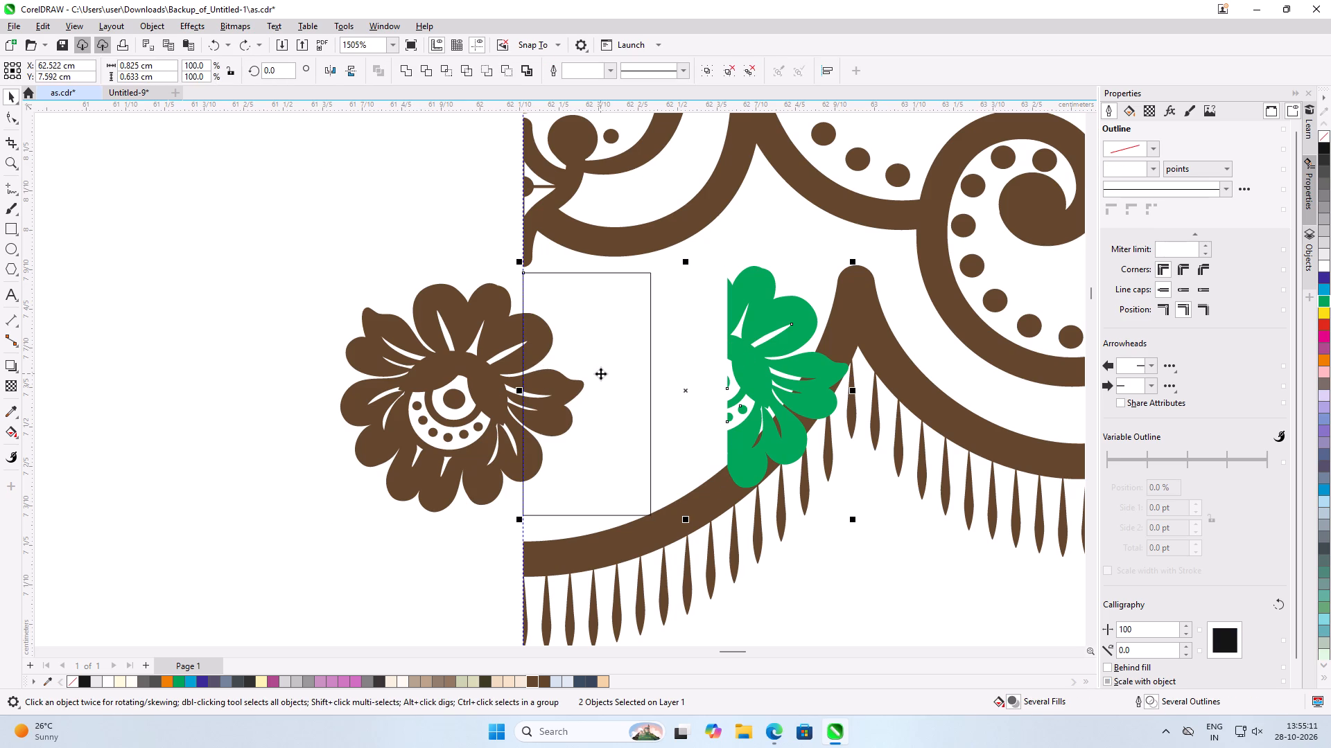
key("l")
left_click(212, 382)
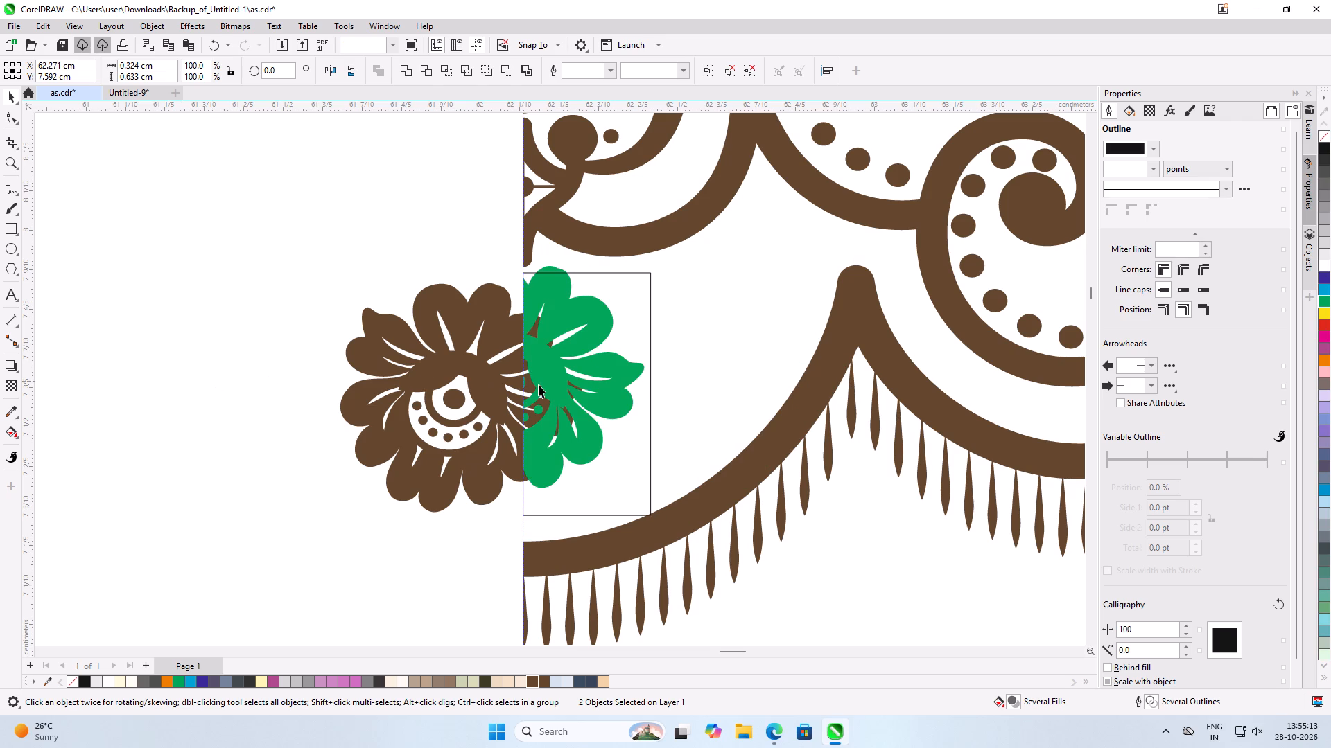
Nudge the brown flower right and up over the green half, to about X 62.107, Y 7.625 cm.
left_click(445, 379)
scroll(485, 380, "up", 5)
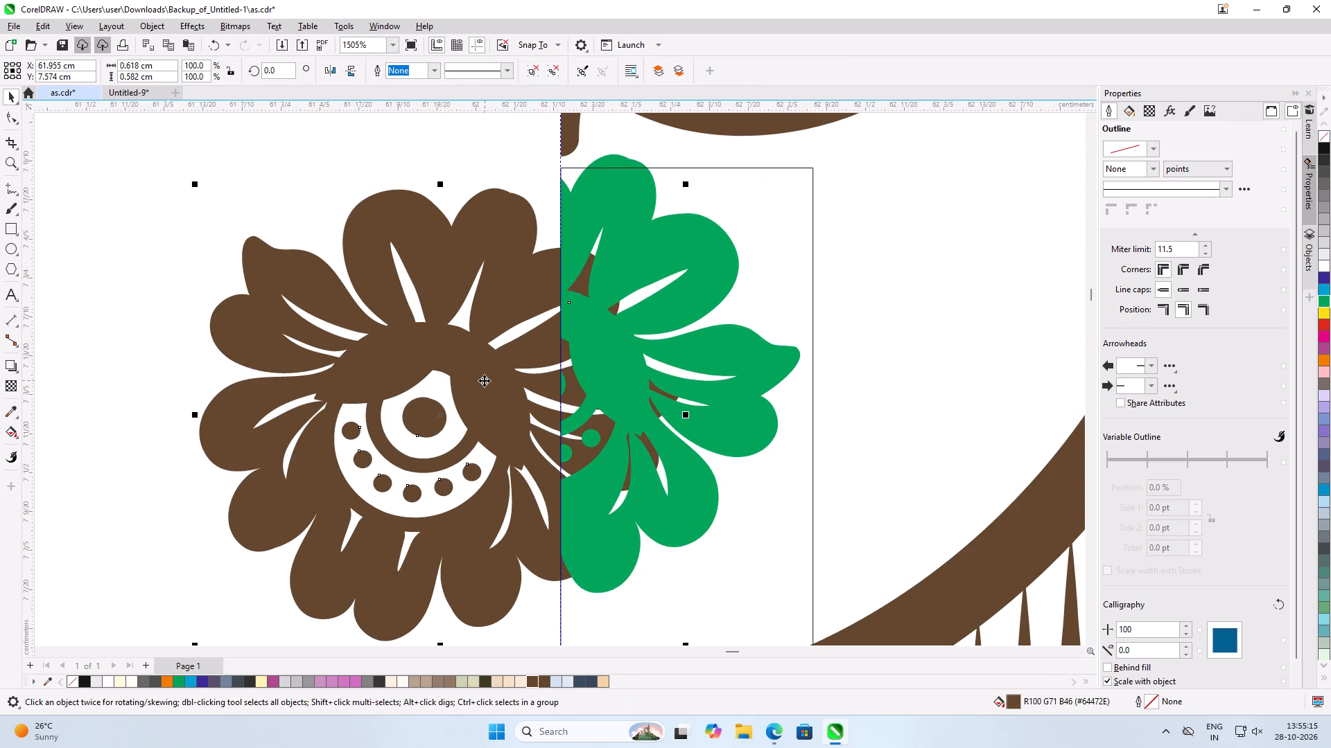
key("Right")
key("Right")
key("Right")
key("Right")
key("Right")
key("Right")
key("Right")
key("Right")
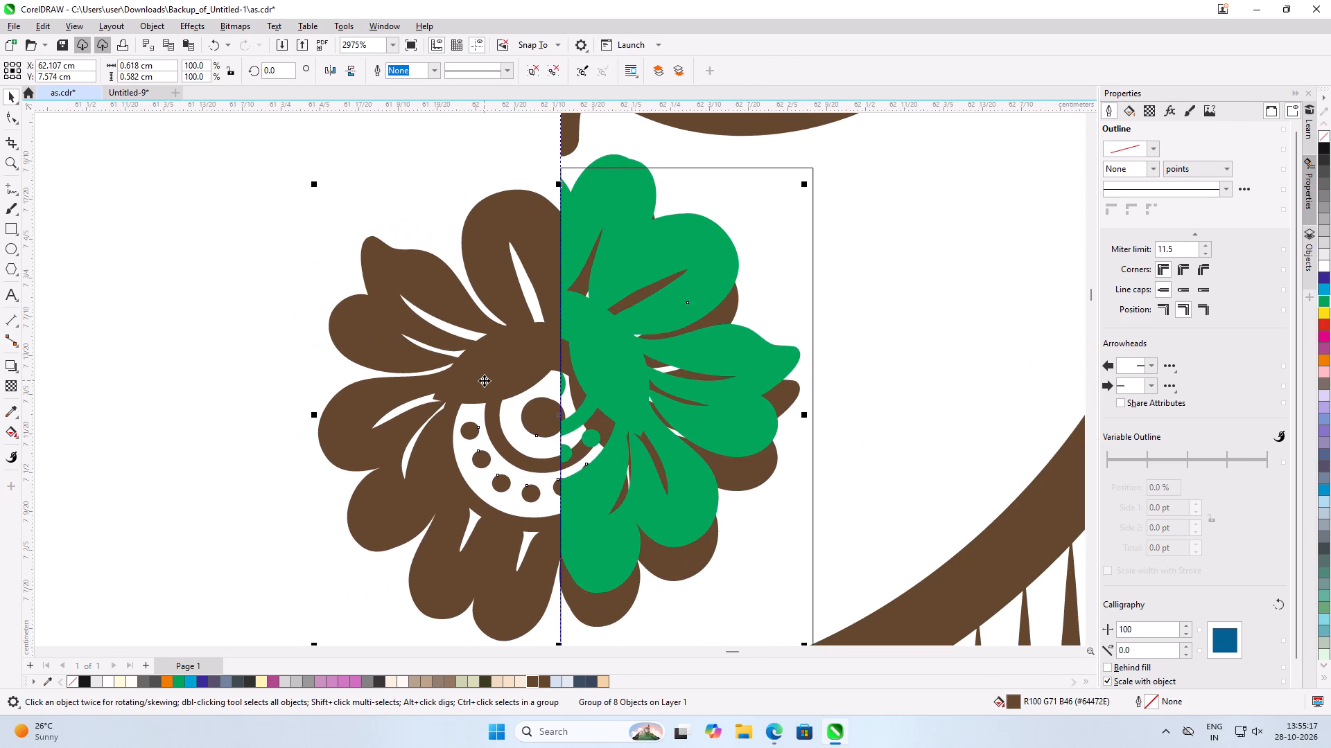
key("Up")
key("Up")
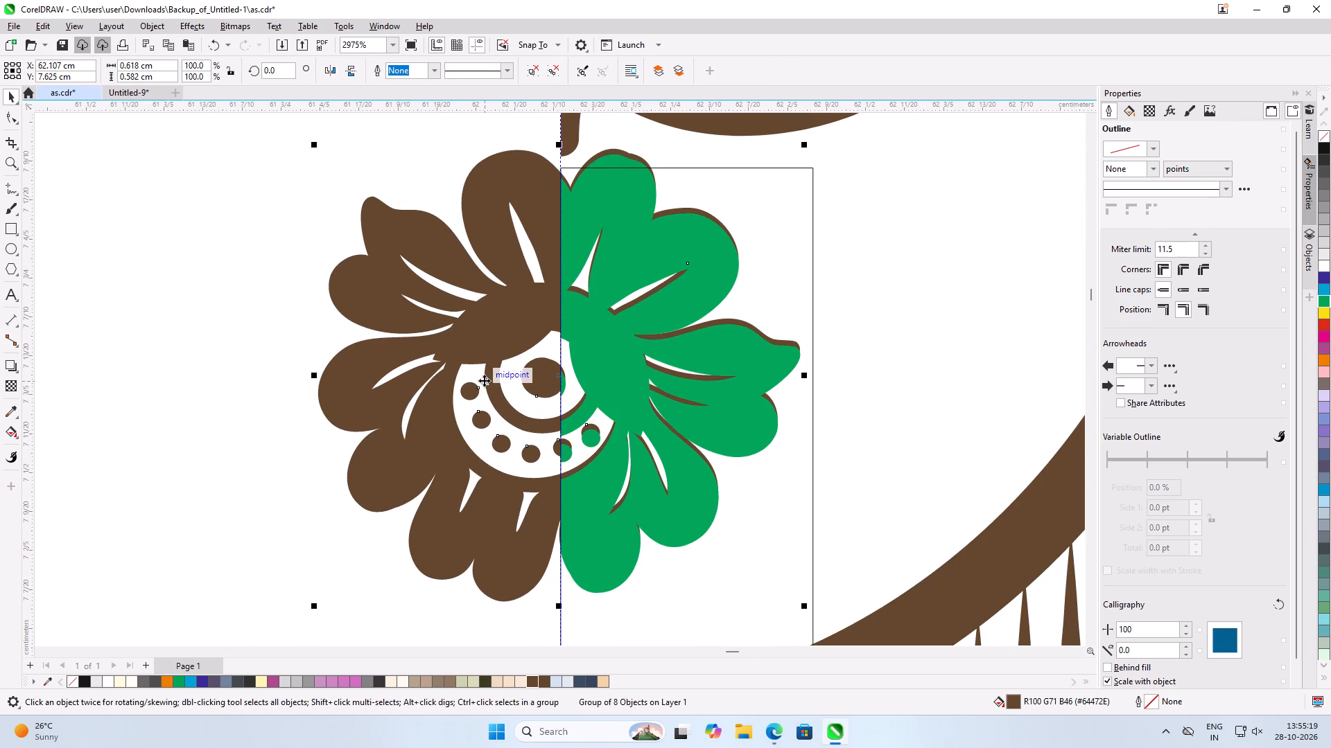
Fine-align the brown flower to the green half's center rings and petals, at about X 62.107, Y 7.618 cm.
scroll(579, 277, "up", 7)
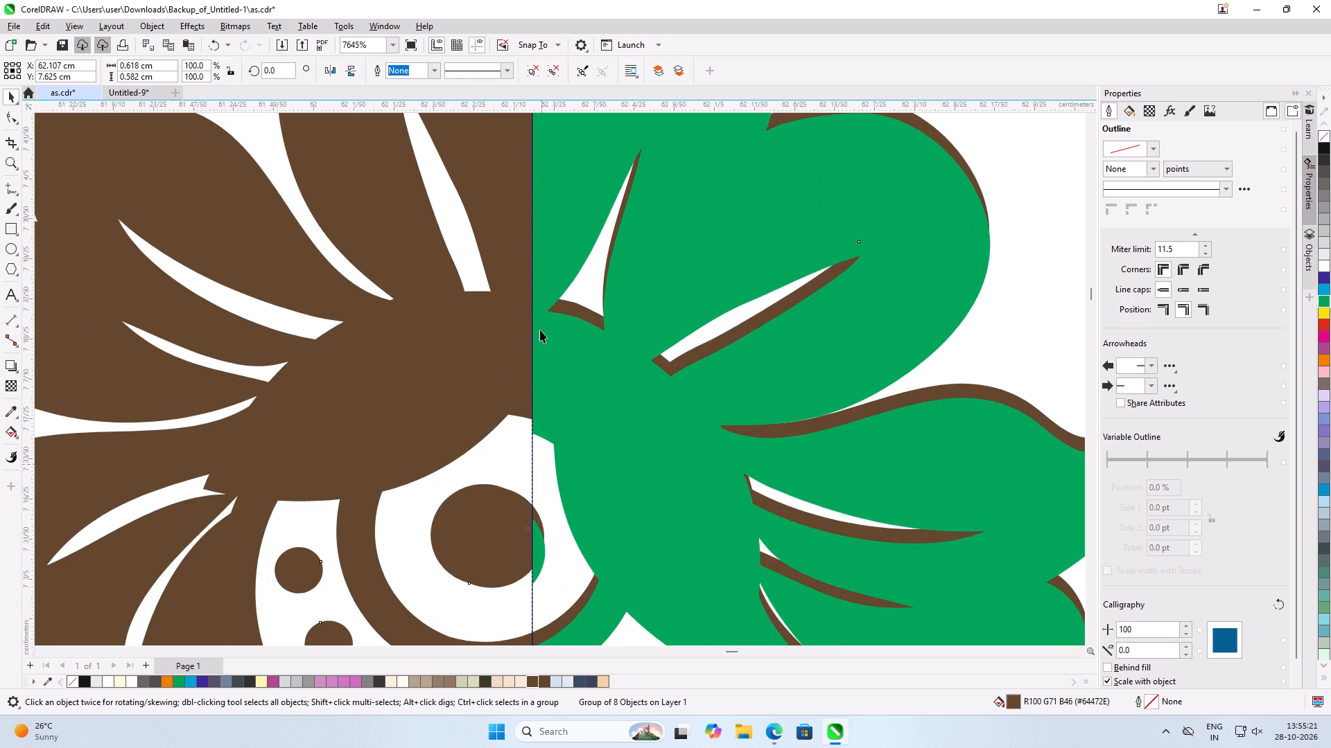
scroll(541, 327, "down", 5)
scroll(537, 442, "up", 7)
scroll(532, 525, "up", 7)
left_click_drag(520, 543, 519, 585)
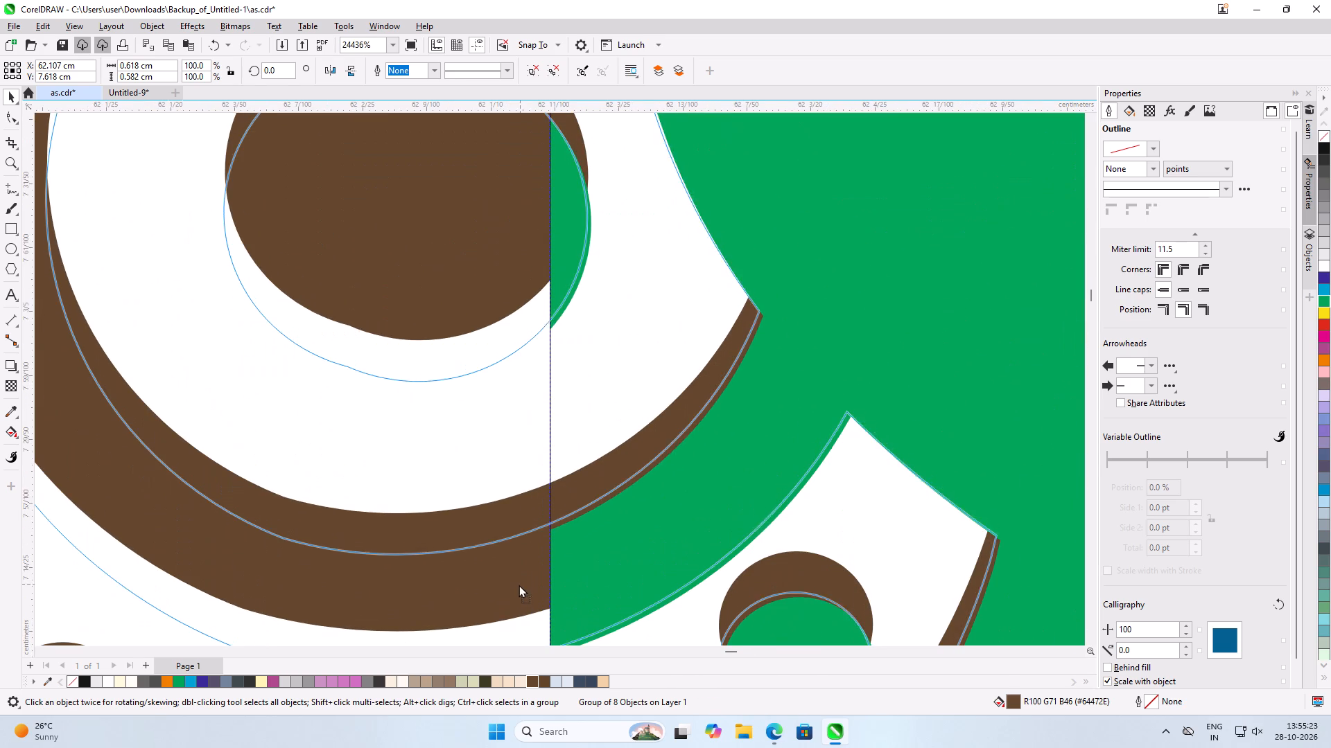
left_click_drag(519, 585, 519, 594)
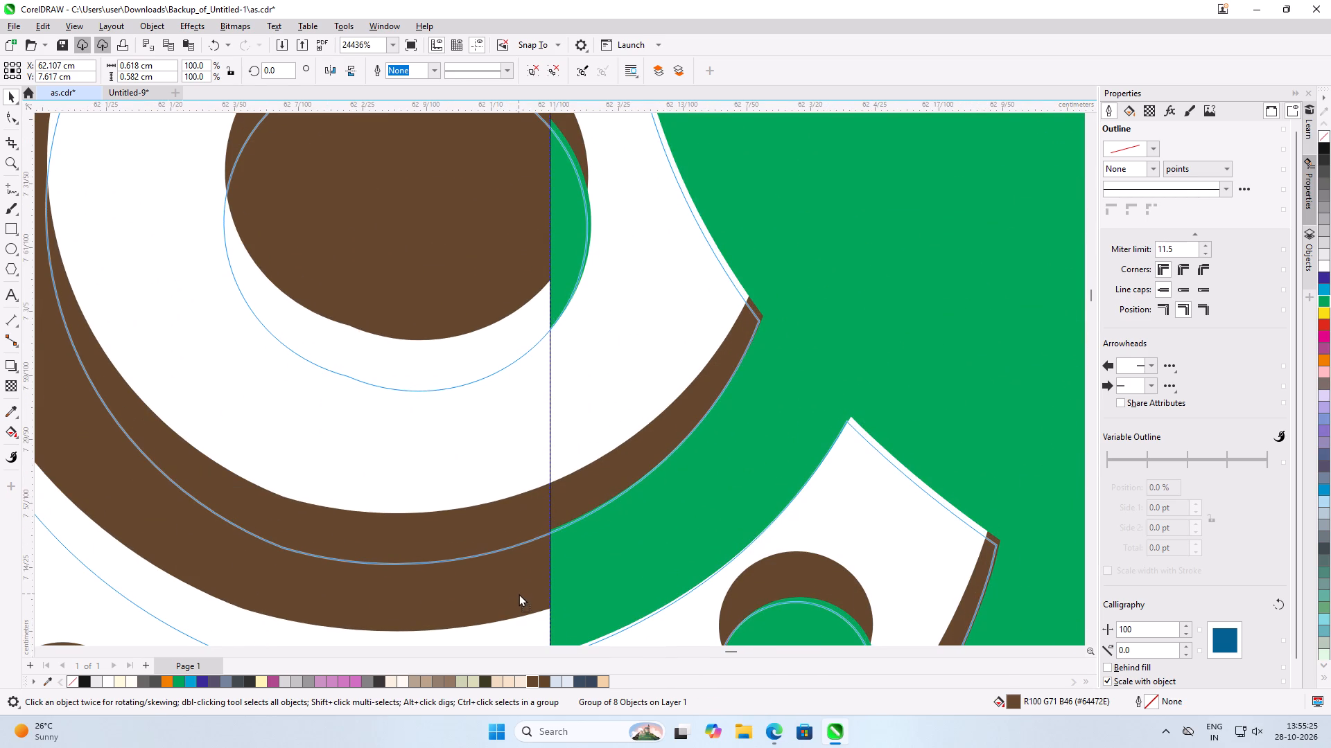
left_click_drag(519, 594, 524, 594)
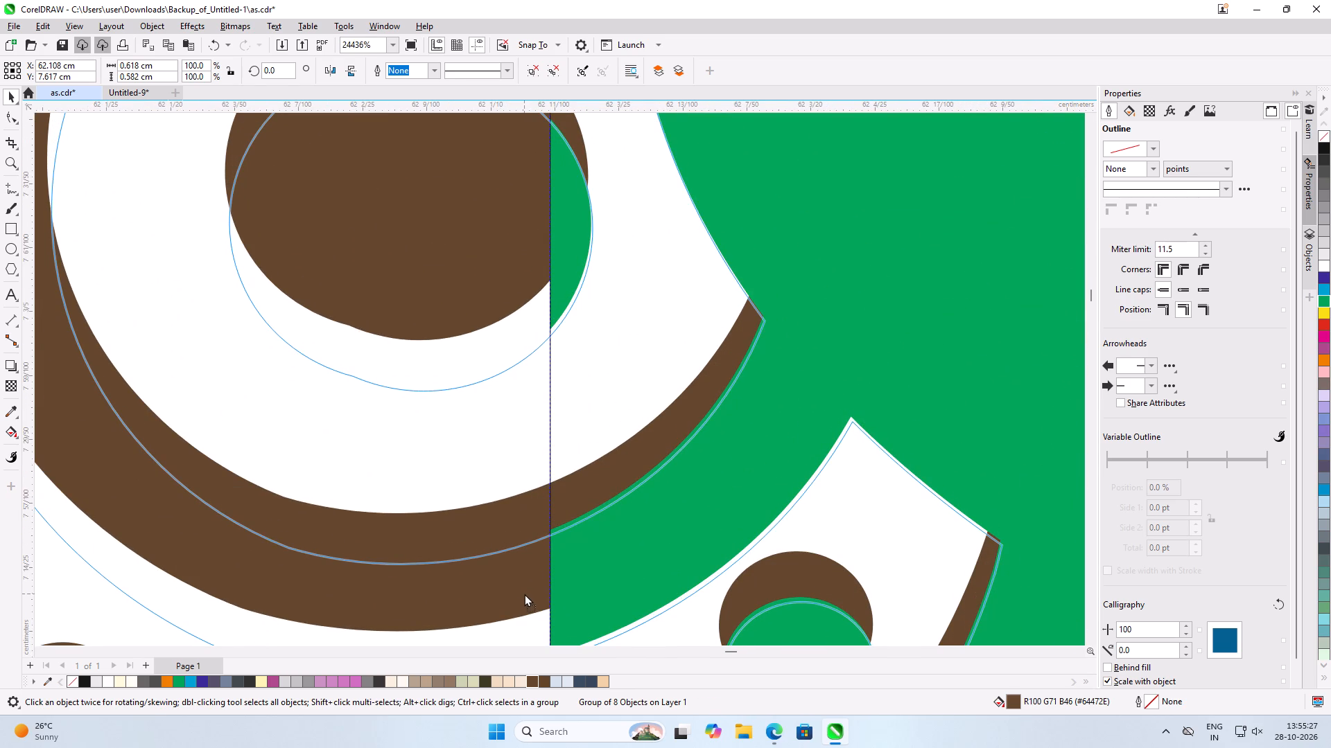
left_click_drag(524, 594, 523, 590)
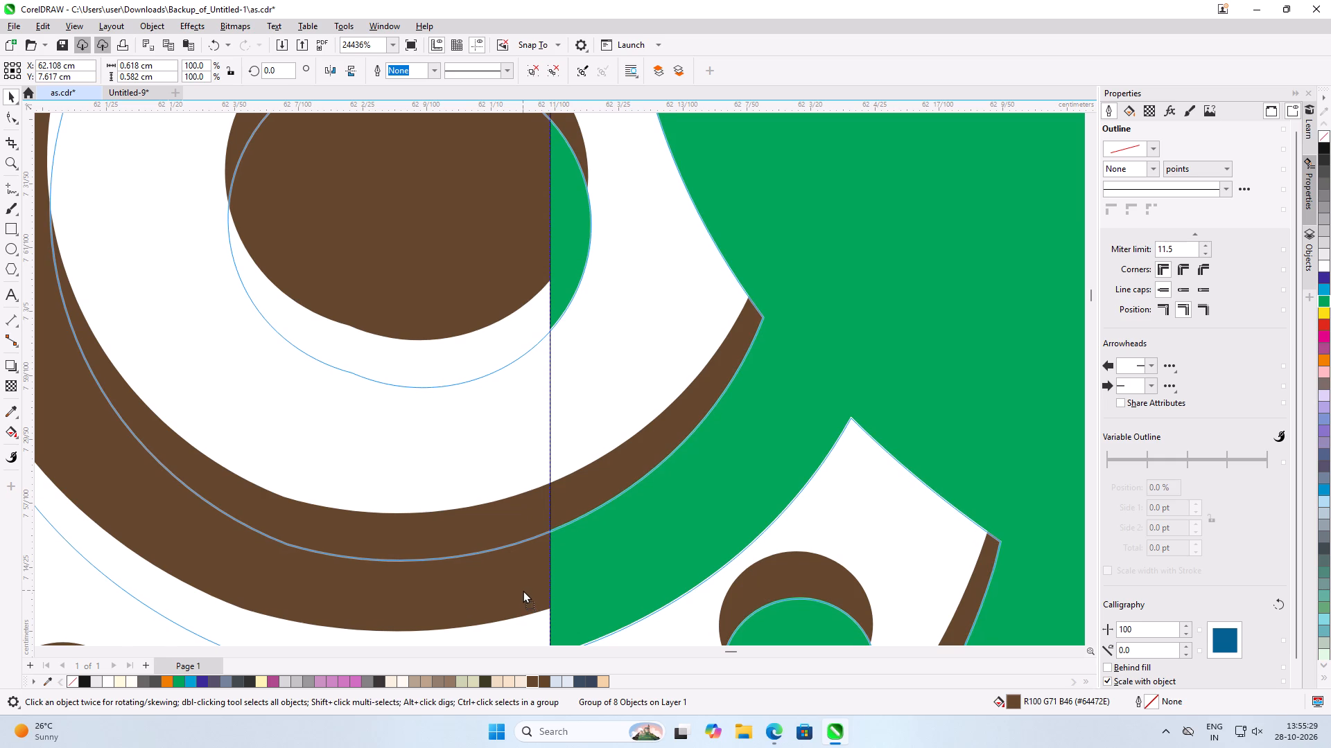
left_click_drag(523, 590, 522, 588)
scroll(514, 456, "down", 14)
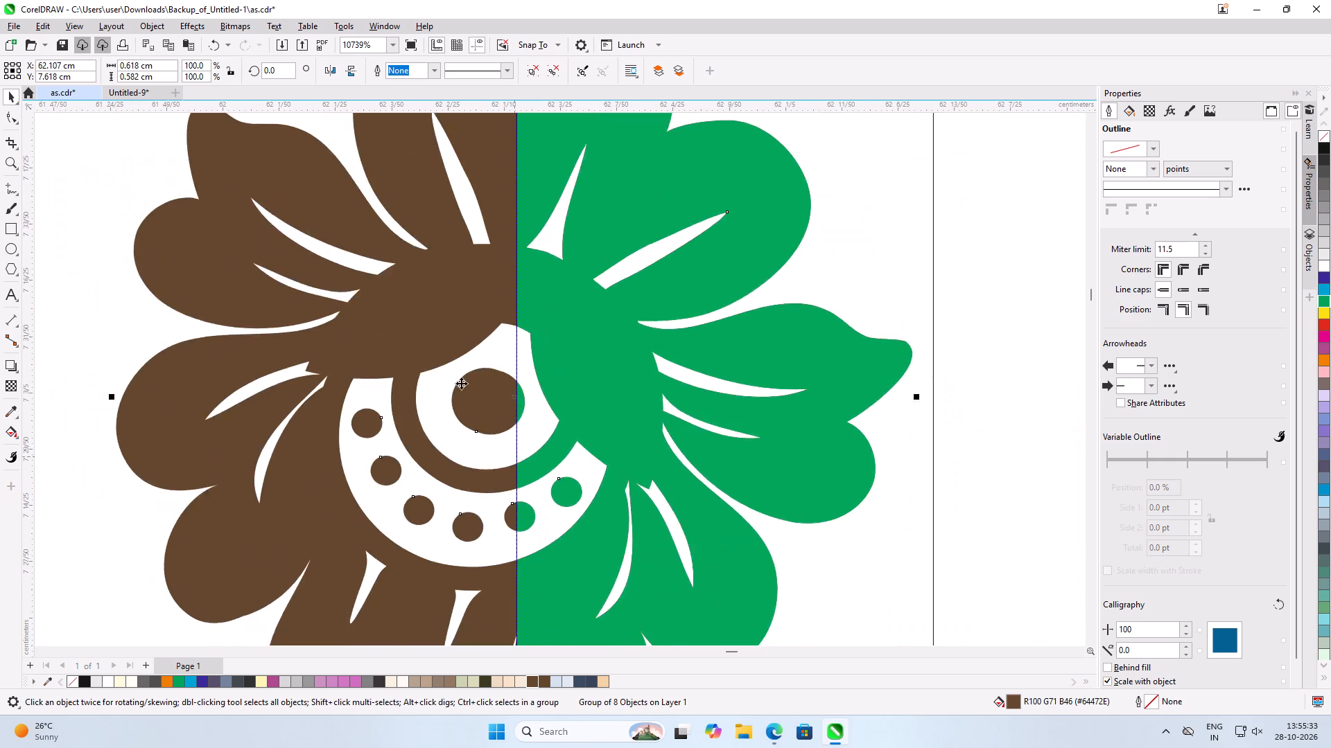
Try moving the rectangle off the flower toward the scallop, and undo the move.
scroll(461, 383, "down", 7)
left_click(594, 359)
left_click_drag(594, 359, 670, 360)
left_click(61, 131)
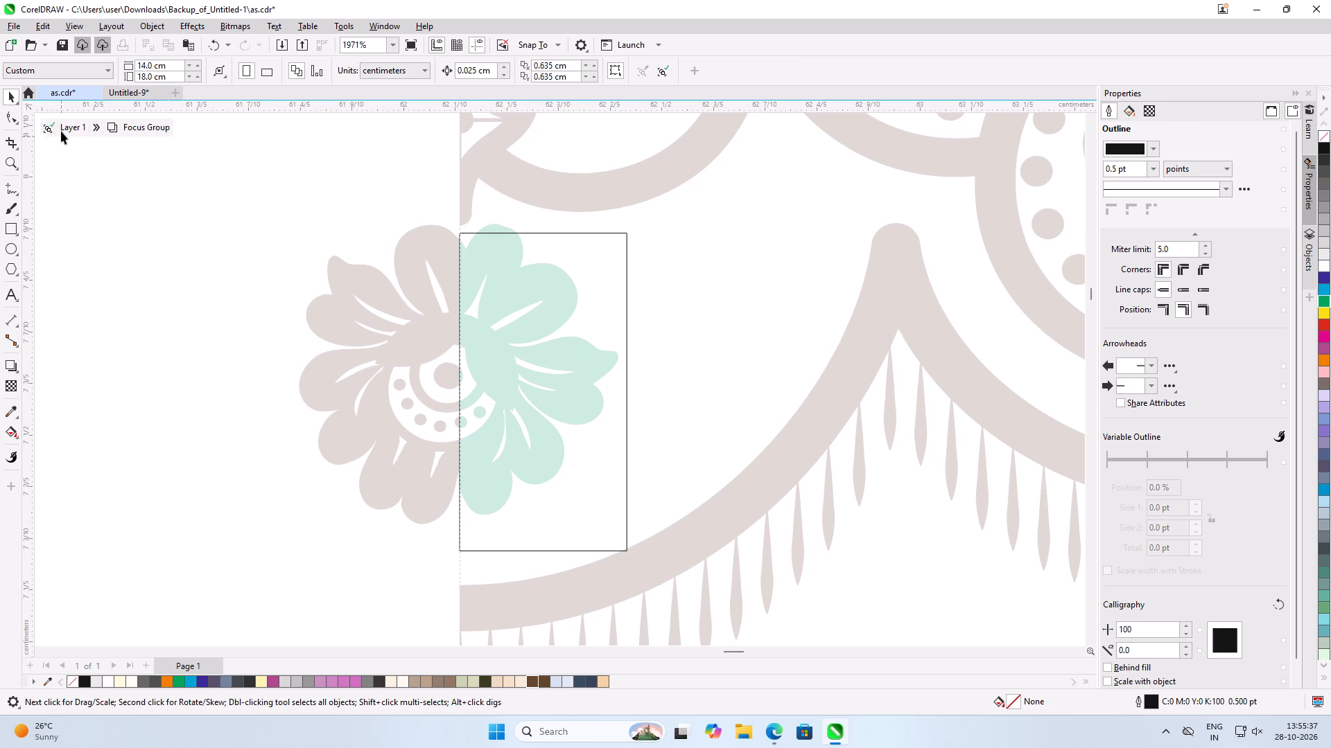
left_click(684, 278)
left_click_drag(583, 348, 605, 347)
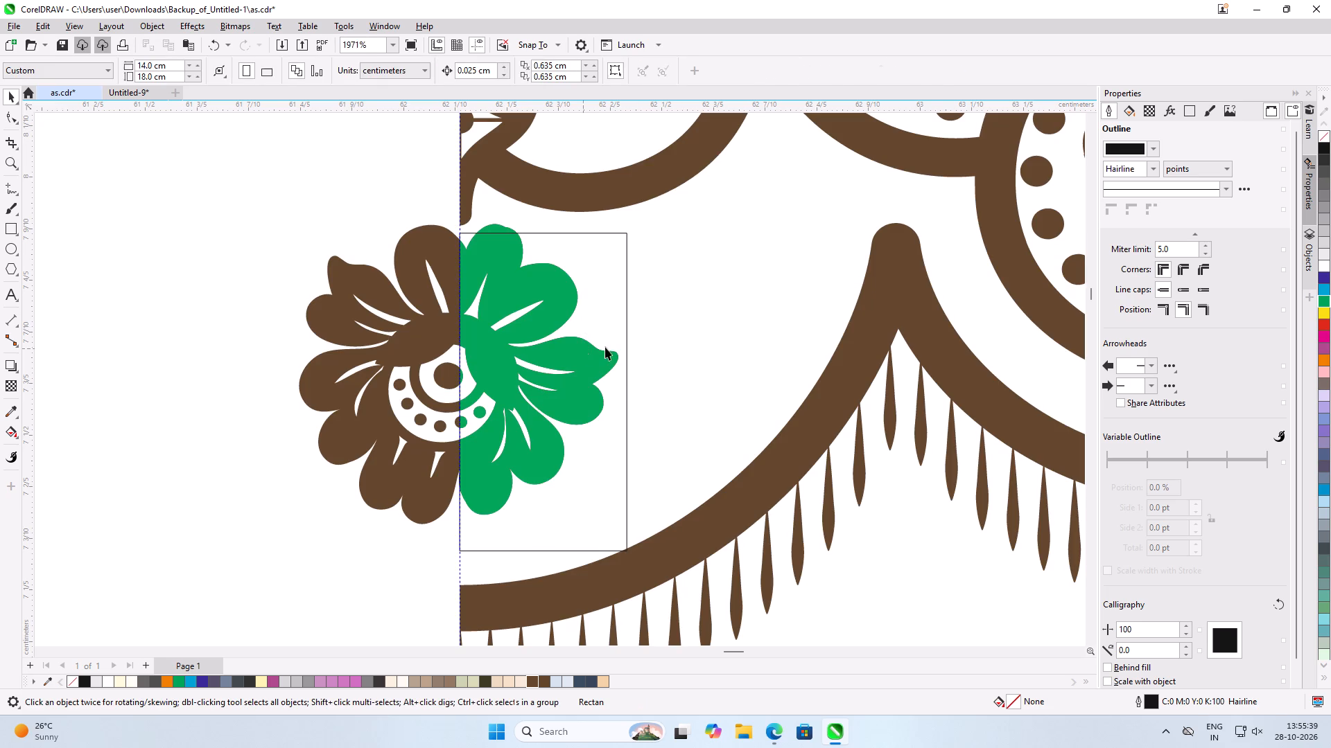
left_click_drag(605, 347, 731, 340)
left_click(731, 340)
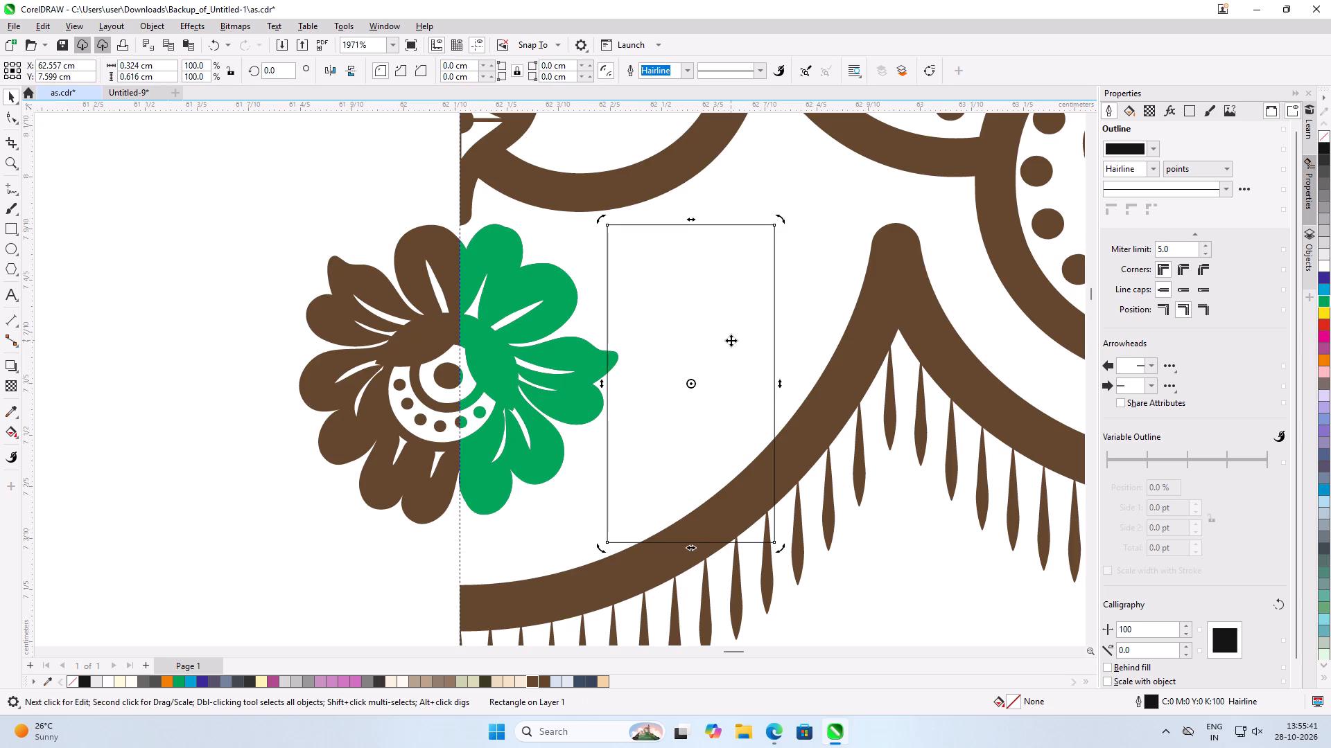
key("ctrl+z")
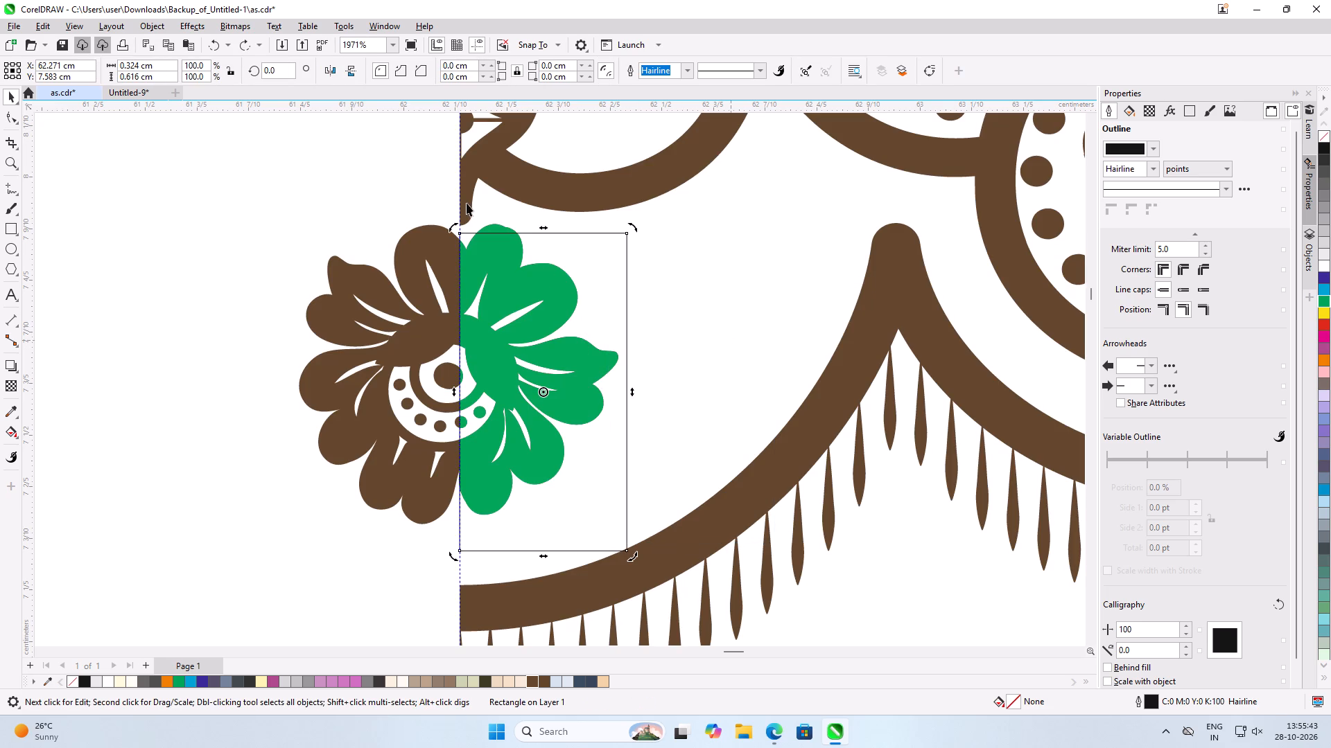
Move the green half flower aside, clear of the brown flower and rectangle, to about X 62.704, Y 7.627 cm.
left_click(496, 226)
left_click_drag(496, 226, 666, 217)
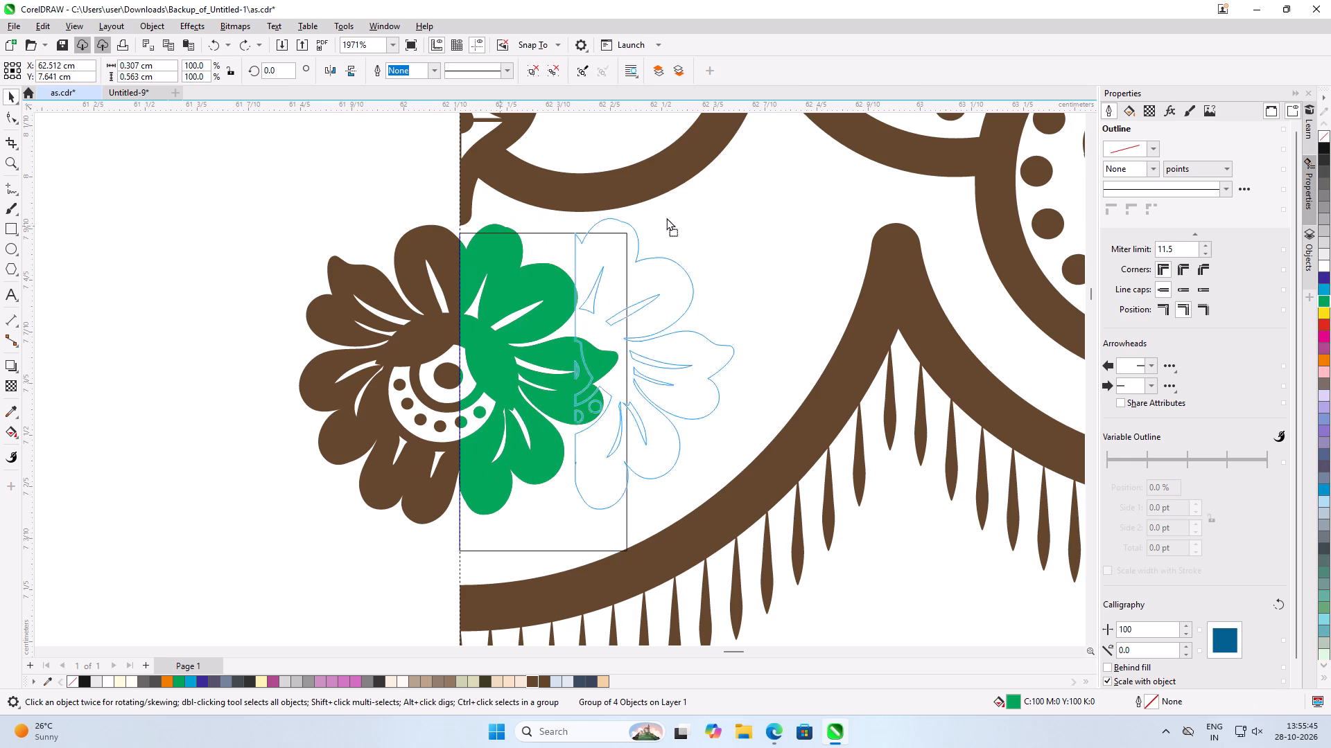
left_click_drag(666, 217, 727, 218)
left_click(196, 338)
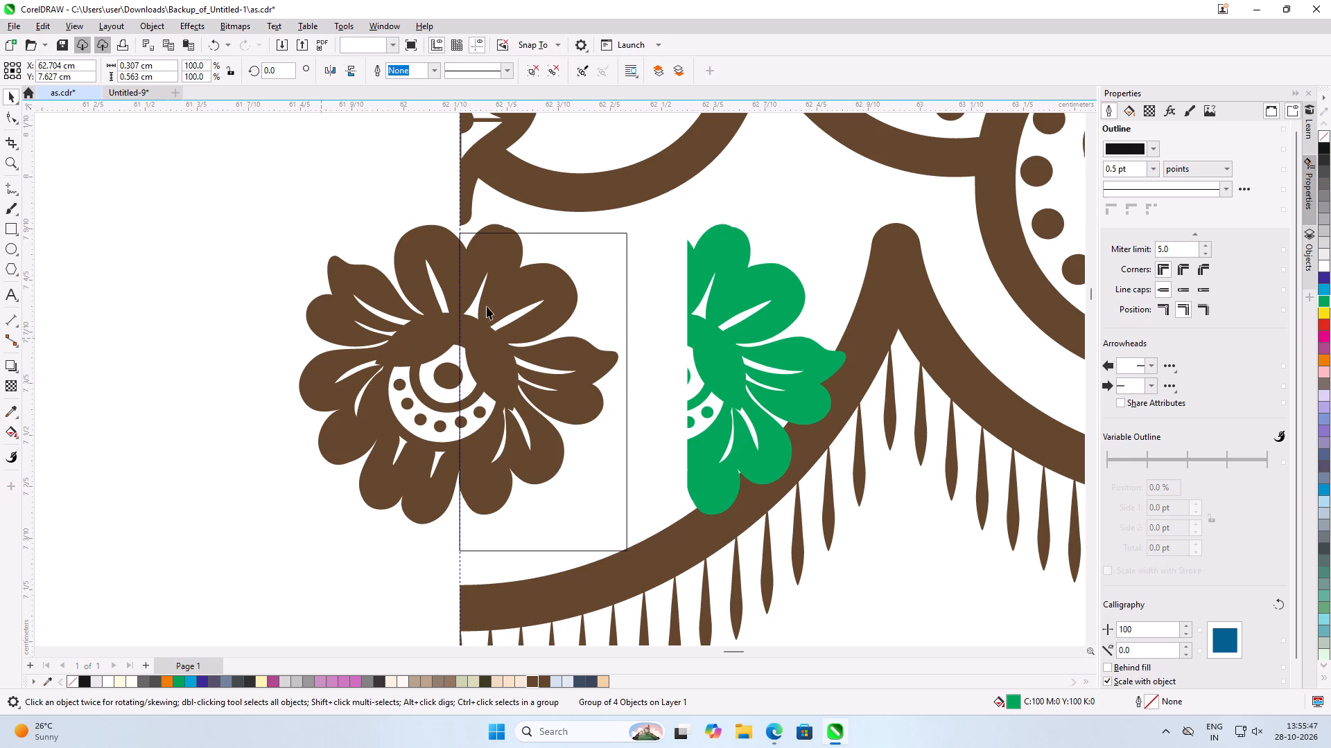
Nudge the rectangle up to Y 7.608 cm so it covers the brown flower's part past the guideline.
left_click(593, 258)
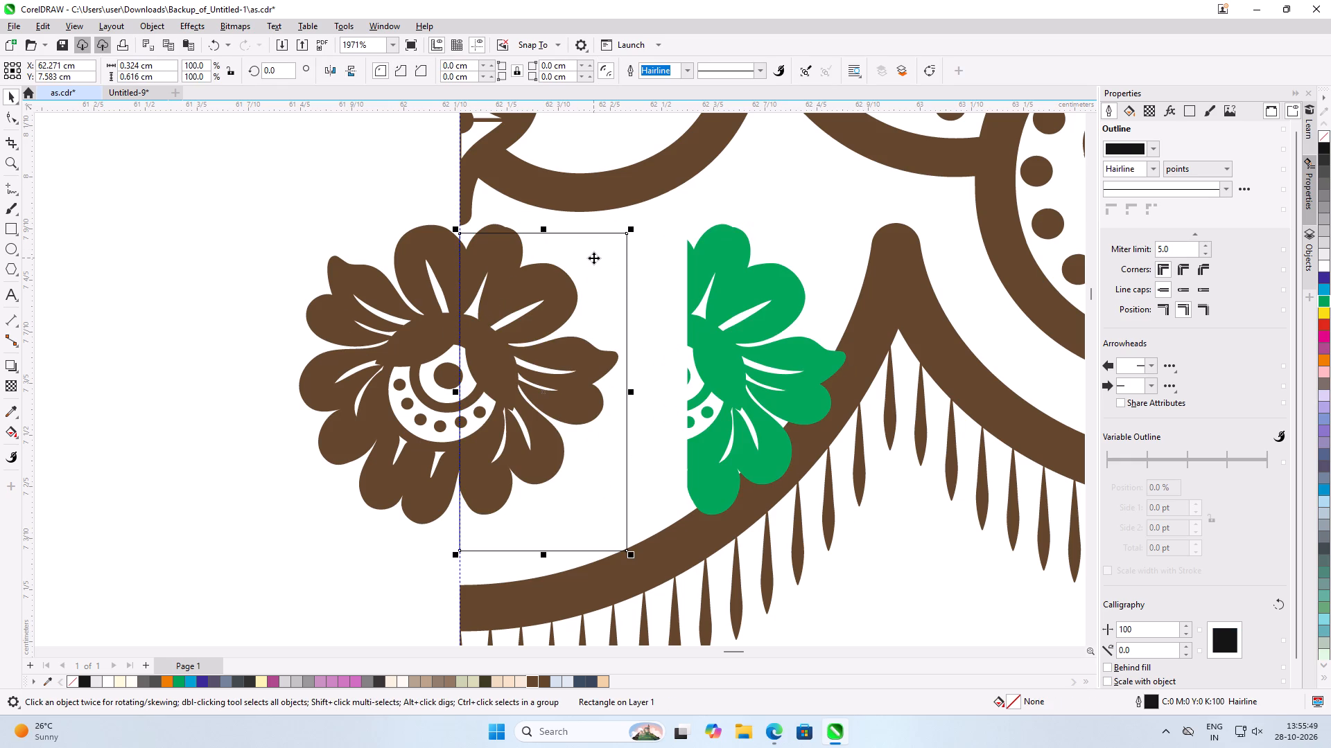
key("Up")
key("Up")
key("Down")
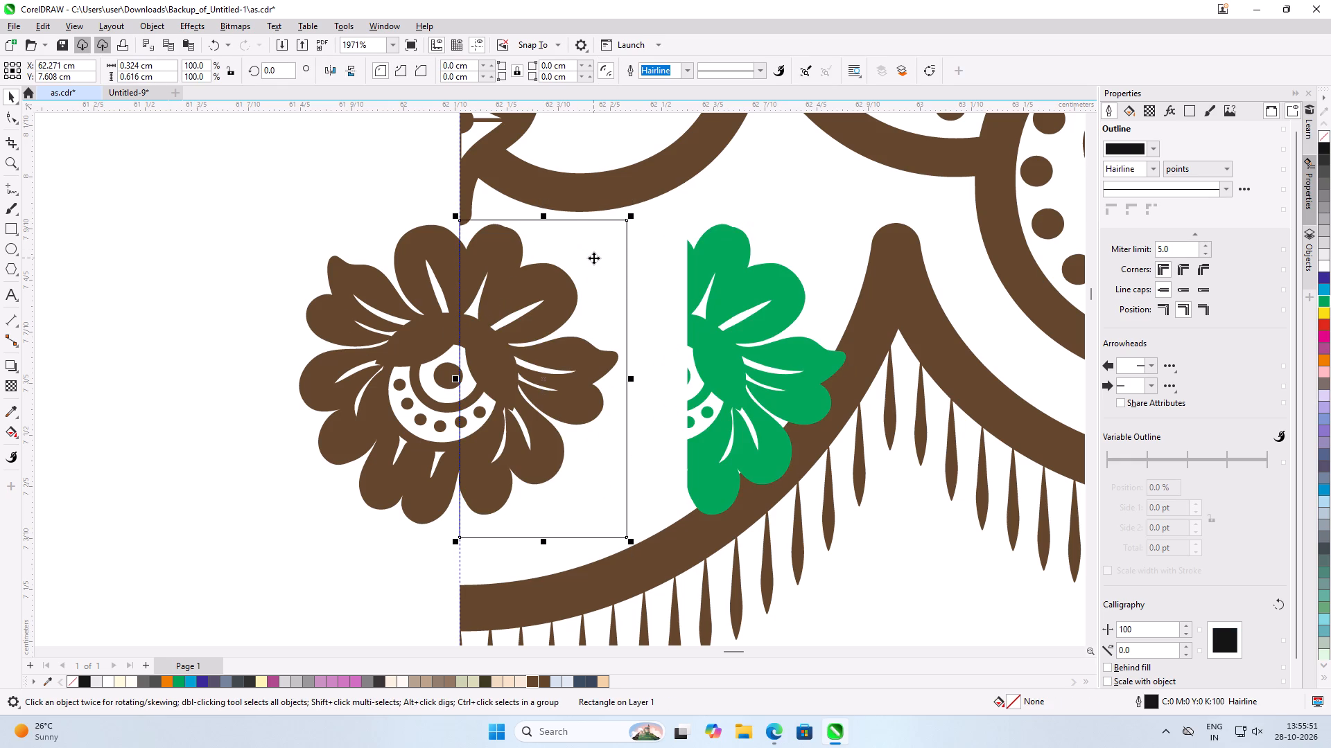
Trim the brown flower with the rectangle at the guideline and delete the rectangle.
left_click(425, 326, "shift")
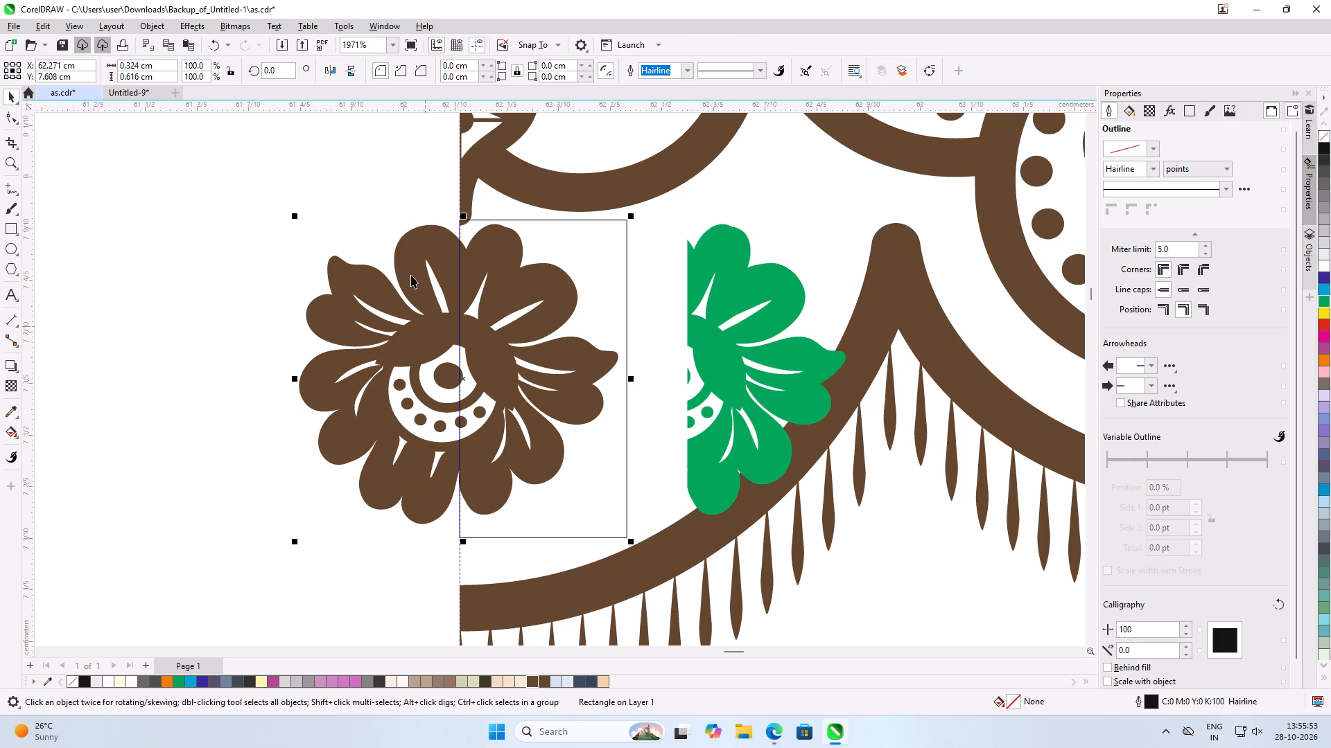
left_click(422, 74)
left_click(268, 197)
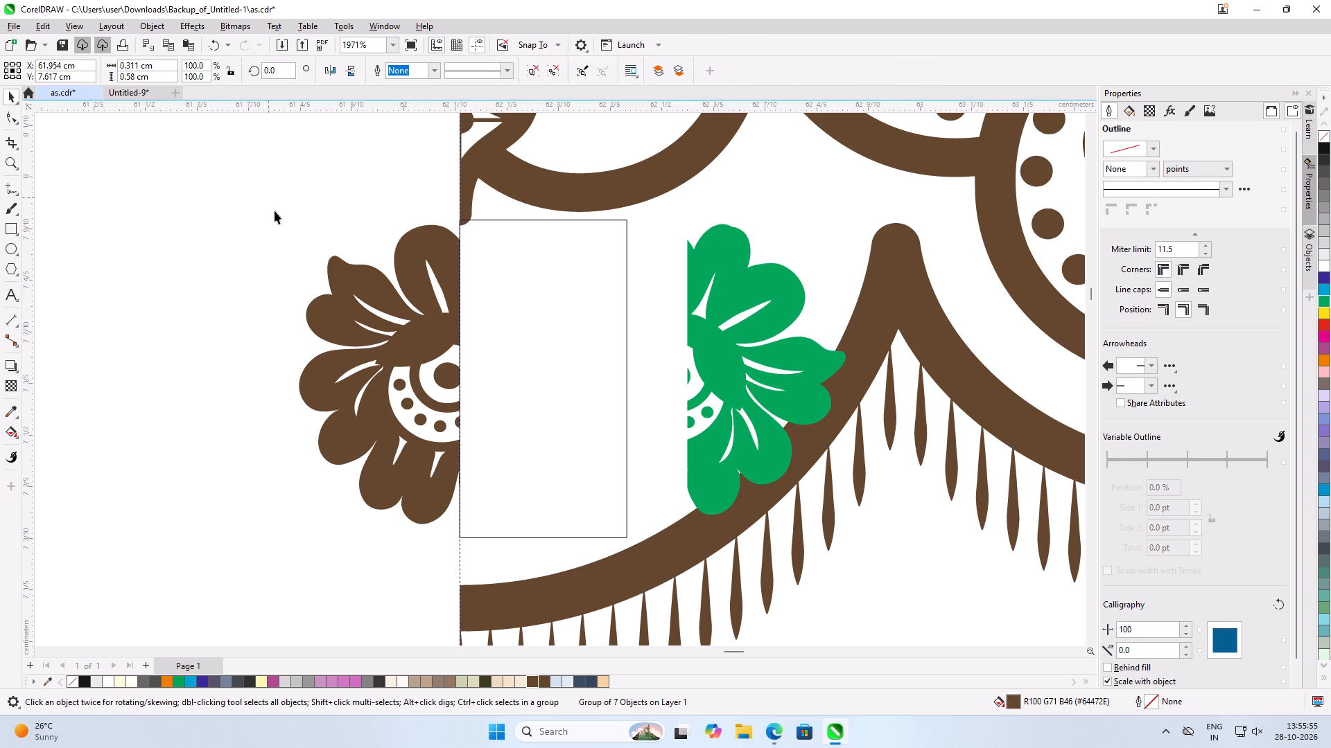
left_click(569, 404)
key("Delete")
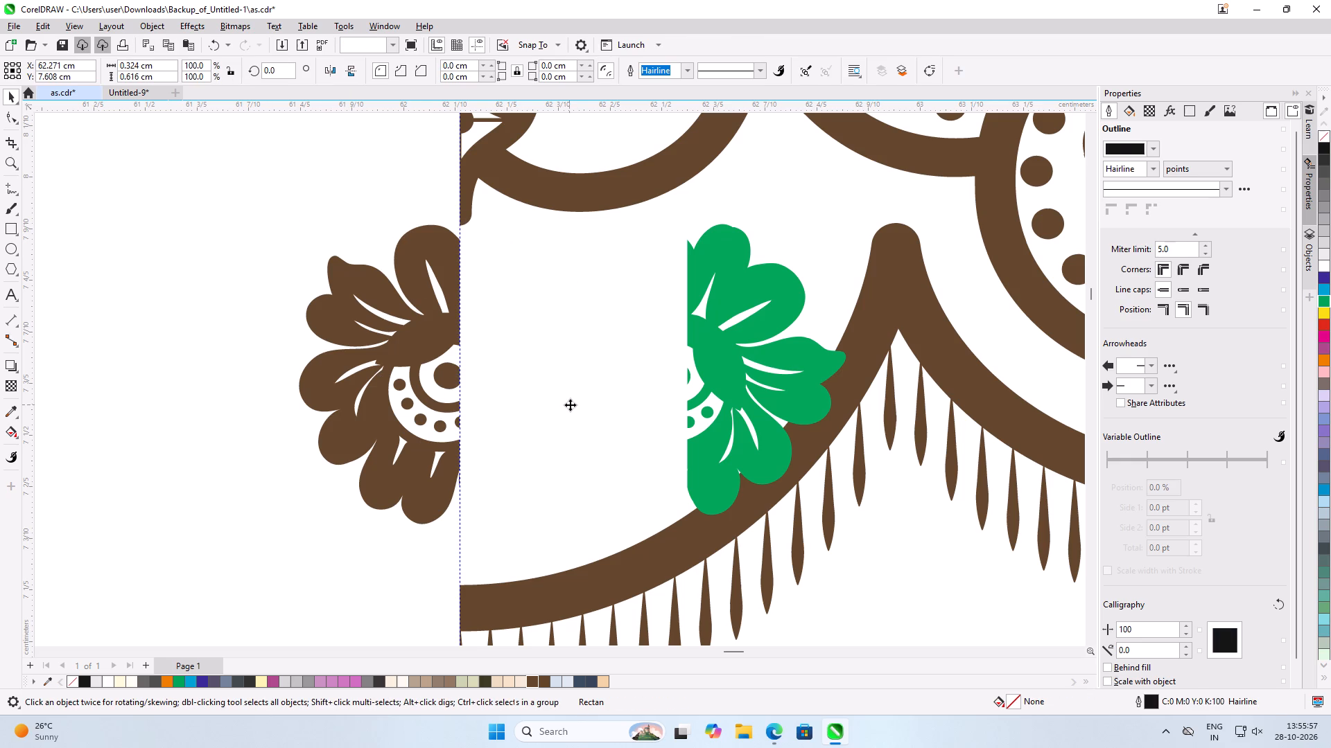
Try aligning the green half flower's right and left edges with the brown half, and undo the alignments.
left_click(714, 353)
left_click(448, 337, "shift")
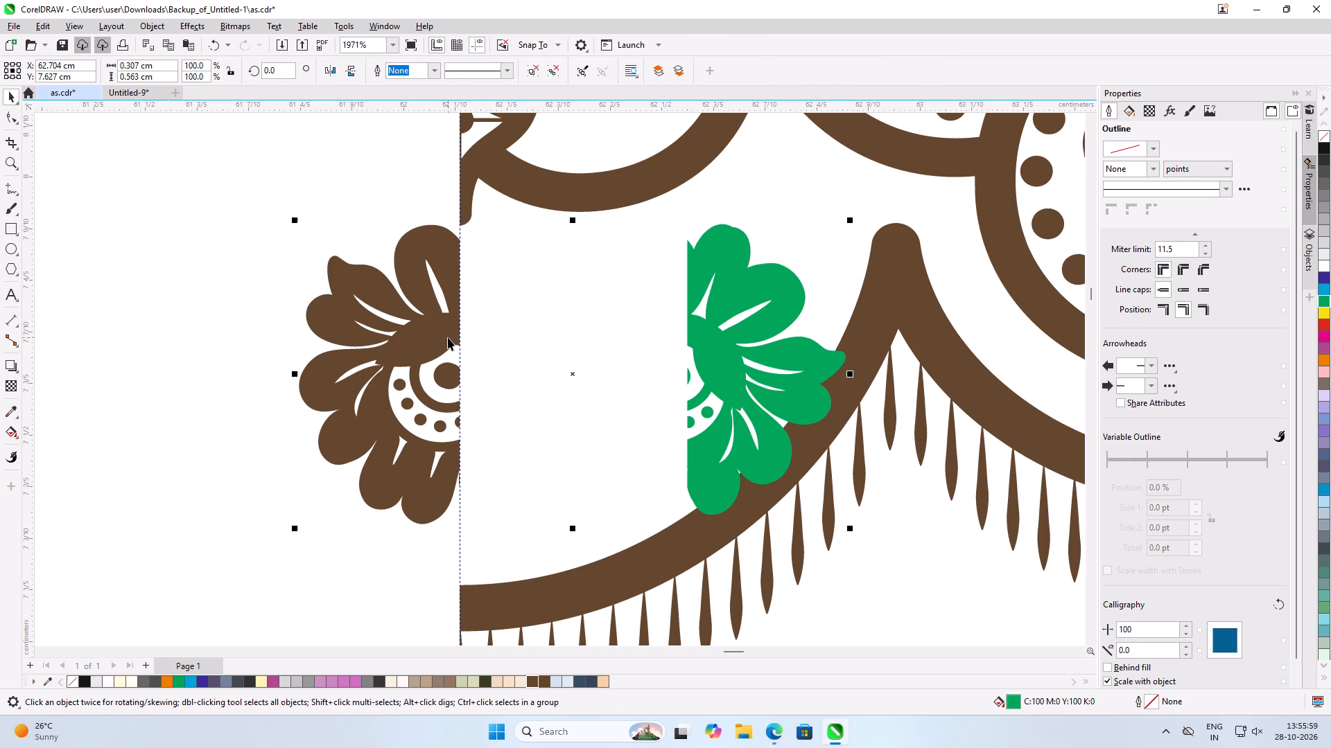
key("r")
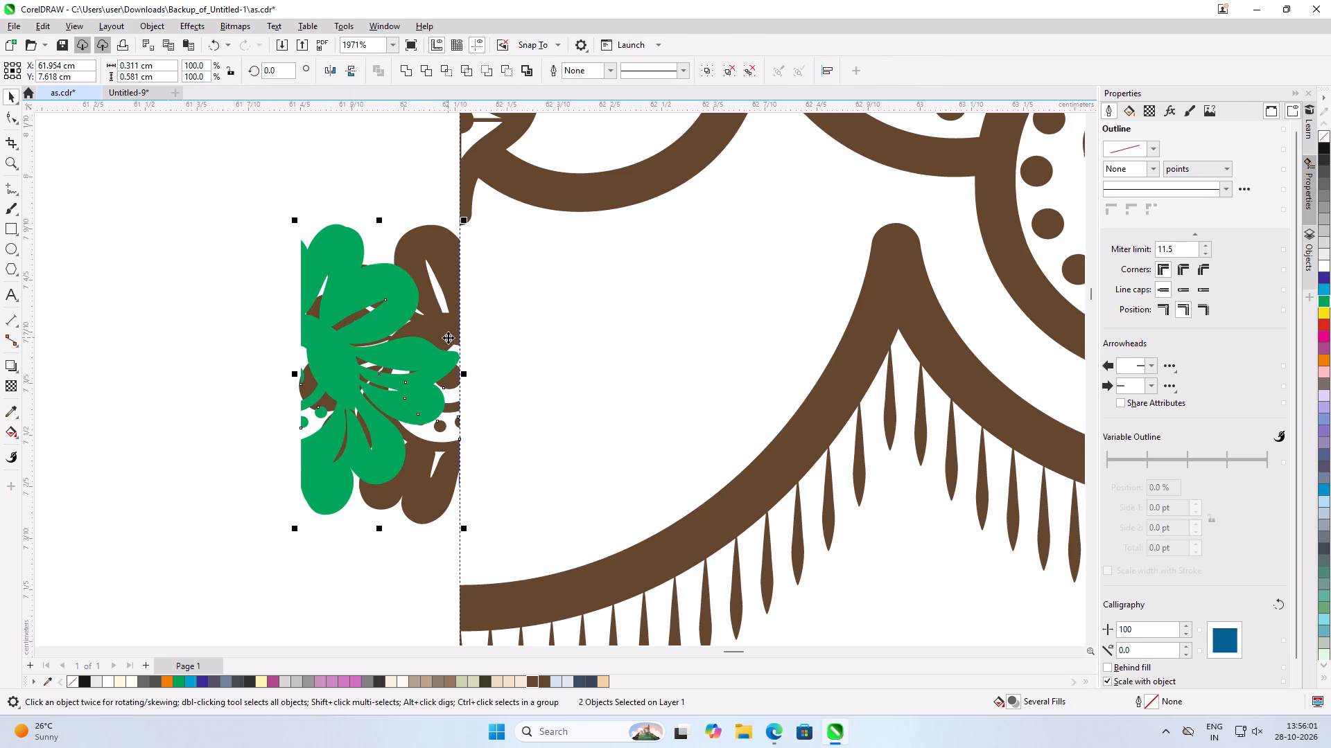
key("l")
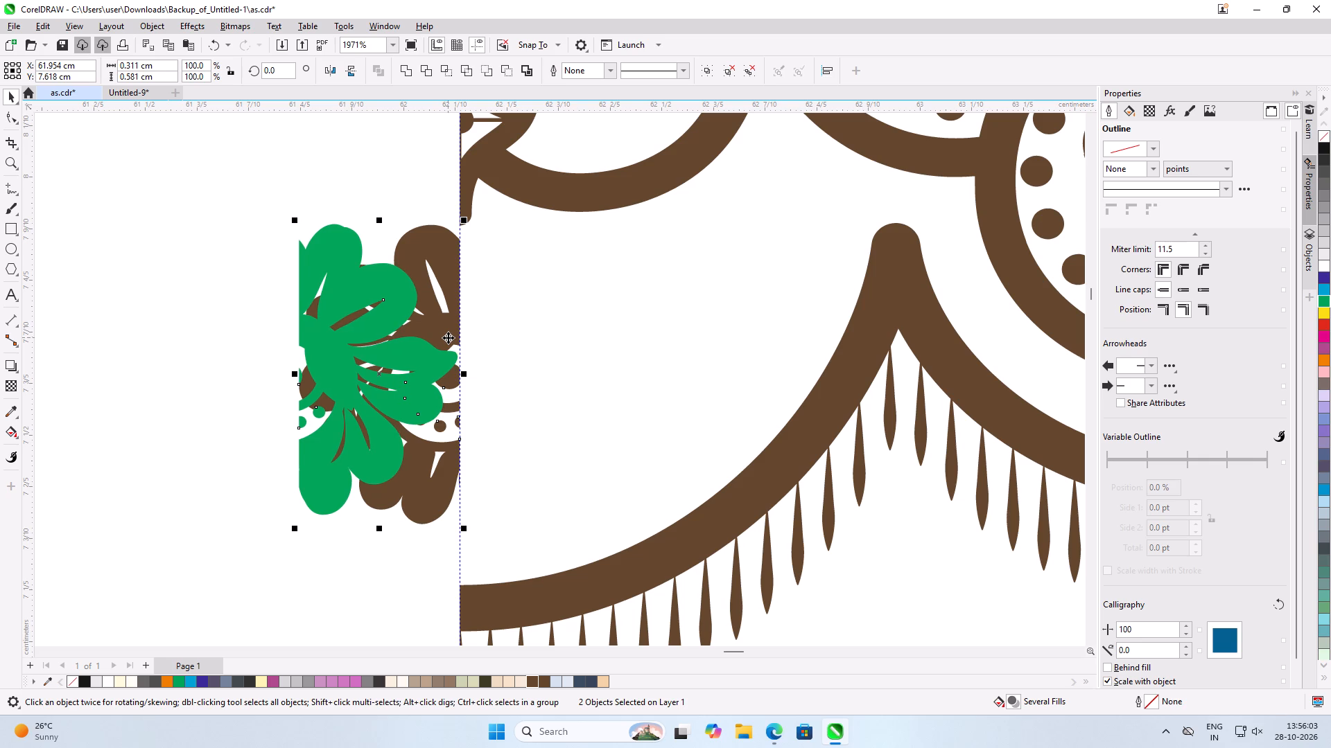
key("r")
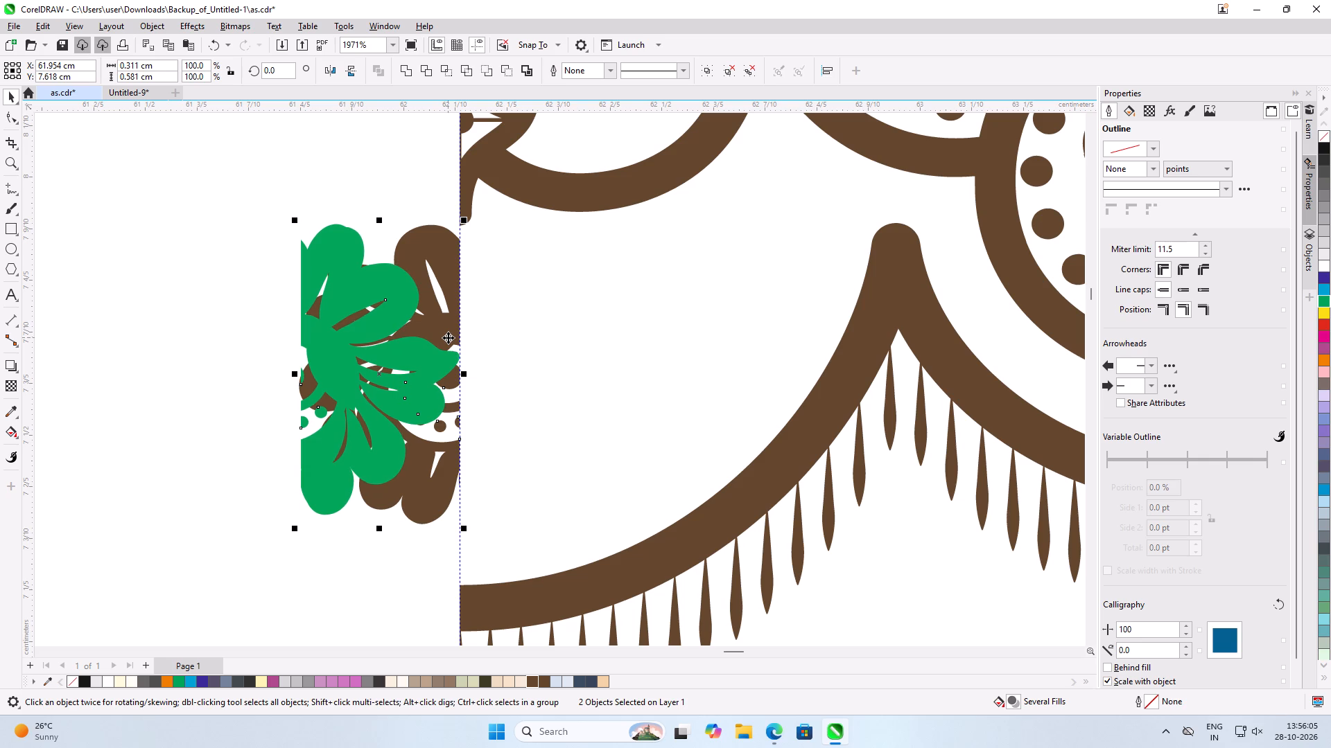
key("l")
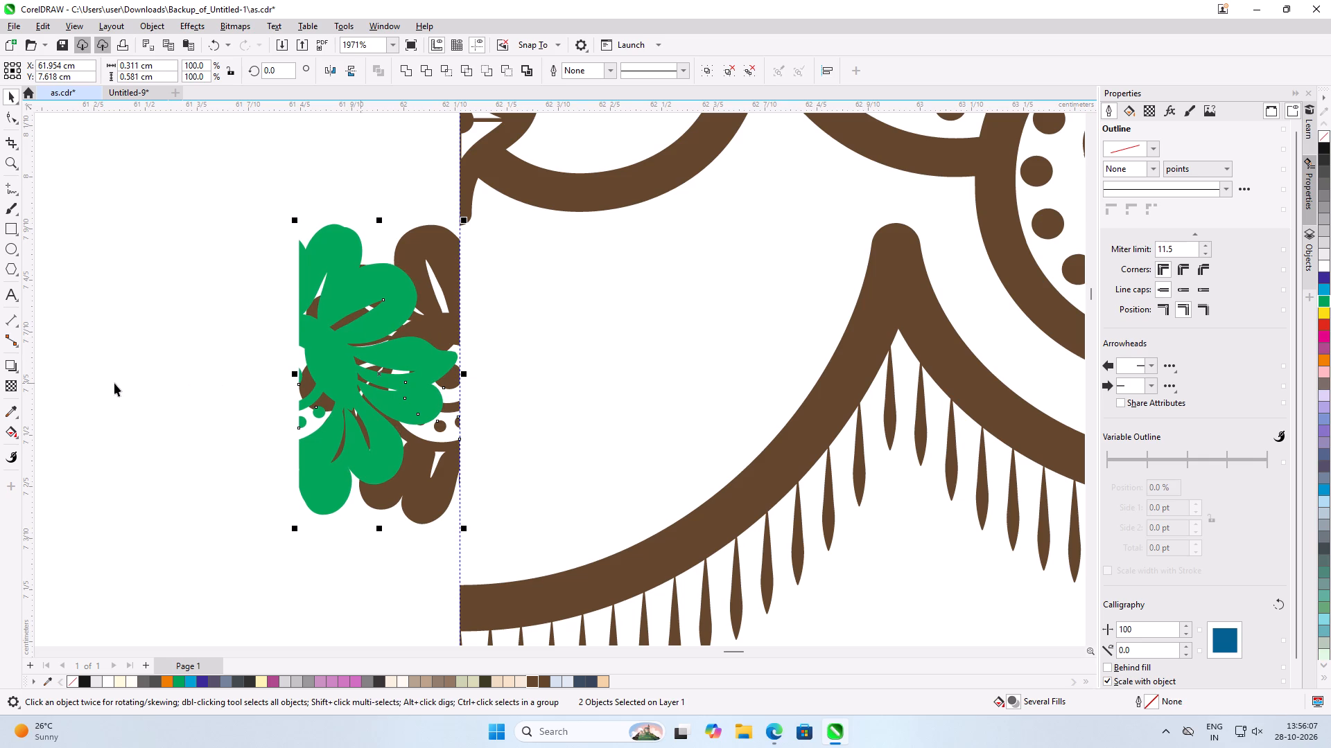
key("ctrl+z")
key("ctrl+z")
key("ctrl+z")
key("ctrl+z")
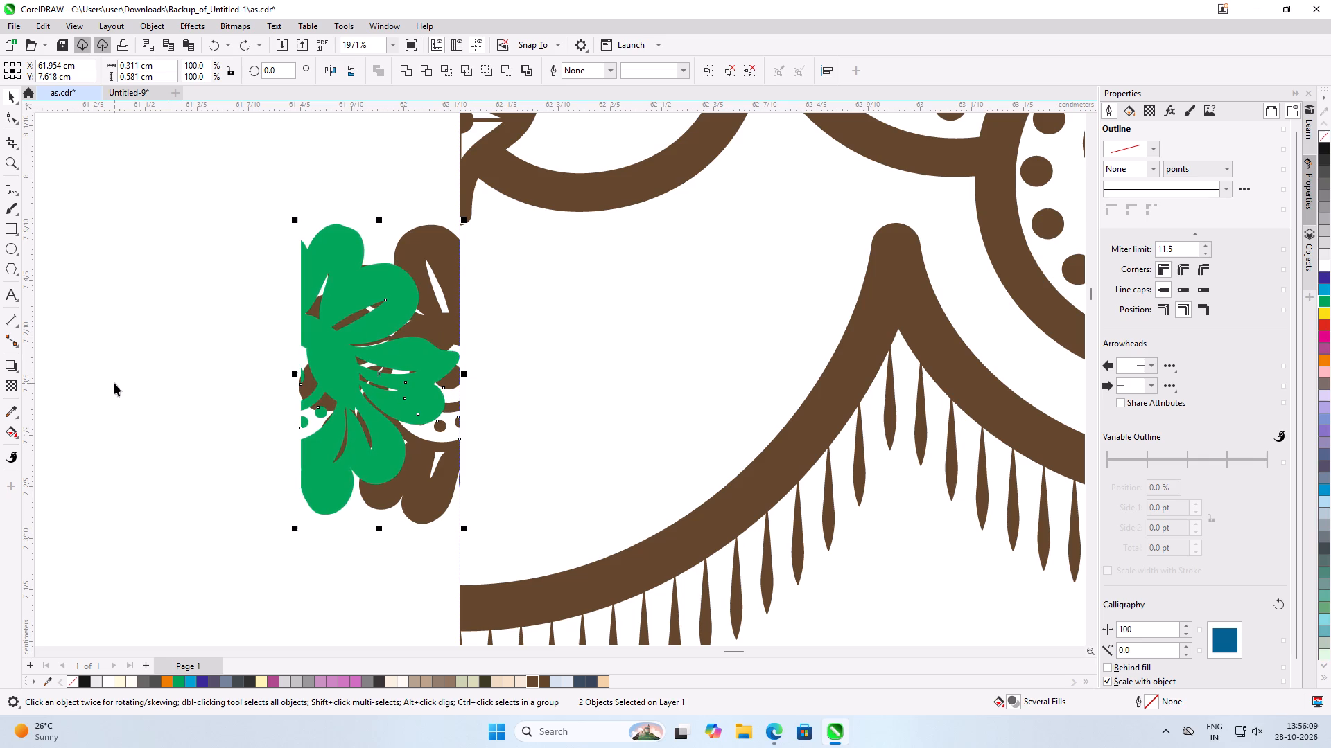
Move the green half flower back against the brown half at the guideline, to about X 62.263, Y 7.627 cm.
left_click_drag(720, 371, 562, 375)
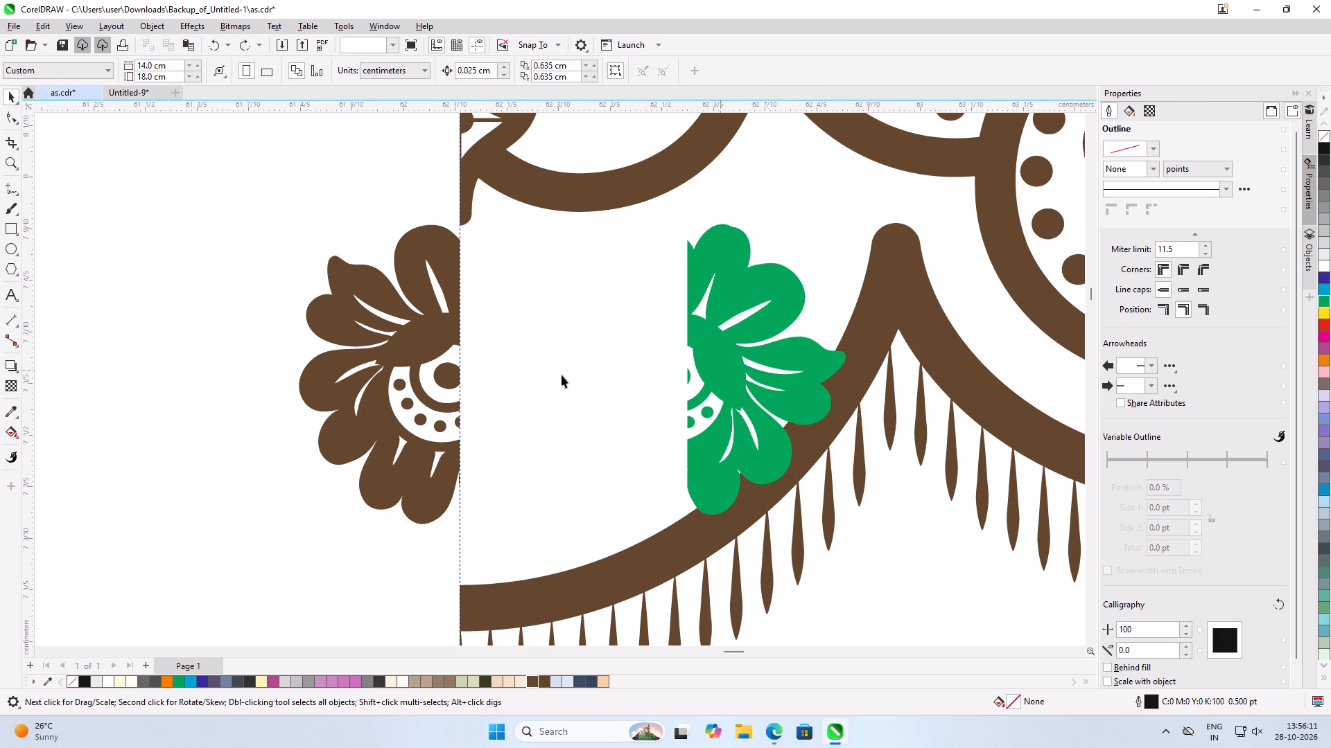
left_click_drag(562, 375, 494, 389)
scroll(484, 313, "up", 3)
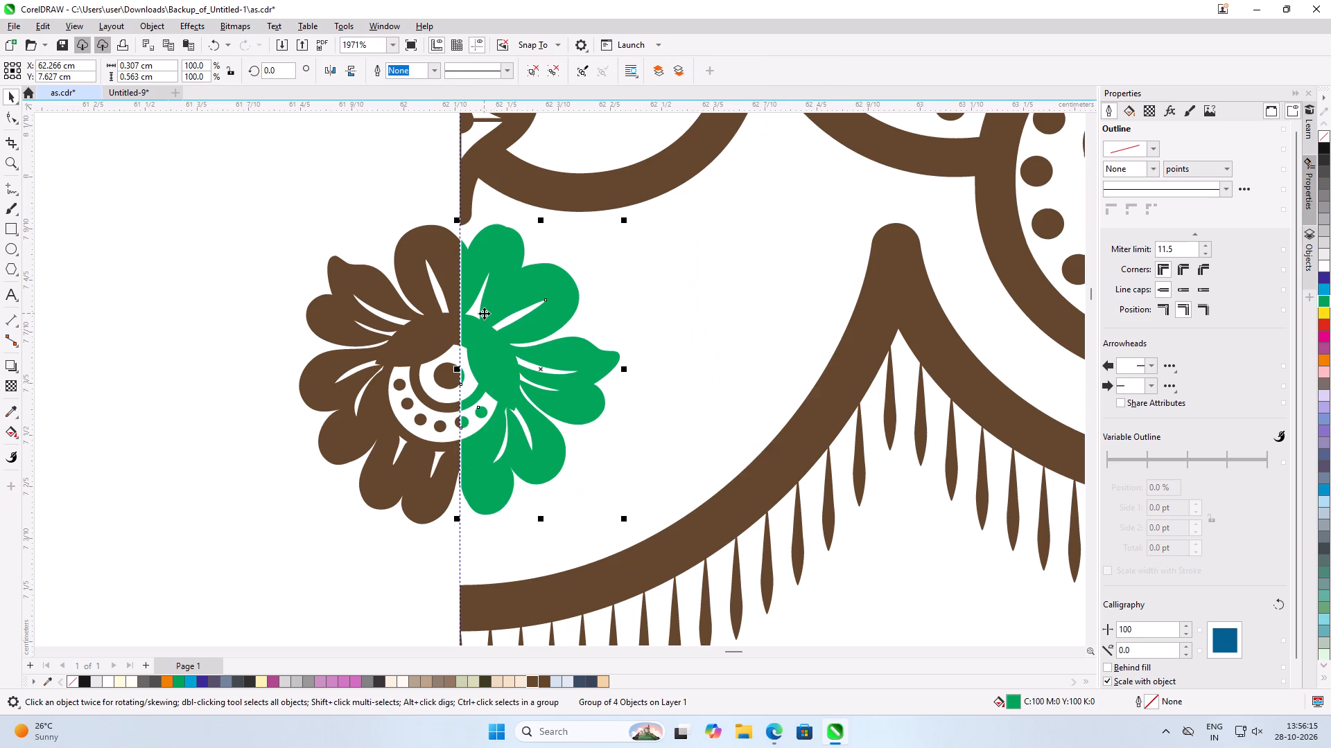
scroll(484, 313, "up", 15)
left_click_drag(531, 427, 523, 429)
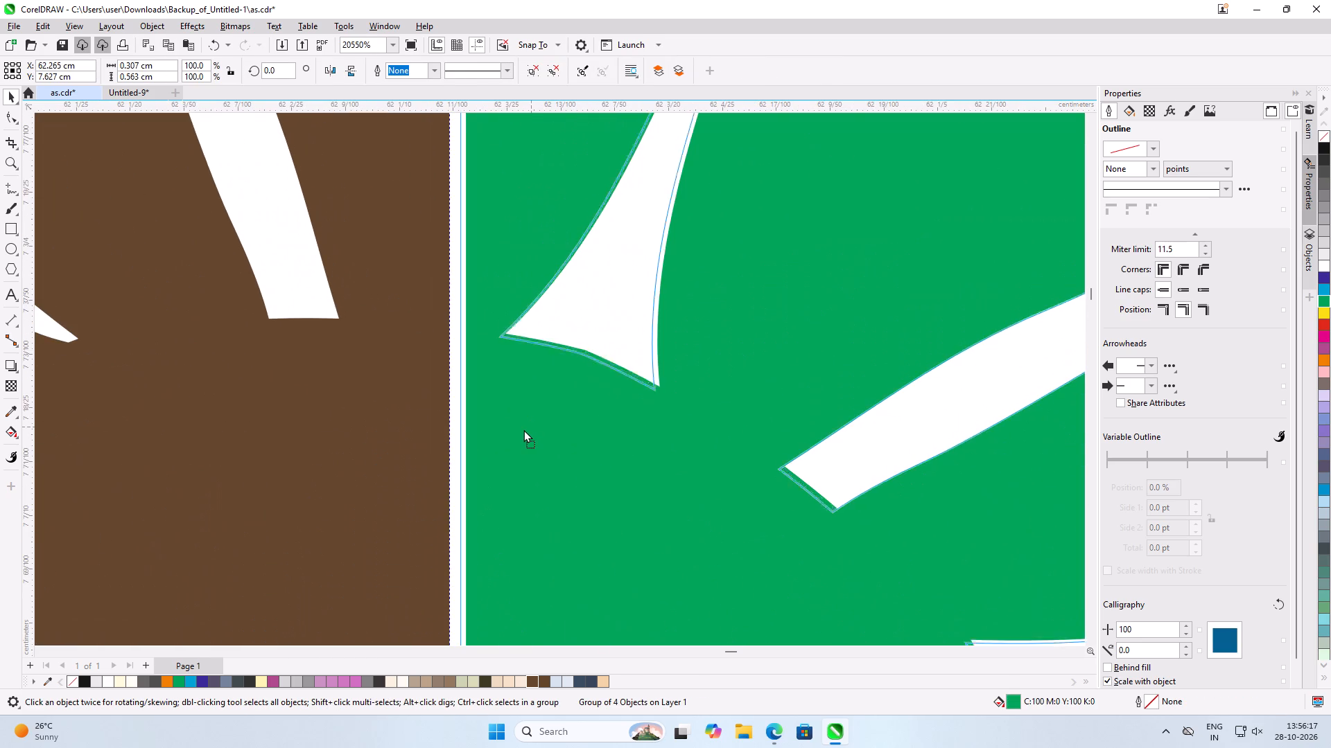
left_click_drag(523, 429, 514, 430)
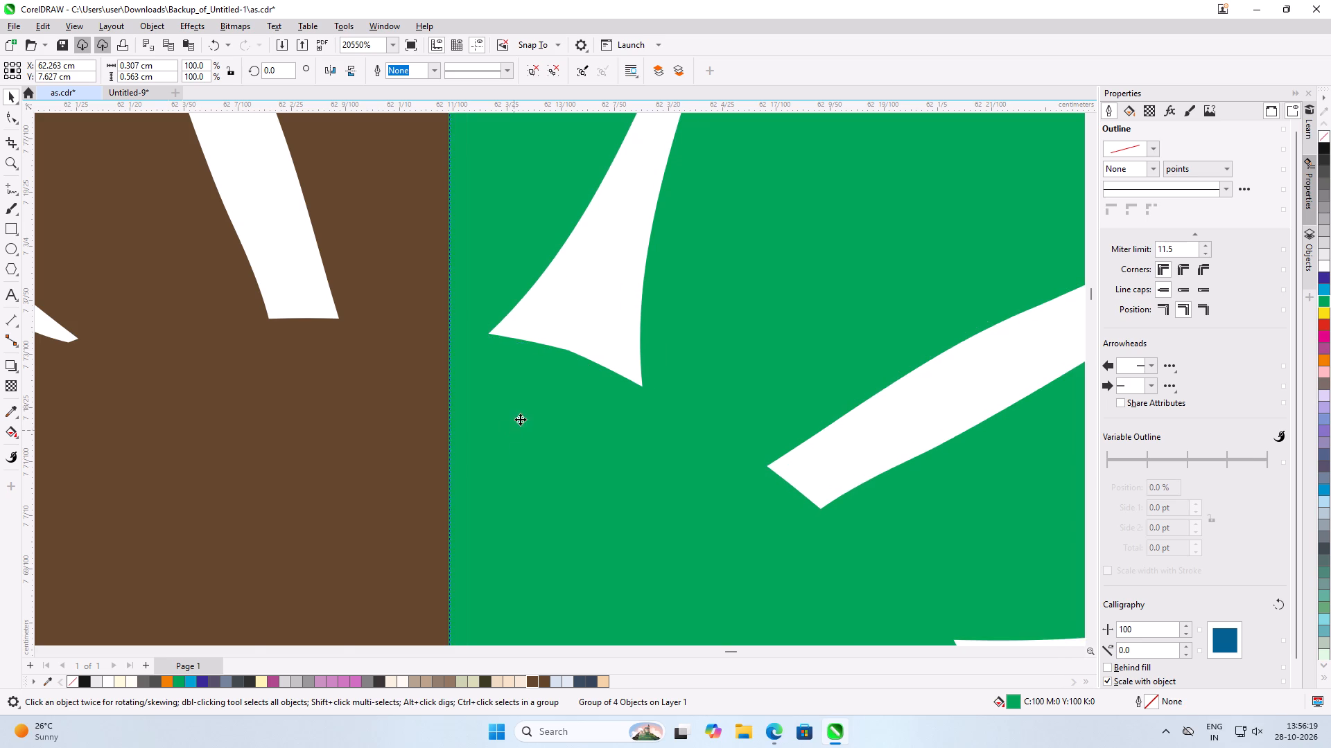
Fill the green half flower with the lace's brown, R100 G71 B46 (#64472E).
scroll(528, 350, "down", 20, "shift")
left_click(274, 366)
scroll(274, 366, "down", 13)
left_click(271, 368)
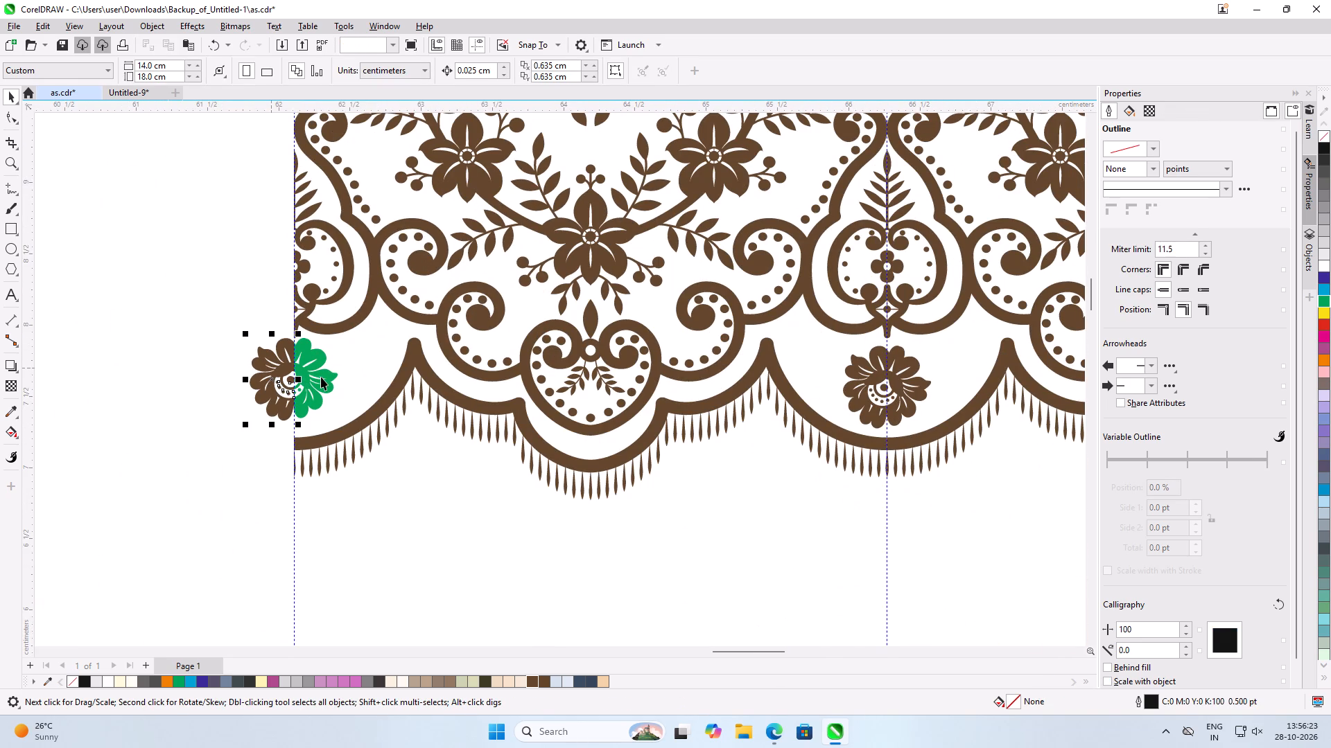
left_click(321, 377)
scroll(321, 377, "up", 17)
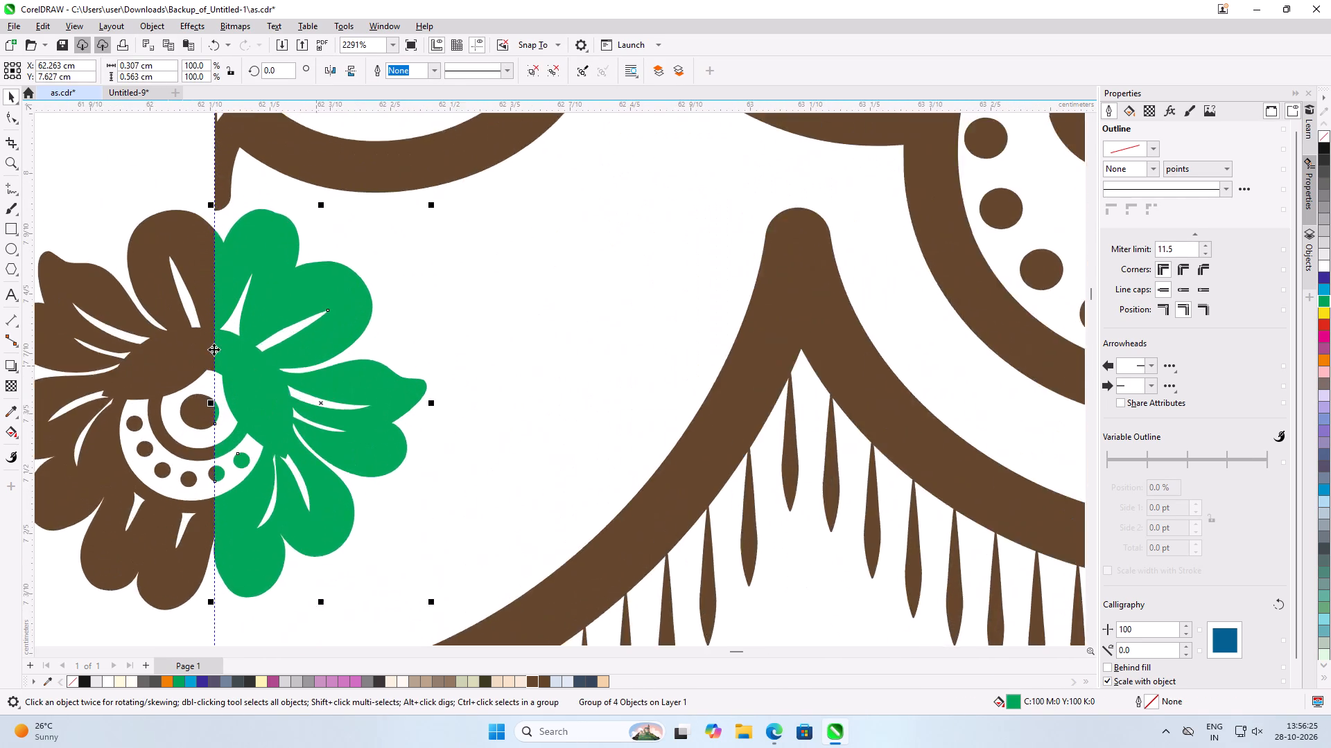
left_click(536, 682)
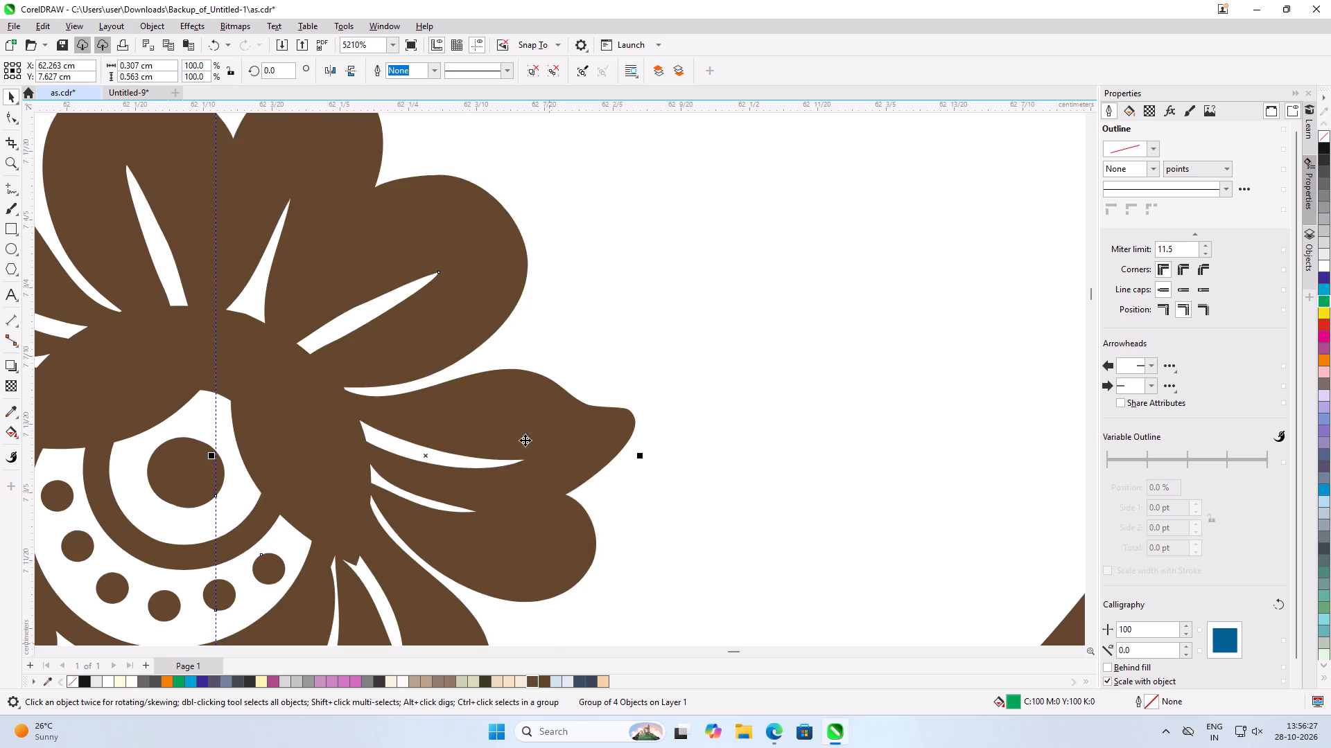
Move the trimmed half flower outside the first guideline to the border's far end, at about X 78.417, Y 7.617 cm.
scroll(512, 394, "down", 7)
scroll(157, 368, "down", 7)
left_click(93, 387)
scroll(69, 364, "down", 7)
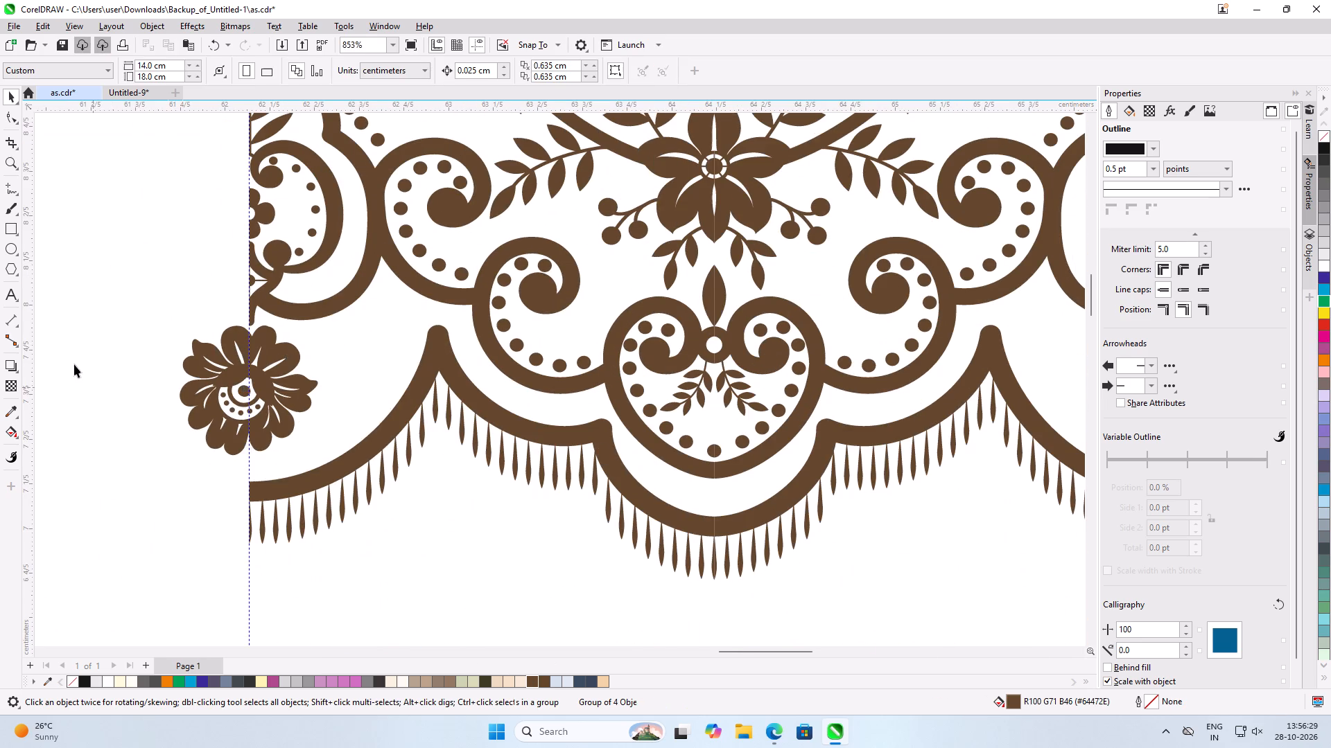
left_click_drag(145, 373, 569, 395)
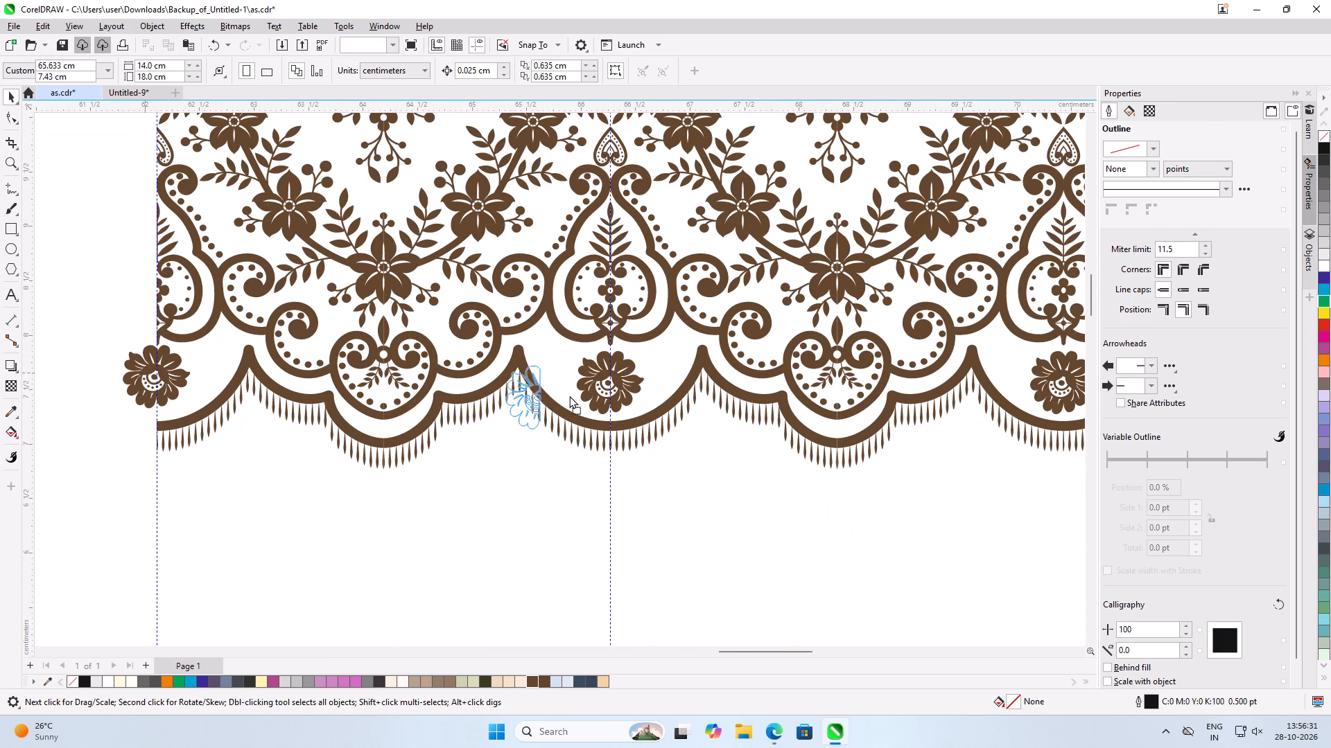
left_click_drag(569, 395, 938, 396)
scroll(254, 393, "down", 7)
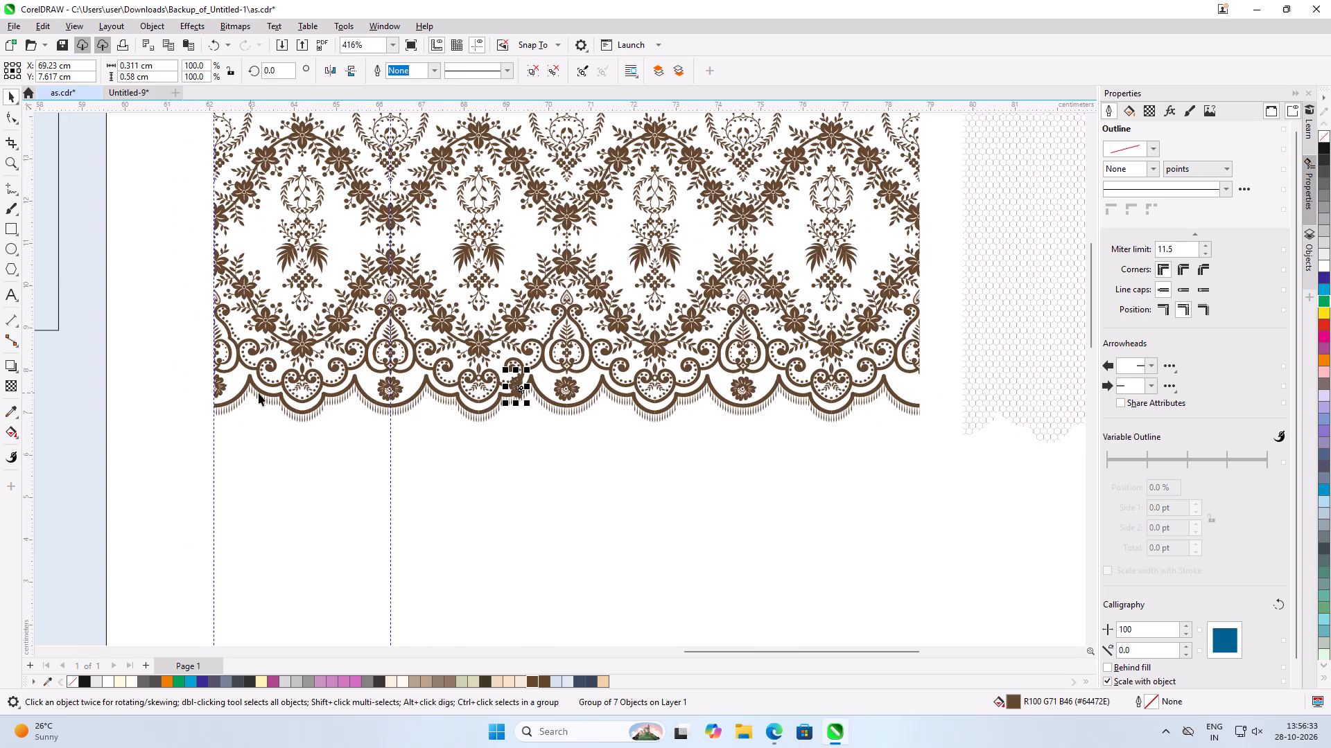
scroll(904, 393, "up", 7)
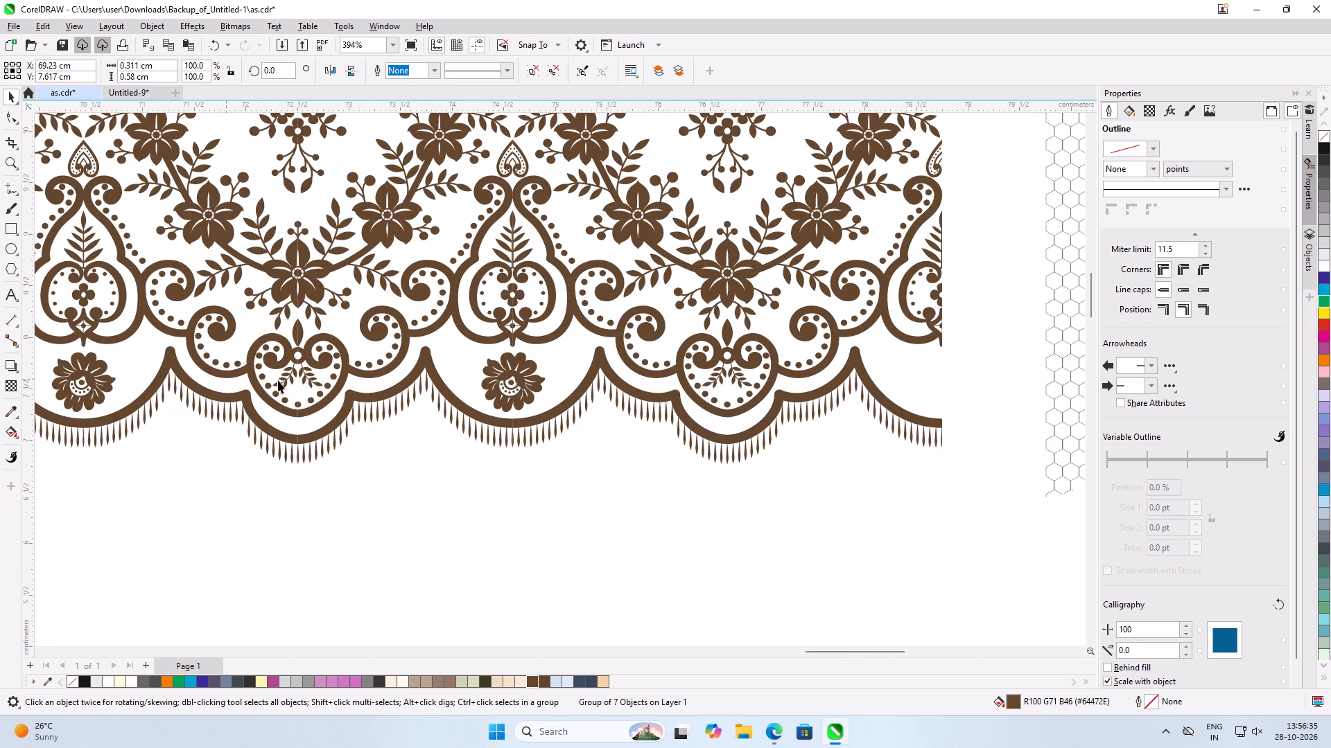
scroll(456, 397, "down", 5)
scroll(237, 384, "up", 4)
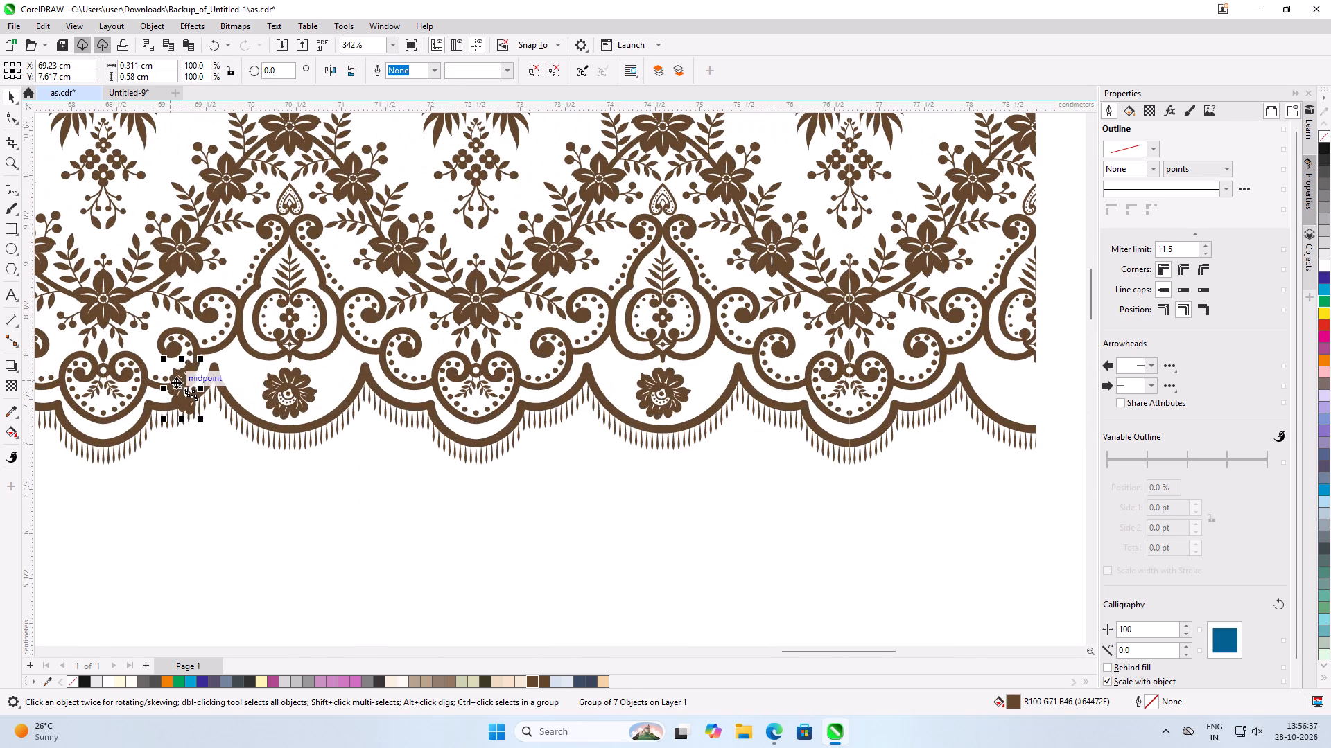
left_click_drag(176, 382, 1002, 377)
scroll(202, 383, "down", 3)
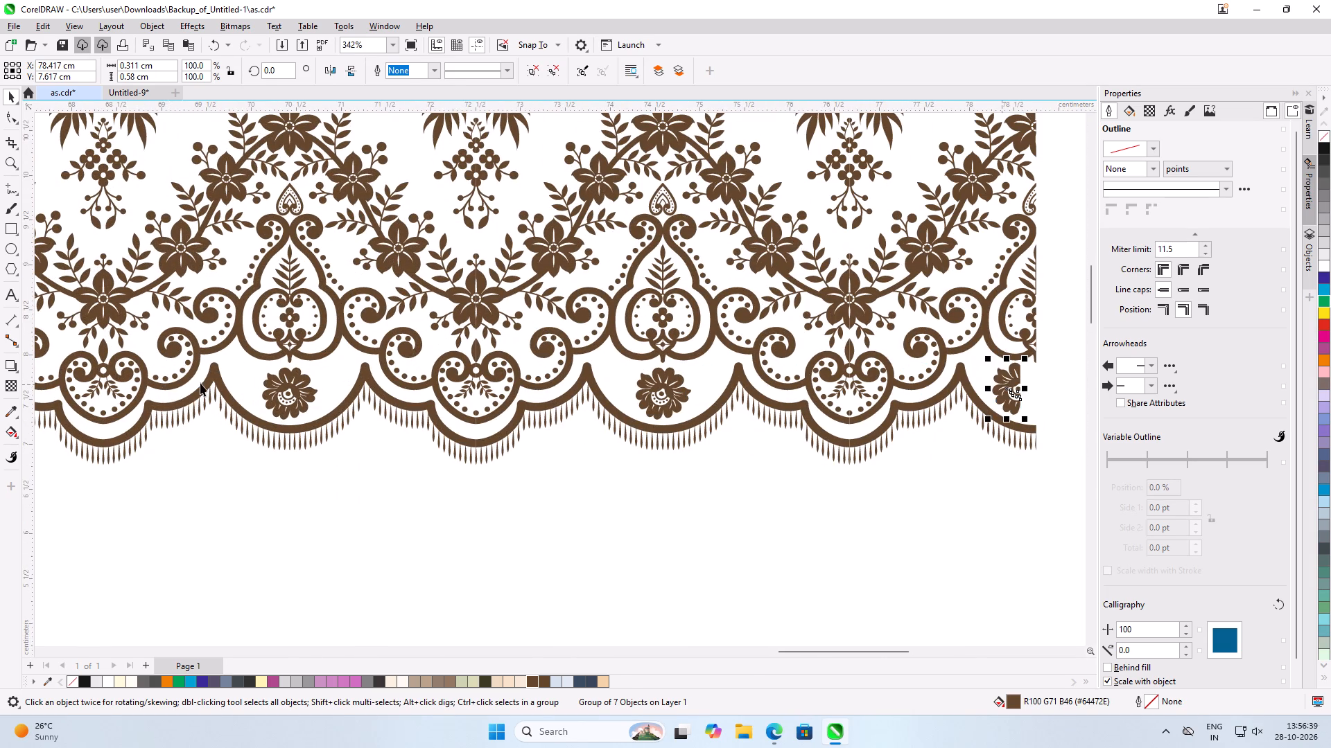
Place a vertical guideline on the border's far cut edge beside the moved half flower, at X 78.751 cm.
scroll(200, 383, "down", 3)
scroll(686, 374, "up", 5)
scroll(410, 374, "up", 6)
scroll(631, 391, "up", 6)
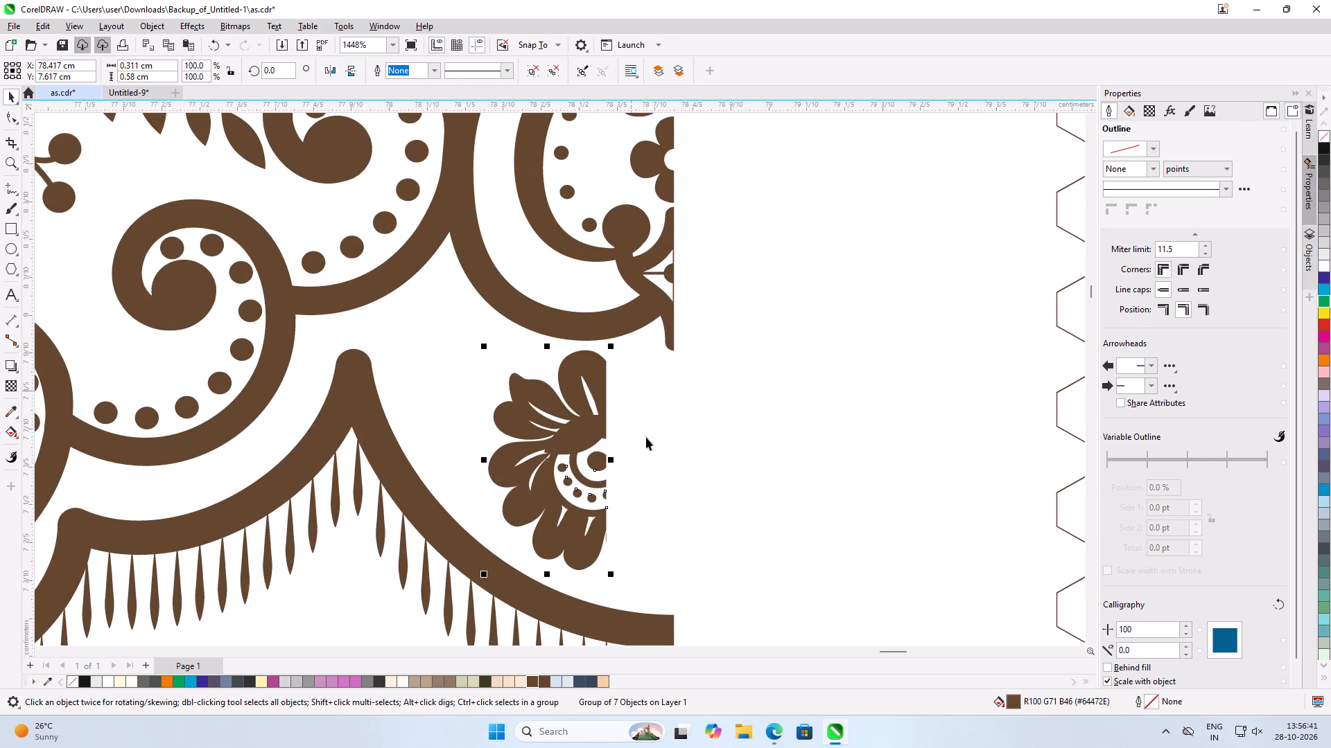
scroll(687, 463, "up", 5)
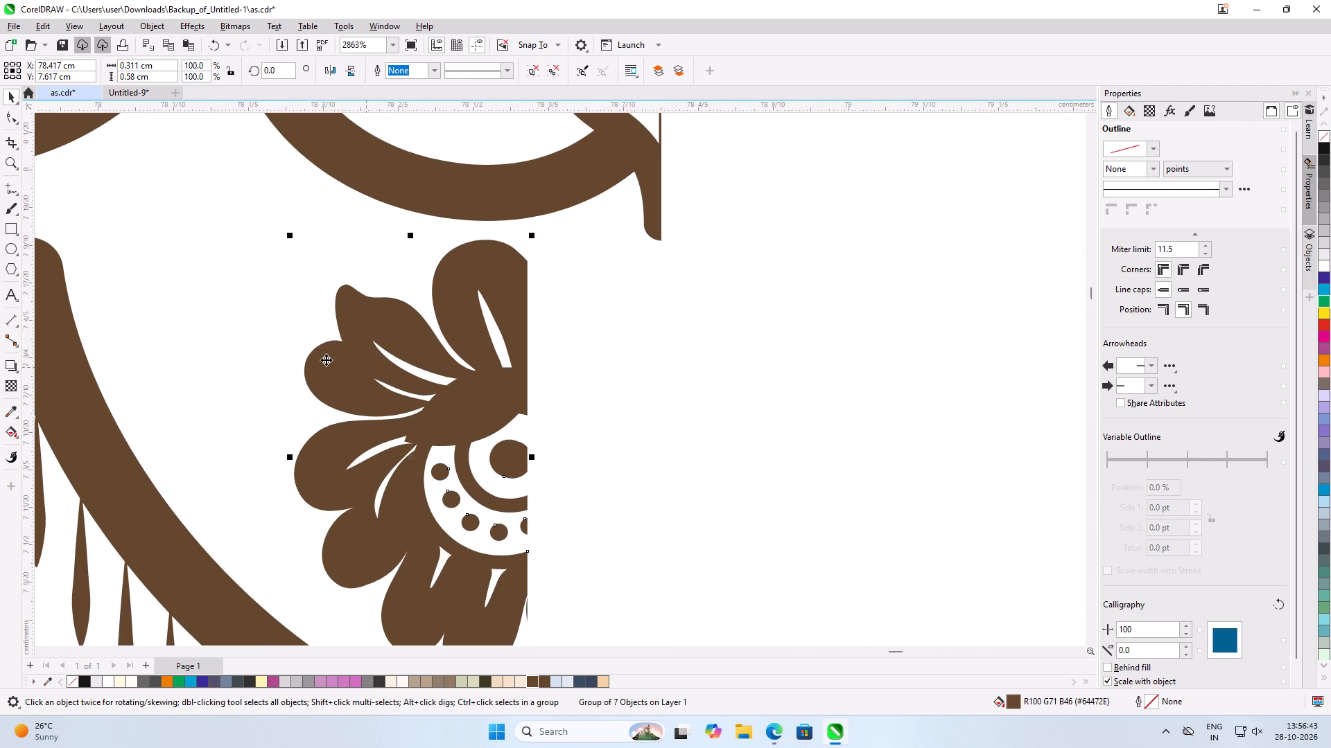
left_click_drag(29, 388, 661, 437)
left_click_drag(661, 437, 661, 459)
scroll(665, 206, "up", 5)
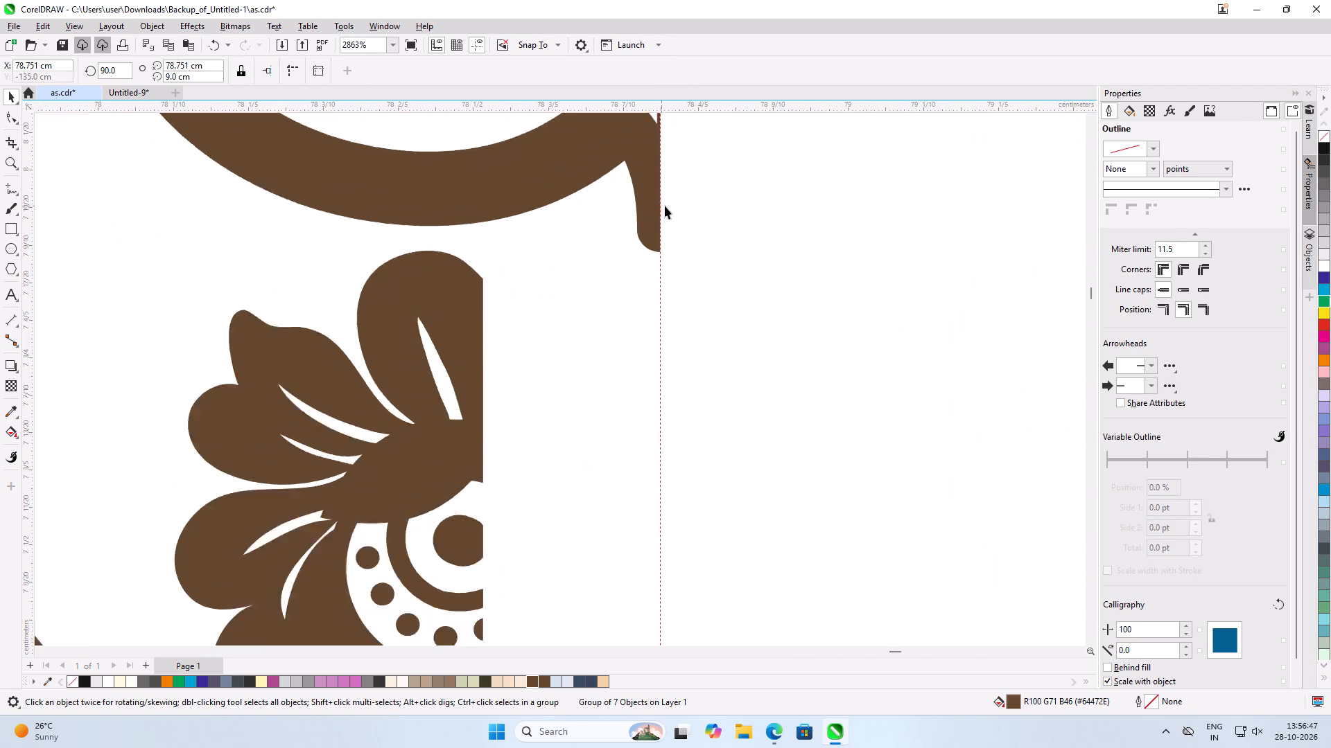
scroll(665, 206, "up", 3)
scroll(646, 292, "up", 7)
scroll(685, 254, "down", 15)
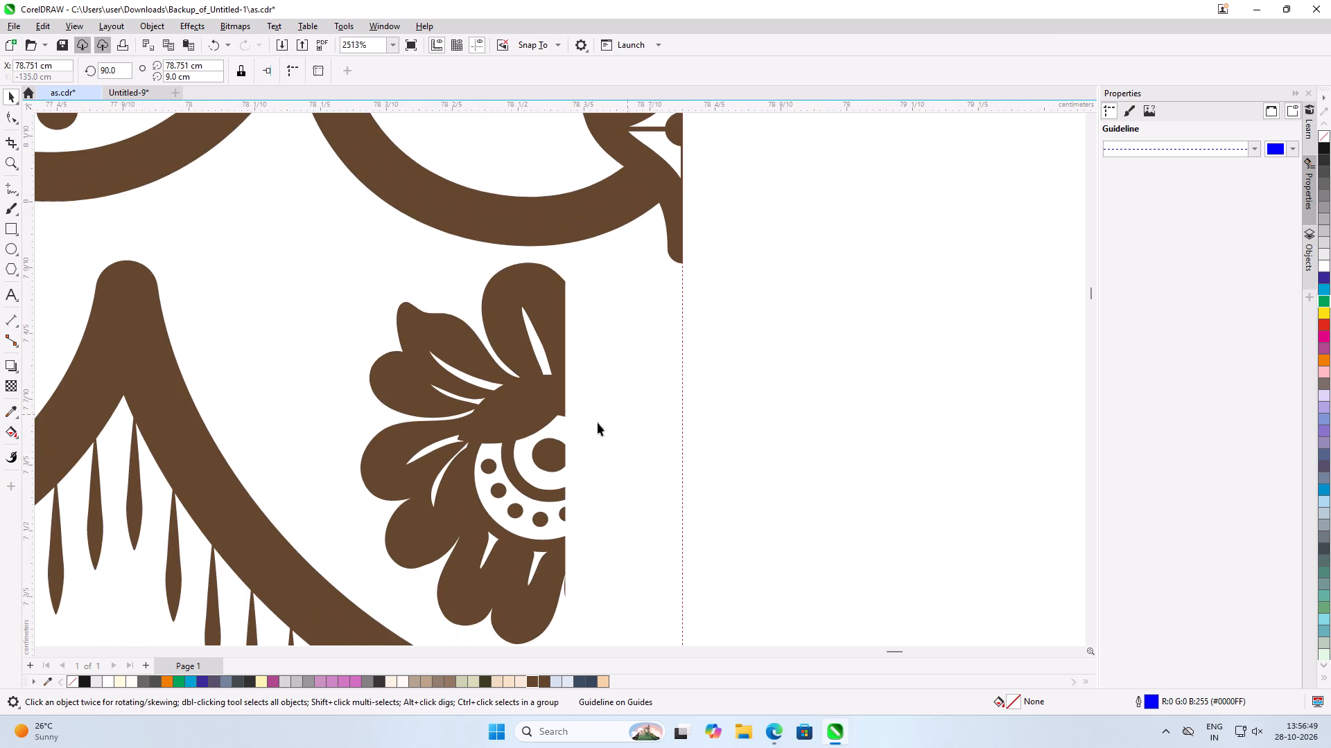
Move the brown half flower flush against the guideline on the border's far cut edge, to X 78.596, Y 7.617 cm.
left_click_drag(516, 416, 582, 415)
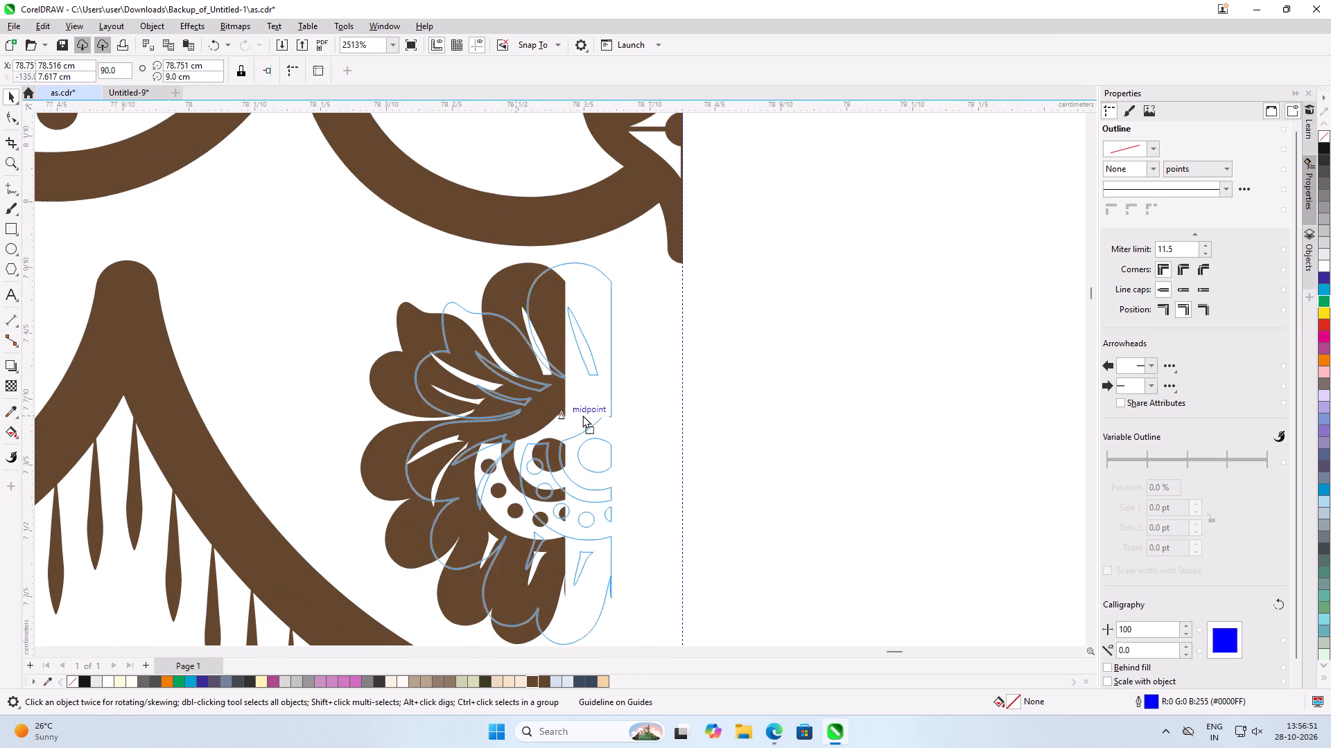
left_click_drag(582, 415, 629, 417)
left_click(629, 417, "shift")
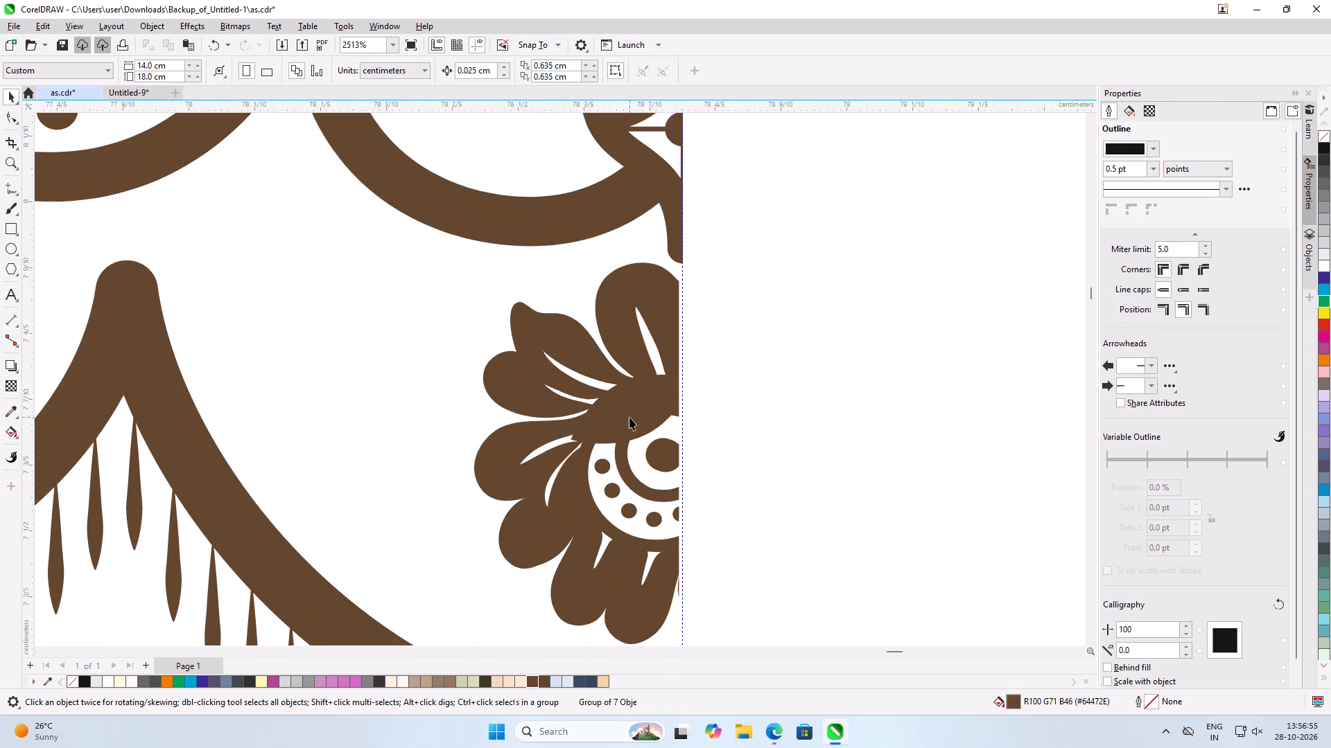
scroll(659, 418, "up", 13)
left_click_drag(680, 382, 687, 382)
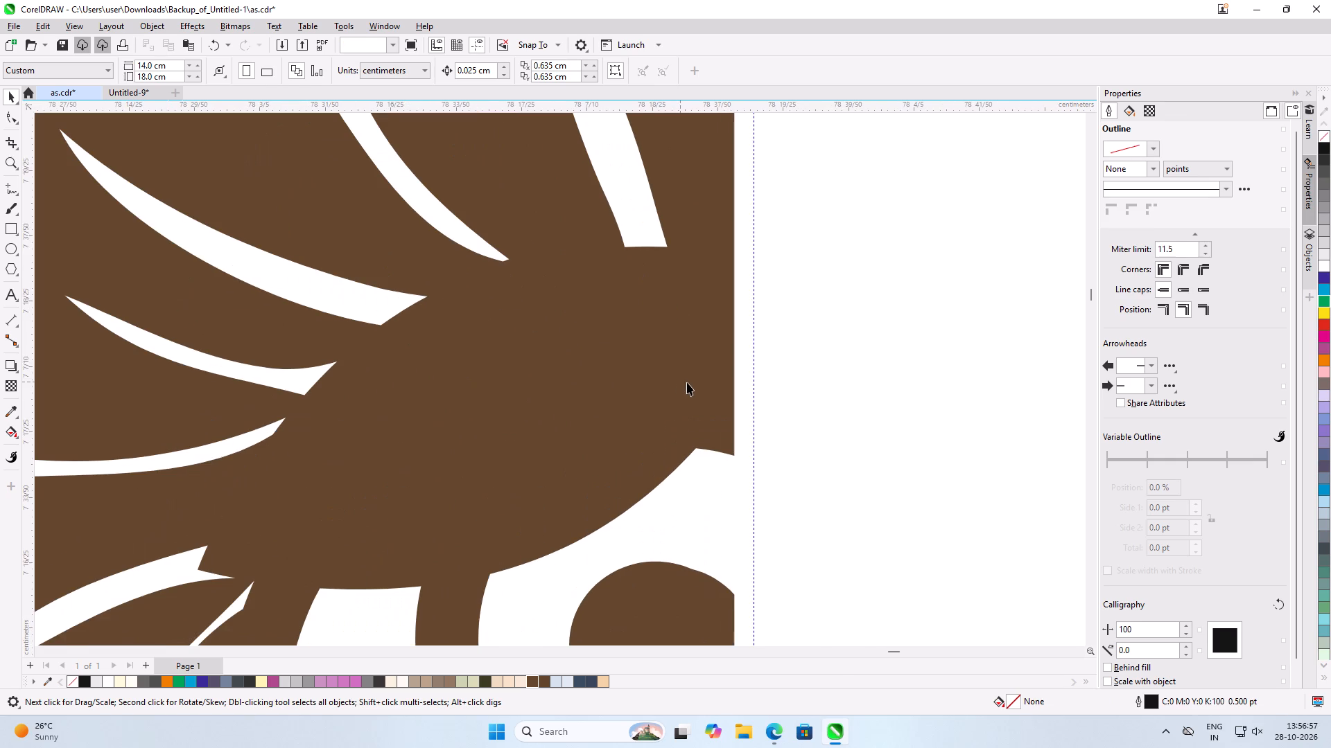
left_click_drag(687, 382, 699, 385)
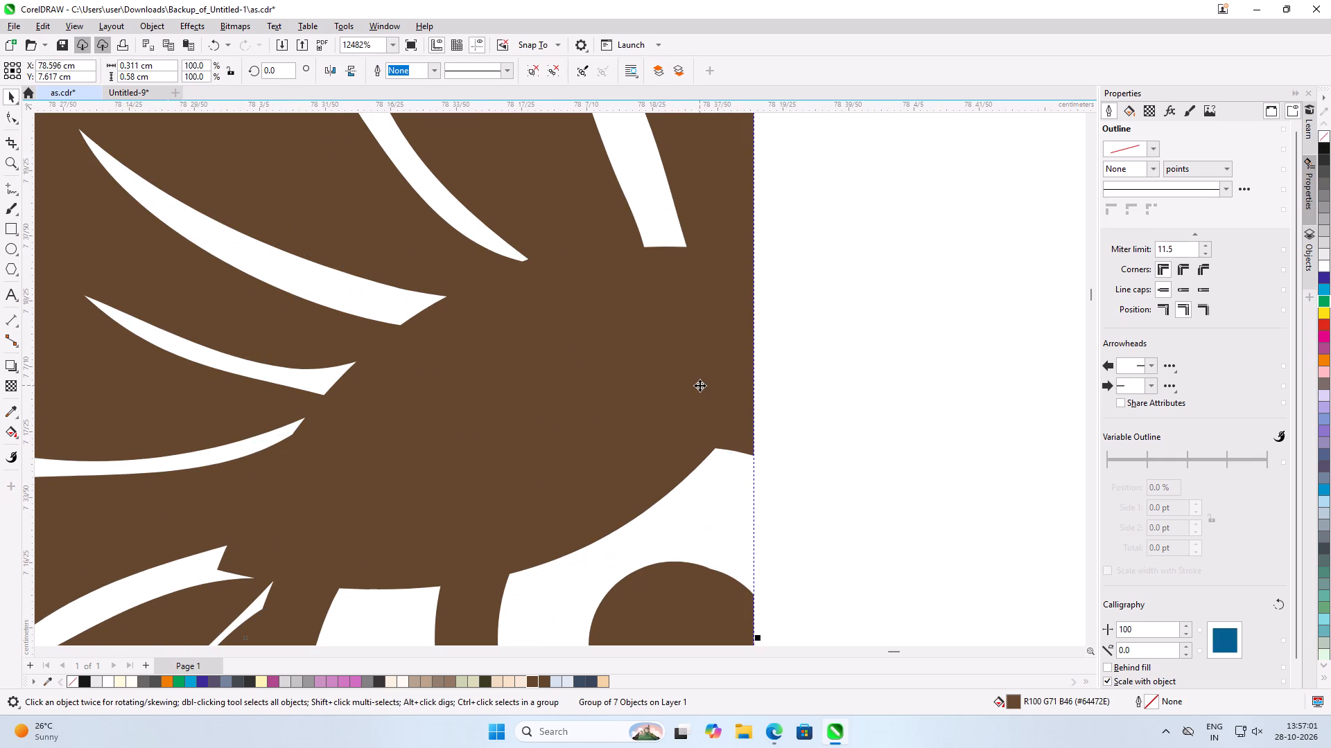
left_click(882, 409)
Delete the three vertical guidelines: at X 78.751 cm, at X 66.272 cm, and on the lace border's starting edge.
scroll(763, 366, "down", 16)
scroll(763, 366, "down", 6)
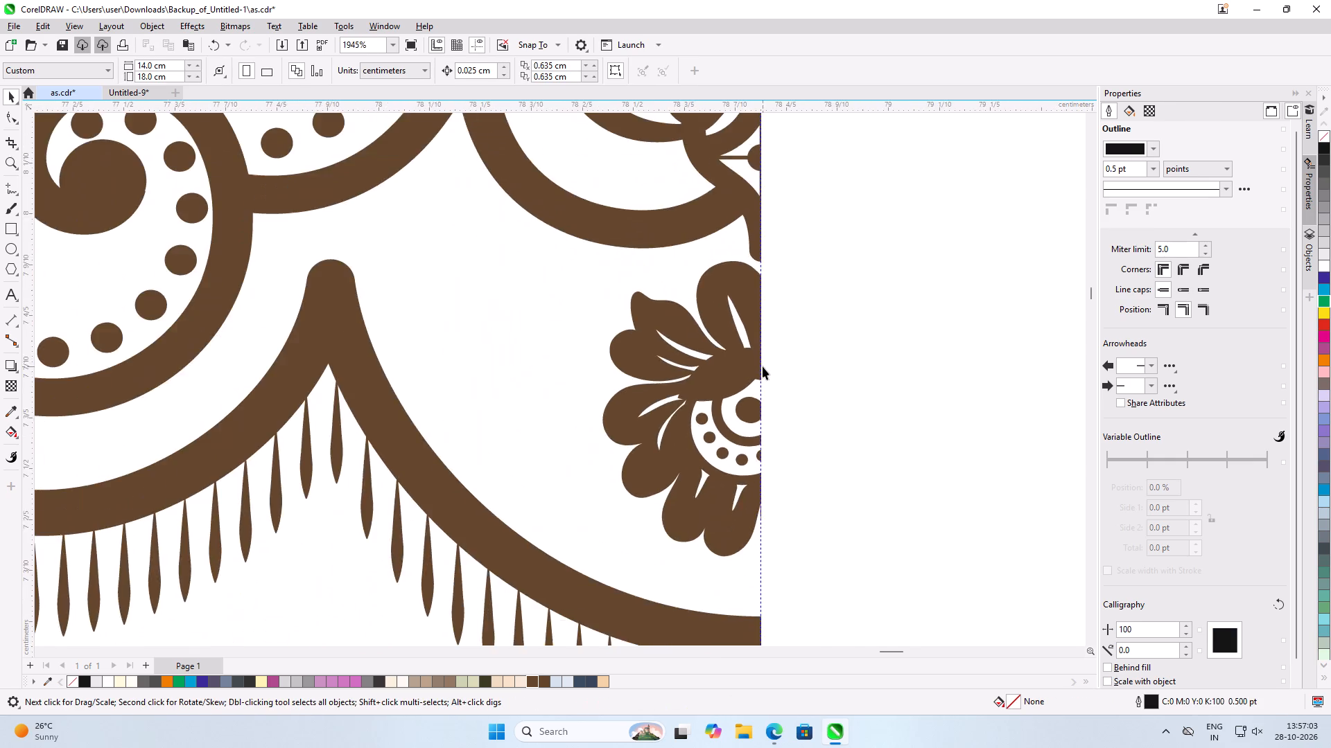
scroll(763, 366, "down", 1)
left_click(765, 461)
left_click(763, 463)
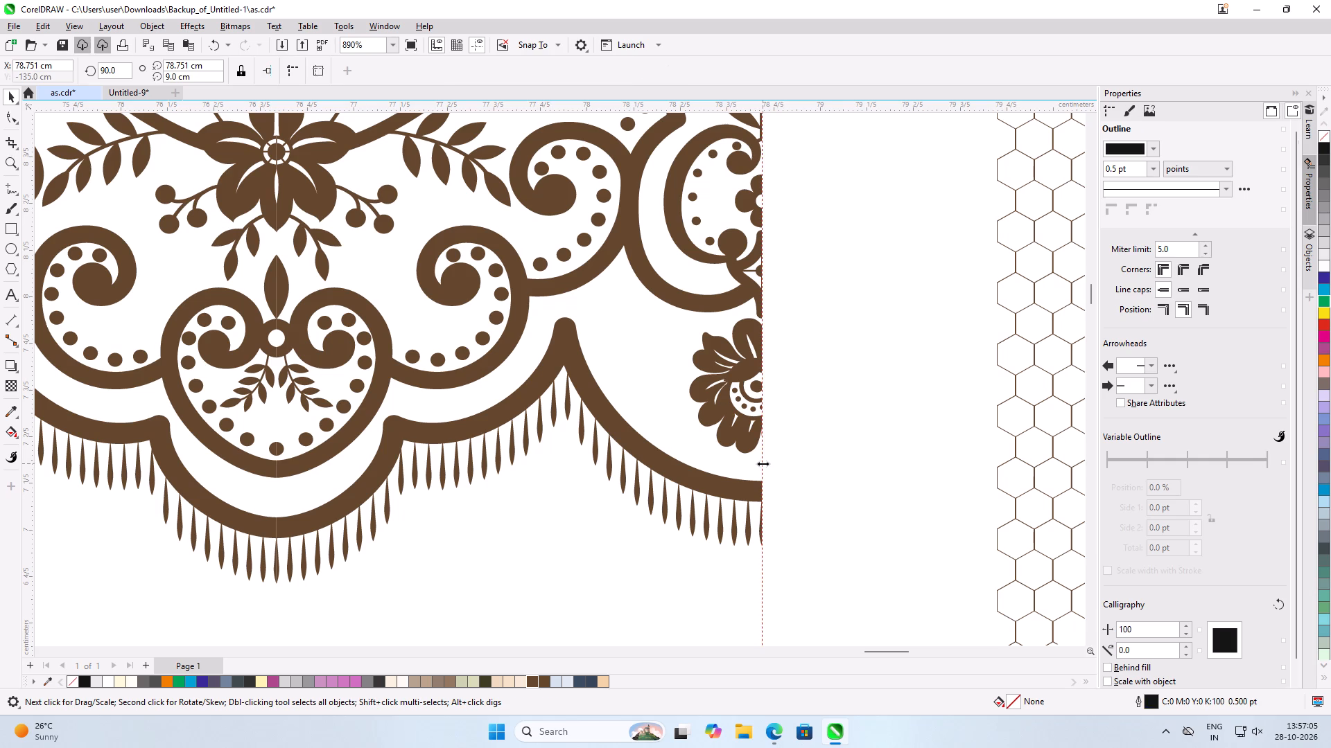
key("Delete")
scroll(803, 413, "down", 15)
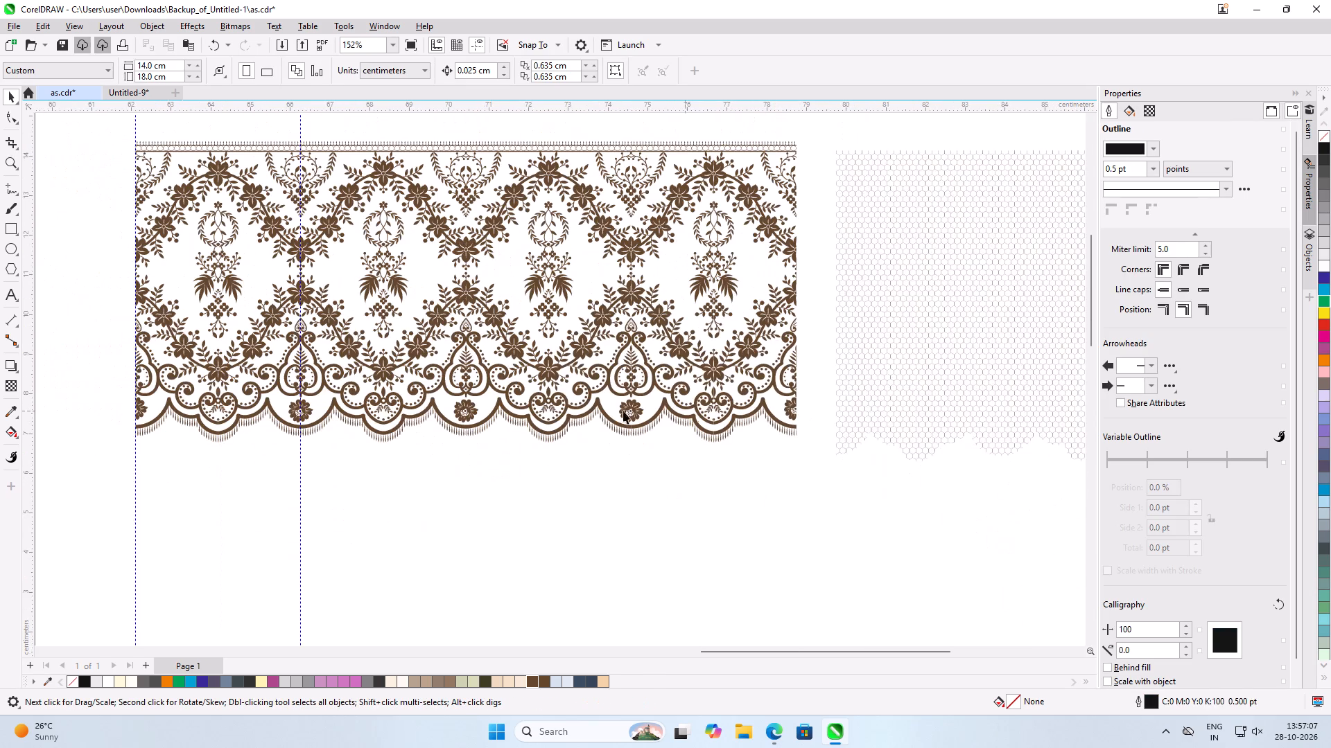
left_click(300, 492)
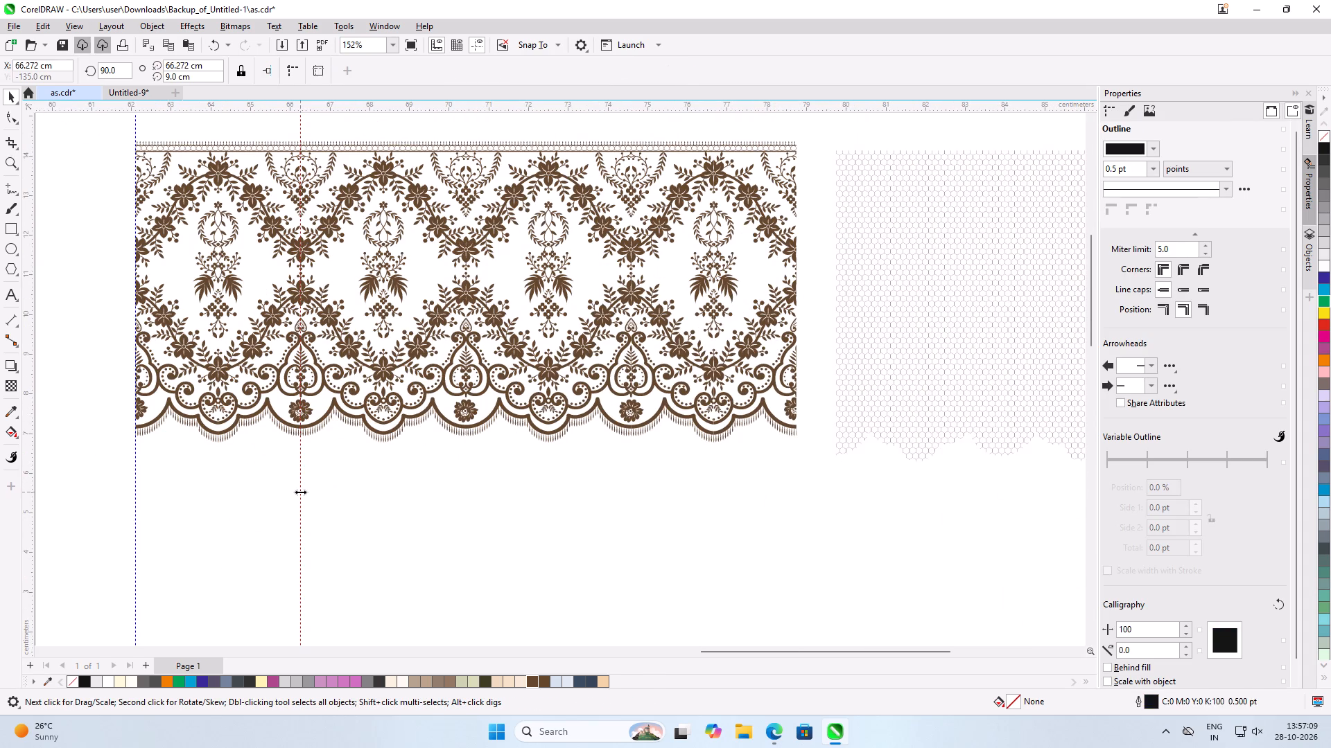
key("Delete")
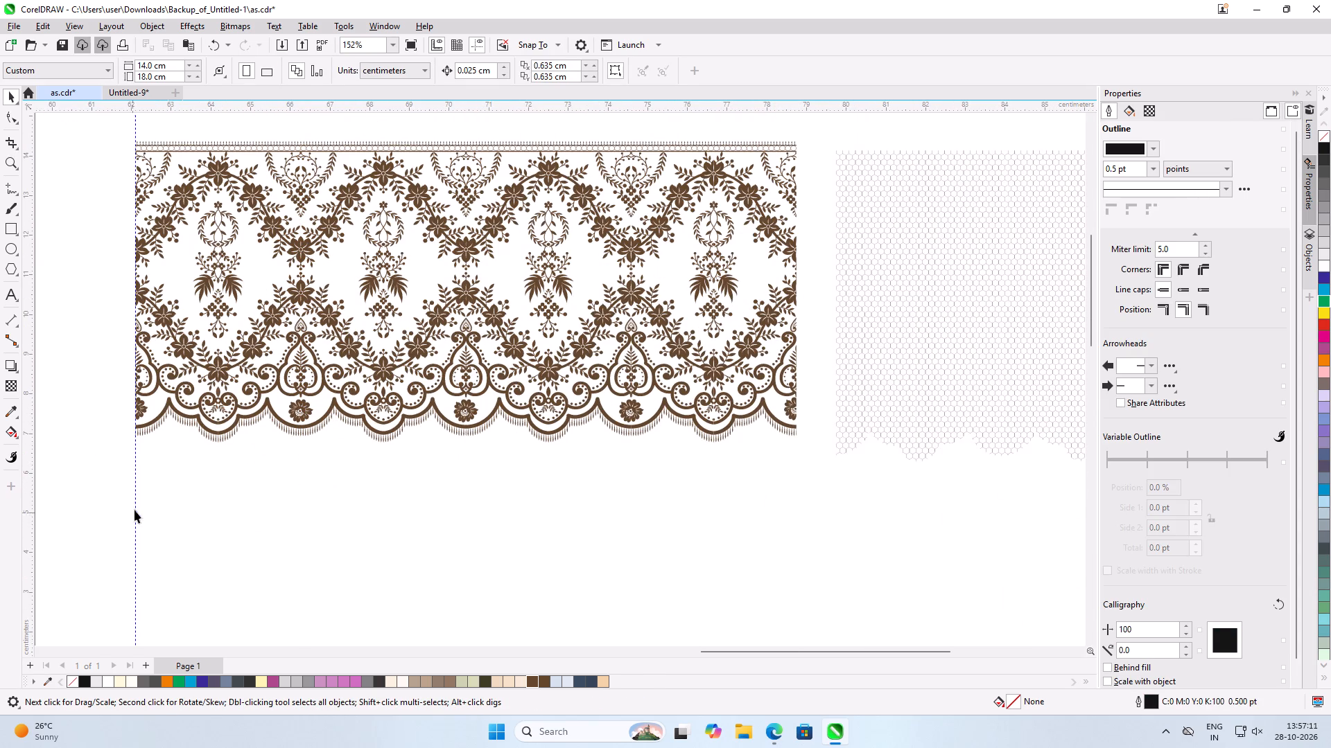
left_click(139, 503)
left_click(136, 512)
key("Delete")
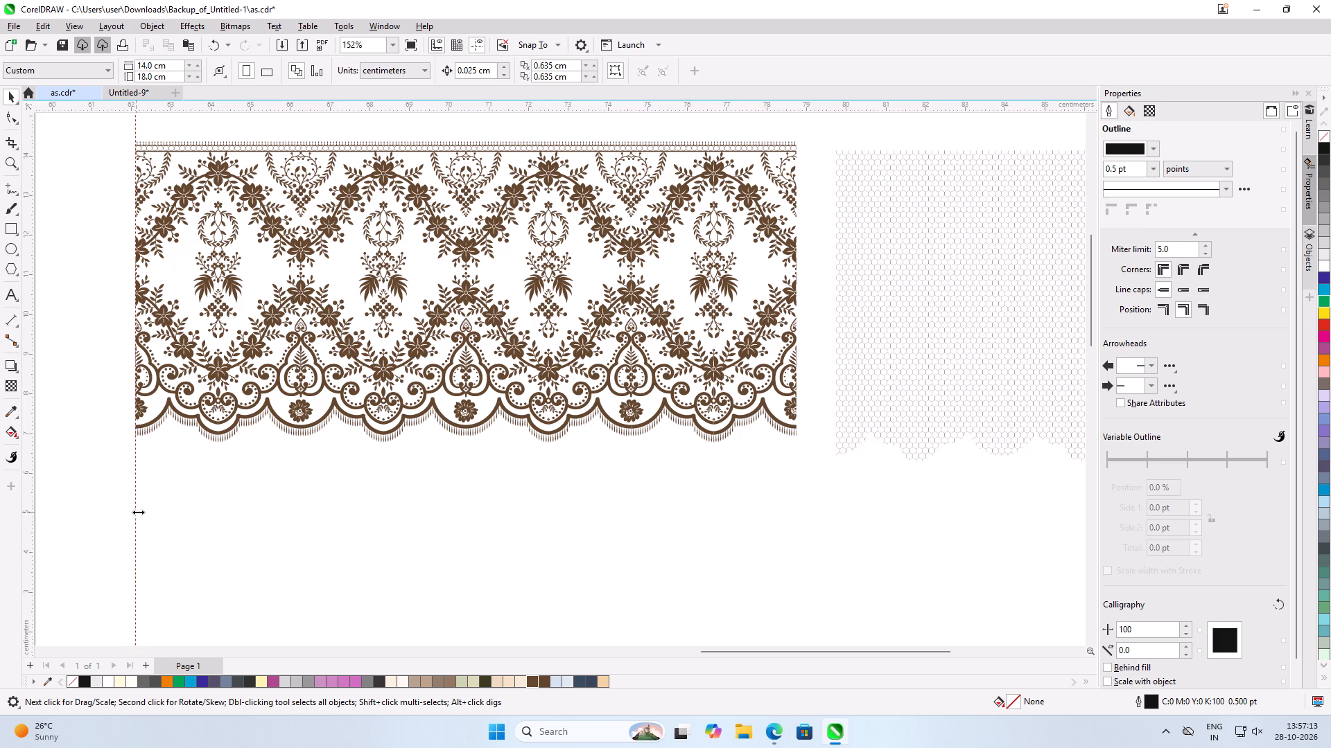
left_click(314, 510)
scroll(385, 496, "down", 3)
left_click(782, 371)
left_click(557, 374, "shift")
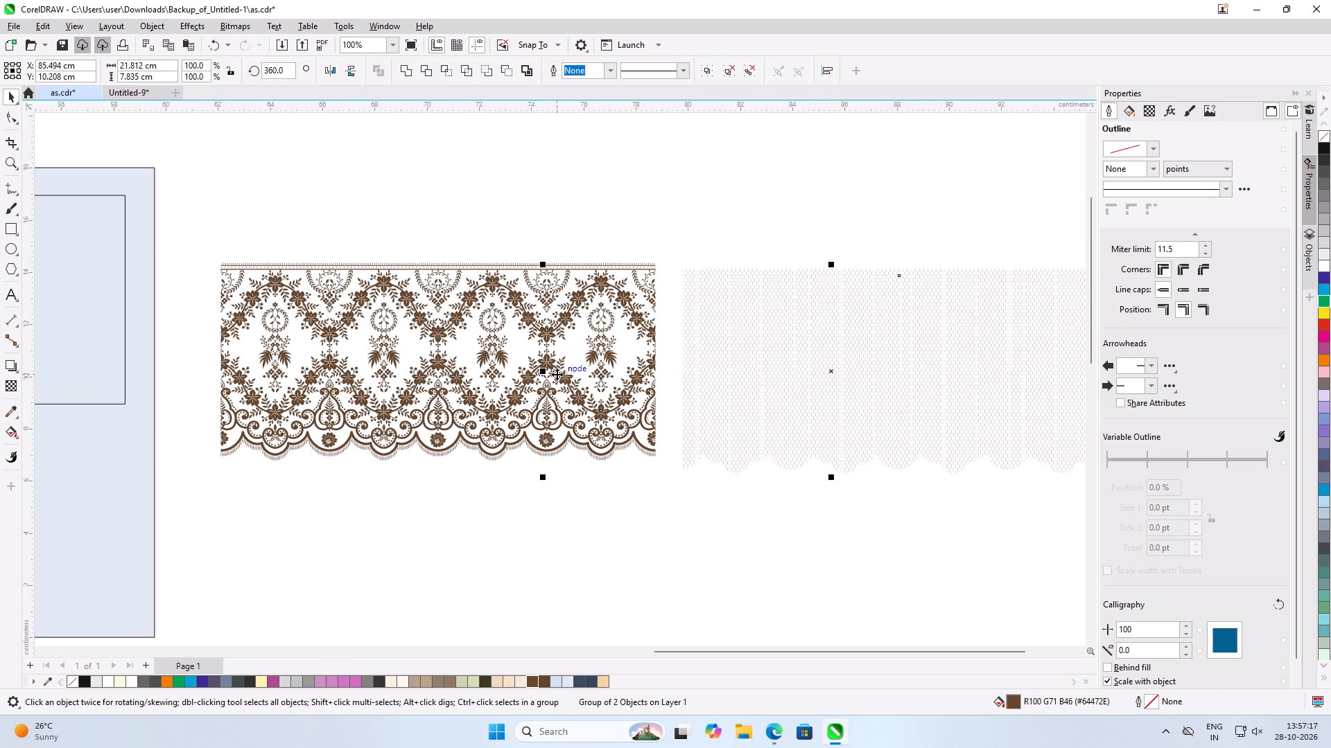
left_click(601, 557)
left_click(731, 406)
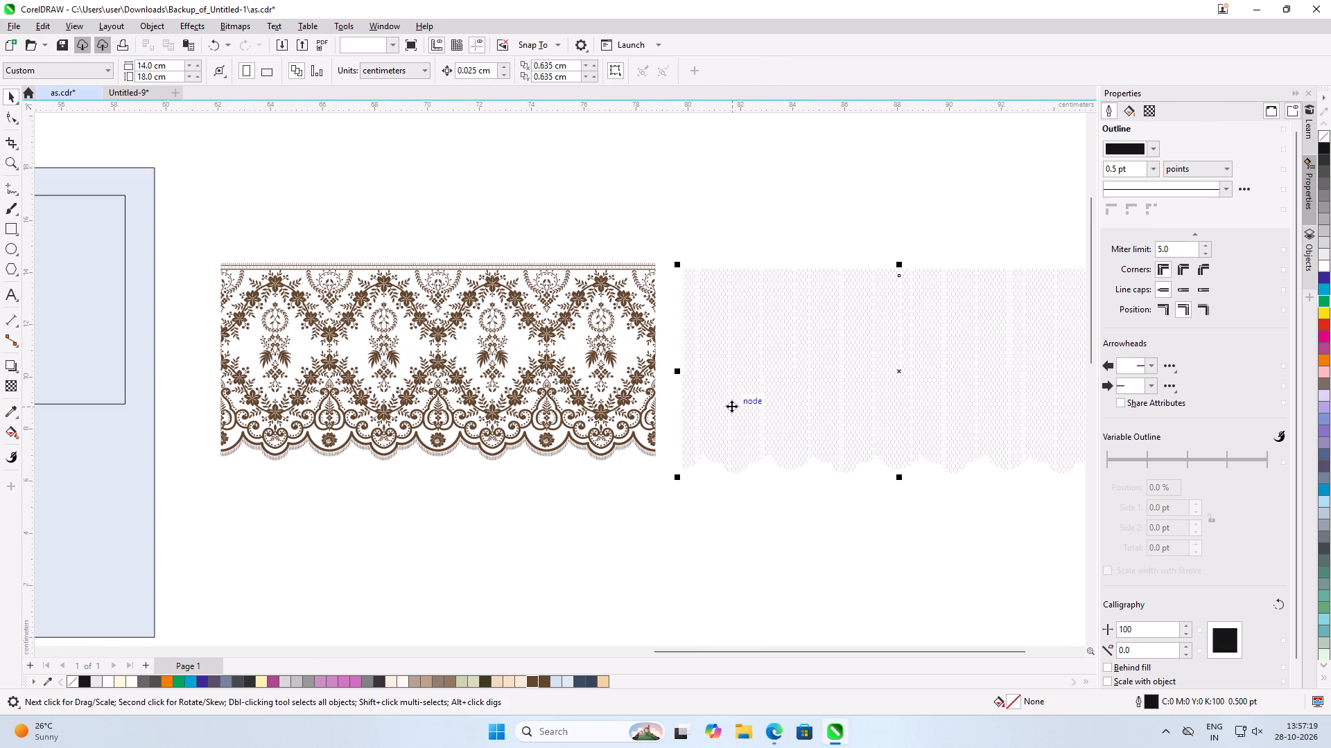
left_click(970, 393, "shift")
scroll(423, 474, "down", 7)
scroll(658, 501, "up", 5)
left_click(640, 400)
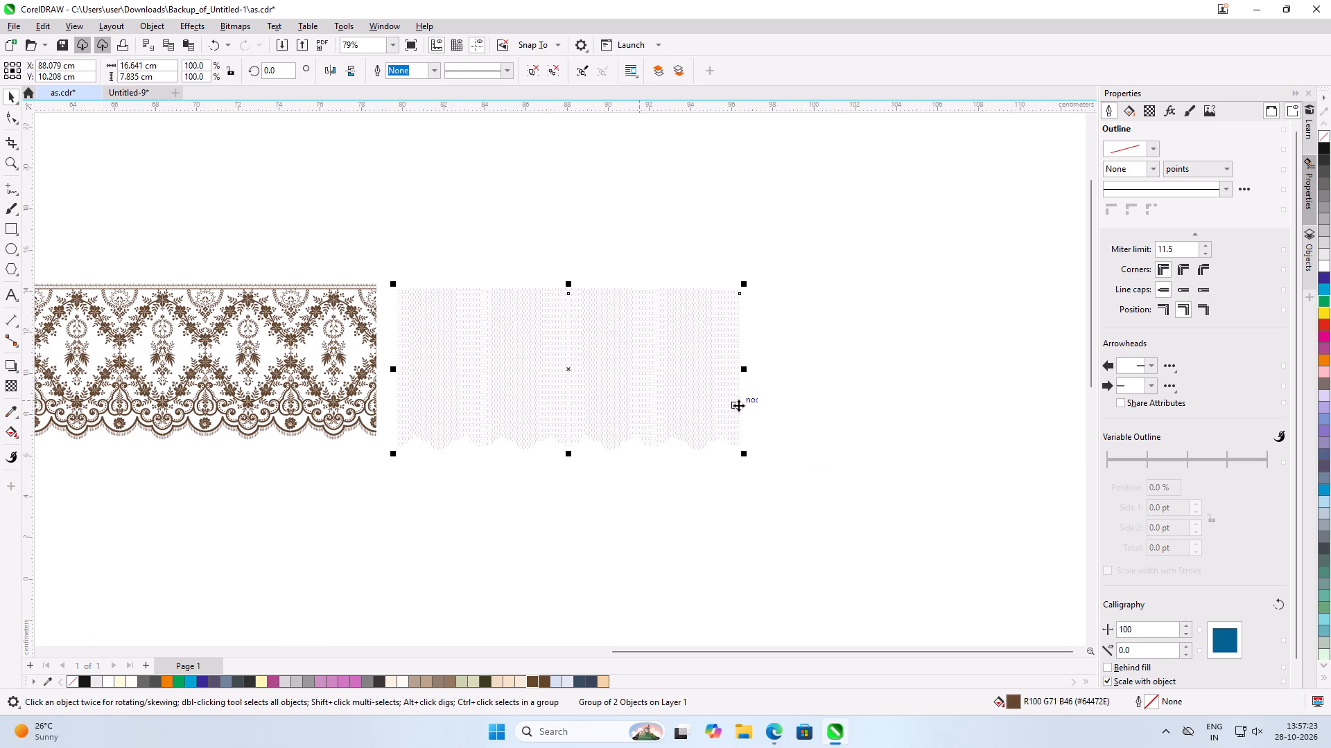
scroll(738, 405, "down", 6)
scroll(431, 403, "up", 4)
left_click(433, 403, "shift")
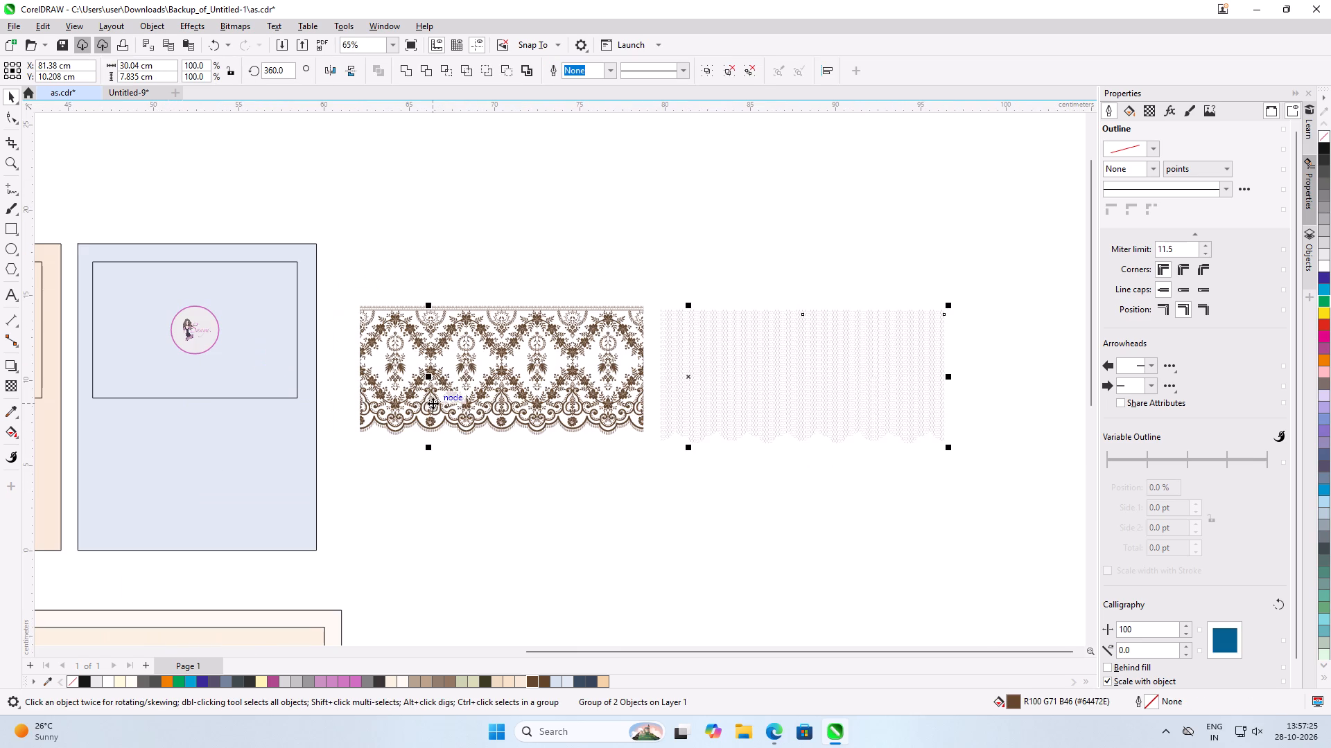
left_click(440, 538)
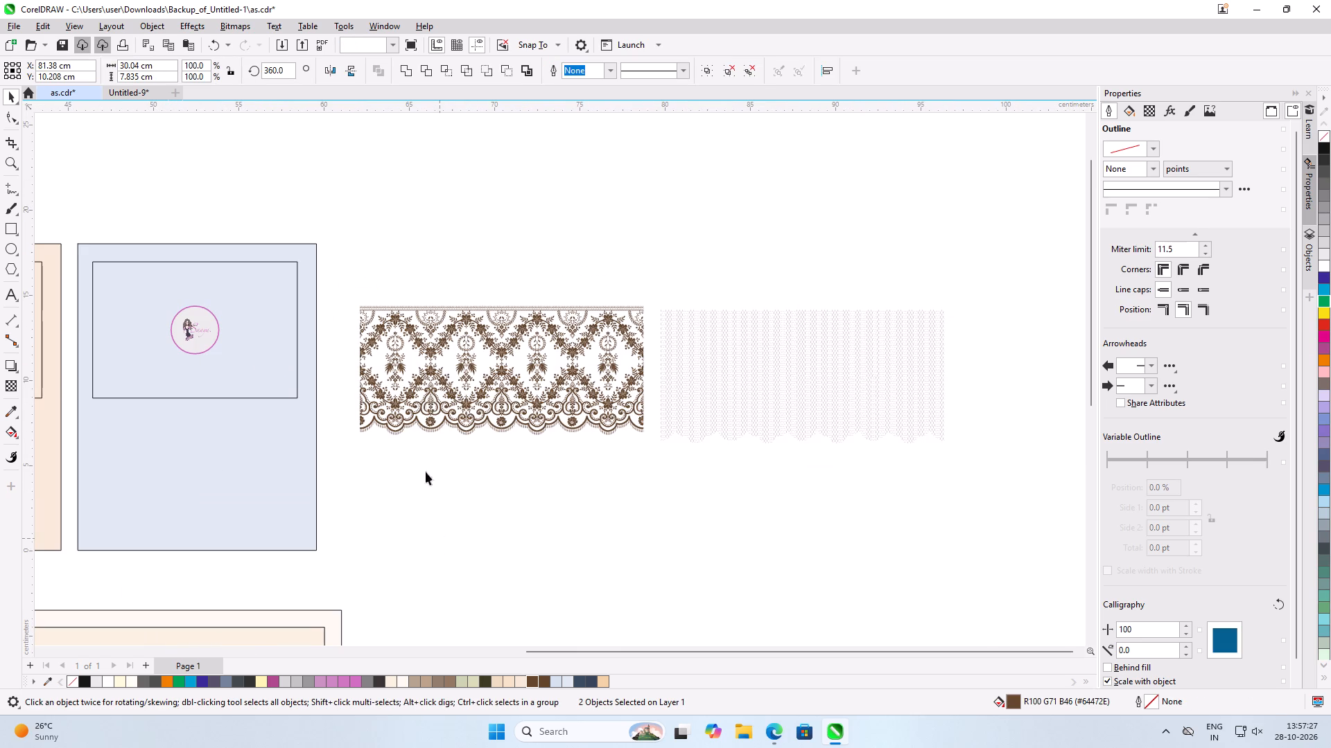
Group all the pieces of the floral lace border, including the half flowers at both ends.
left_click_drag(340, 274, 650, 524)
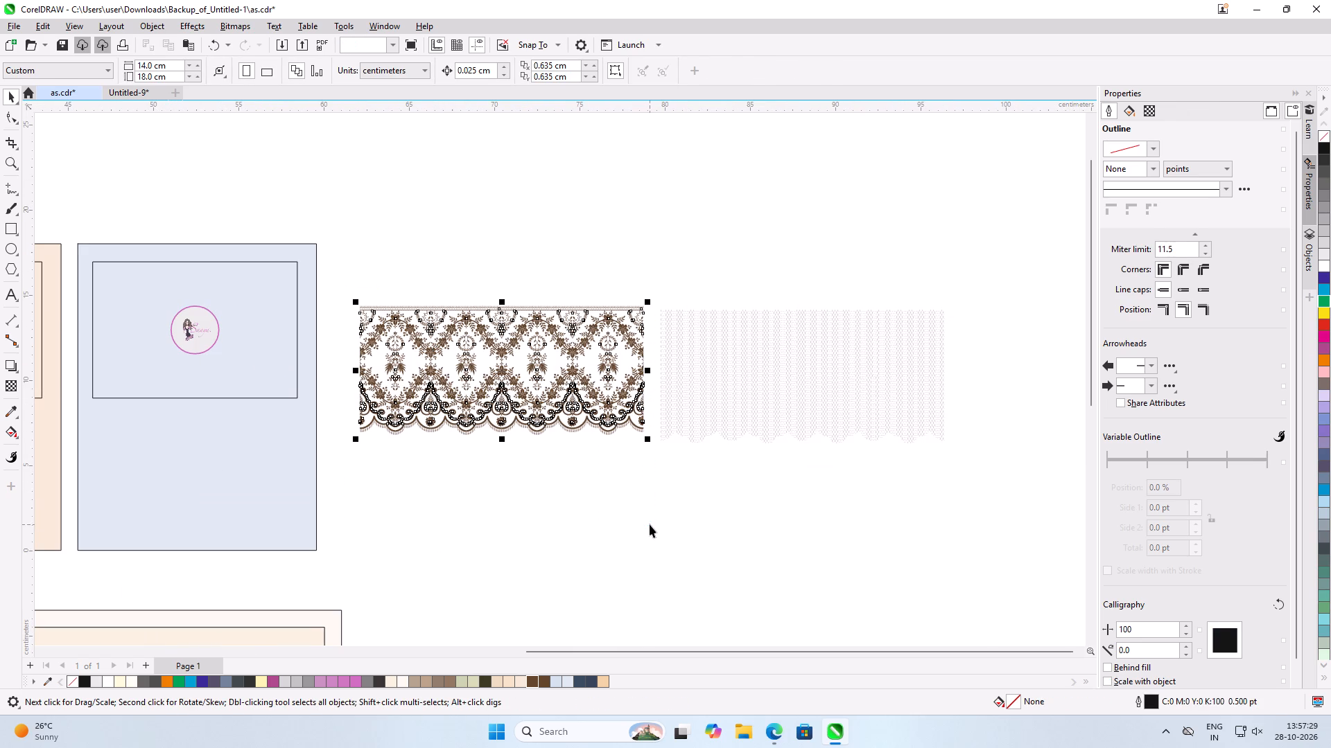
key("ctrl+g")
left_click(650, 524)
Align the hexagonal net's centre horizontally and vertically with the grouped lace border.
left_click(682, 388)
left_click(525, 387, "shift")
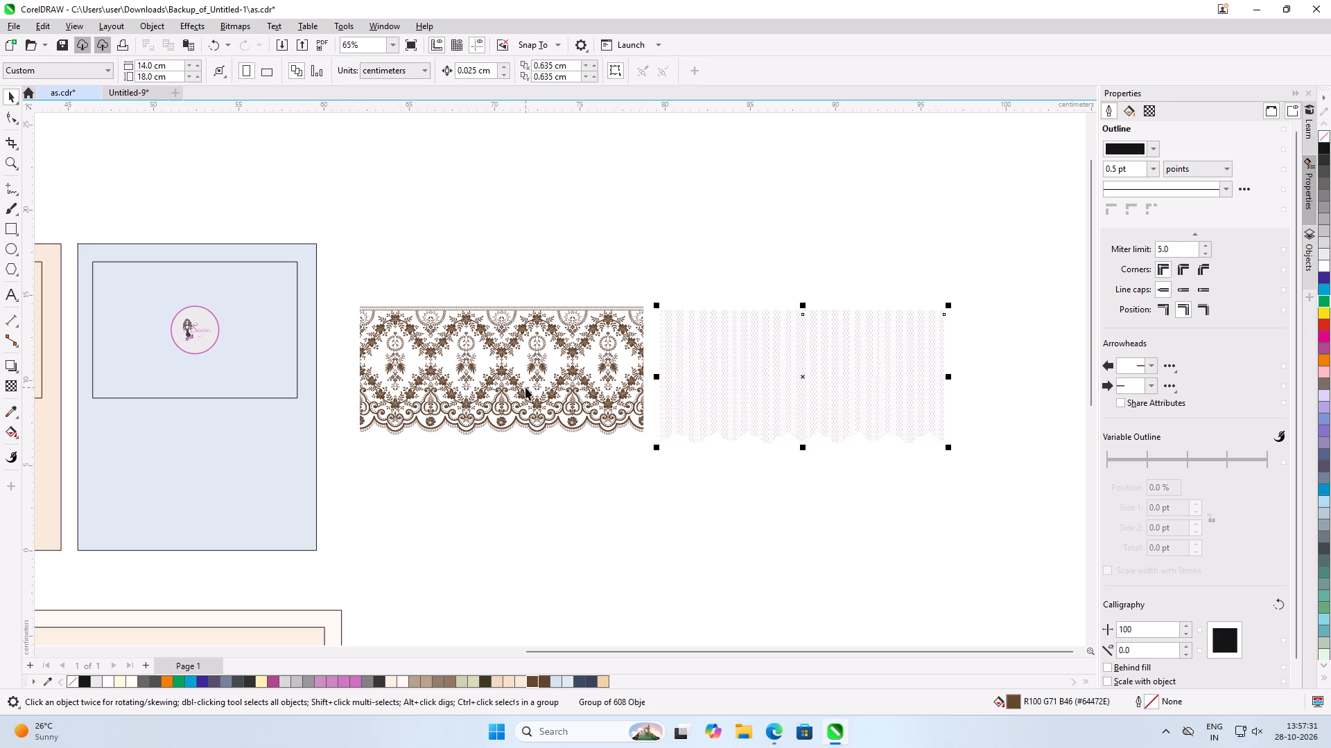
type("ce")
left_click(724, 413)
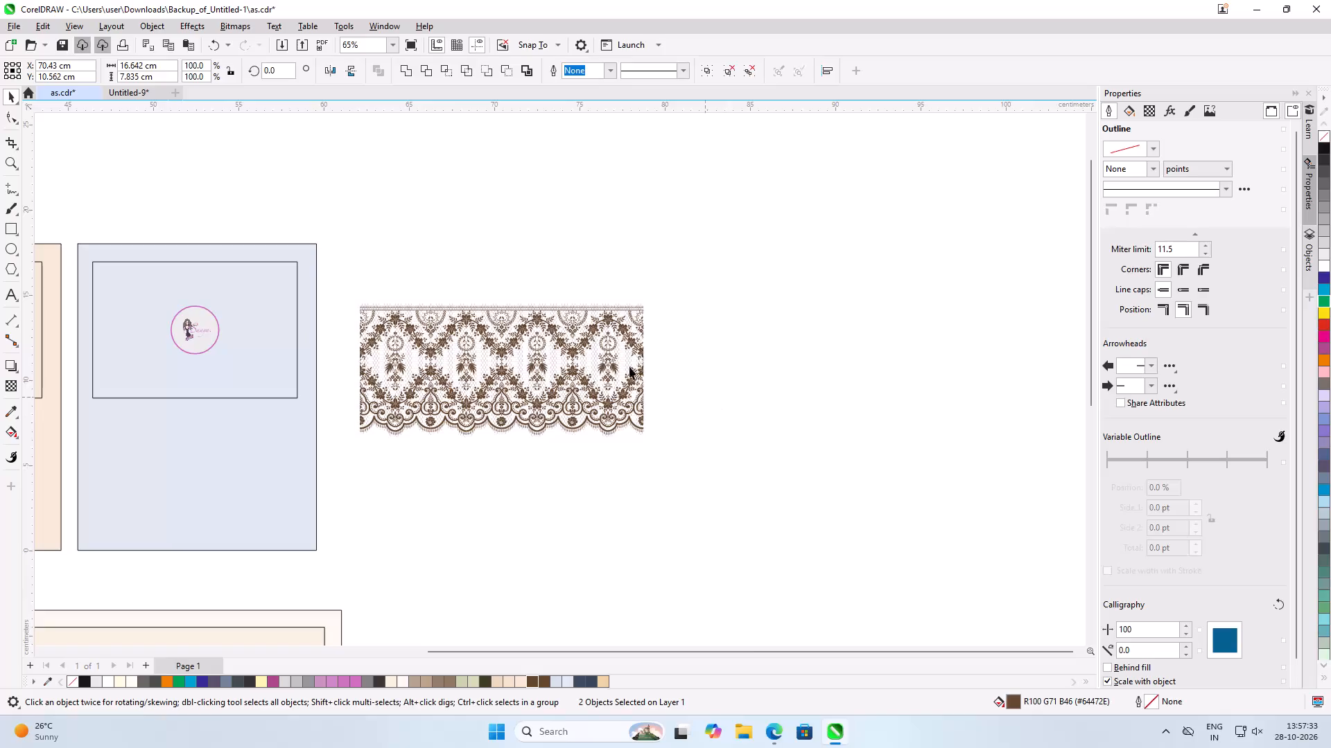
Examine how the hexagonal net fits behind the lace motifs and along the scalloped, fringed edge.
scroll(406, 341, "up", 10)
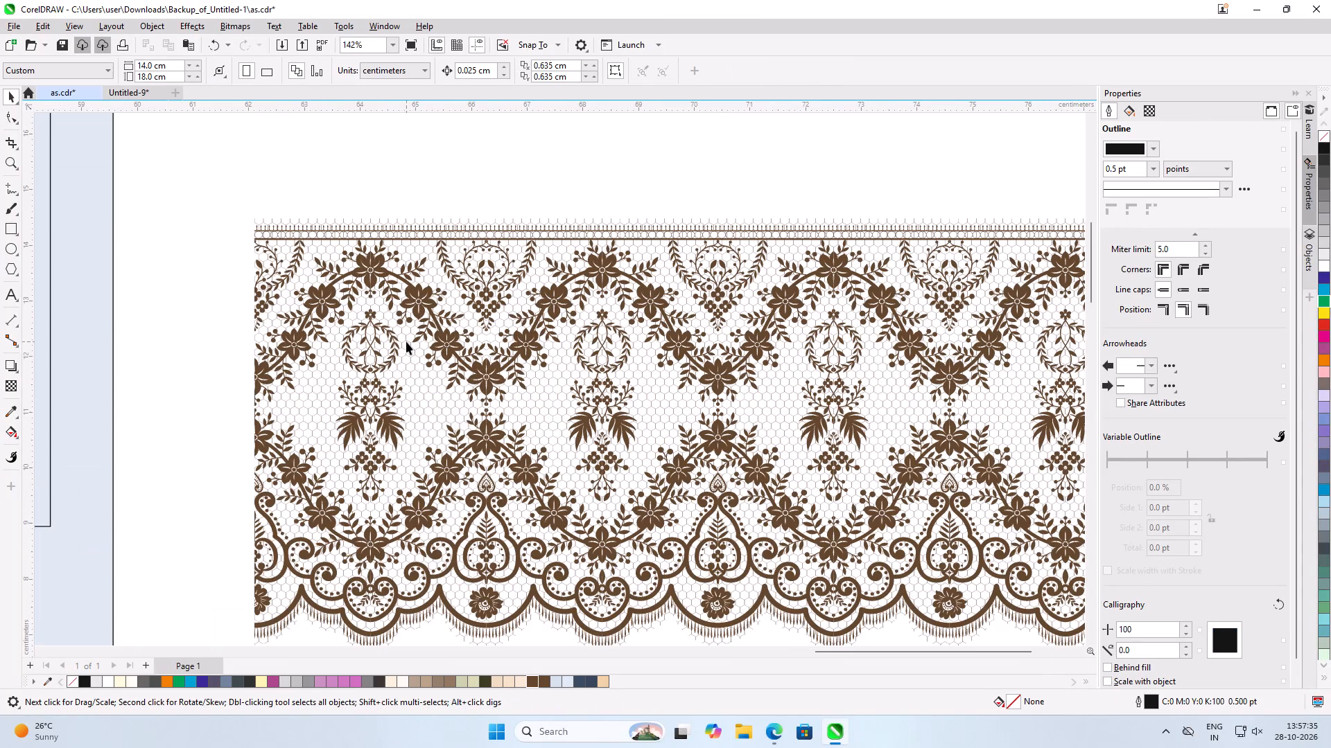
scroll(406, 341, "up", 1)
scroll(406, 341, "down", 6)
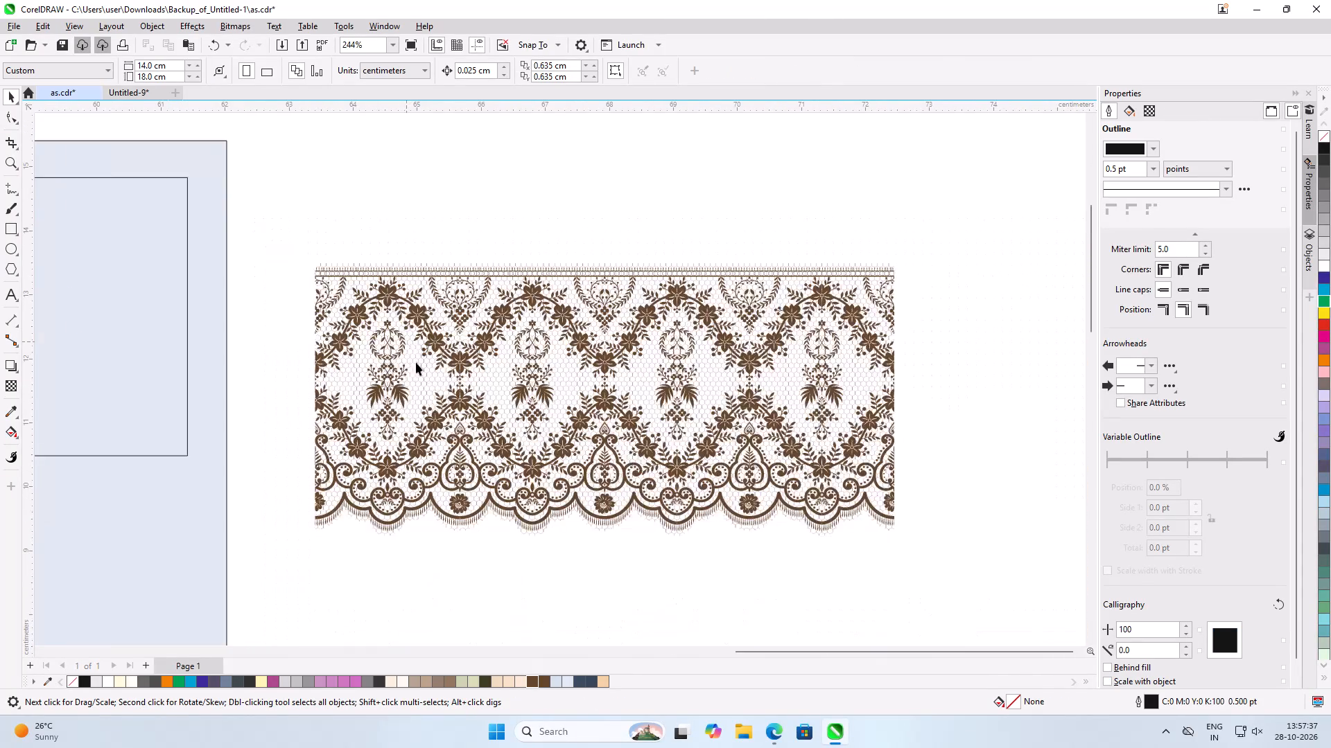
scroll(454, 549, "up", 5)
scroll(525, 455, "up", 6)
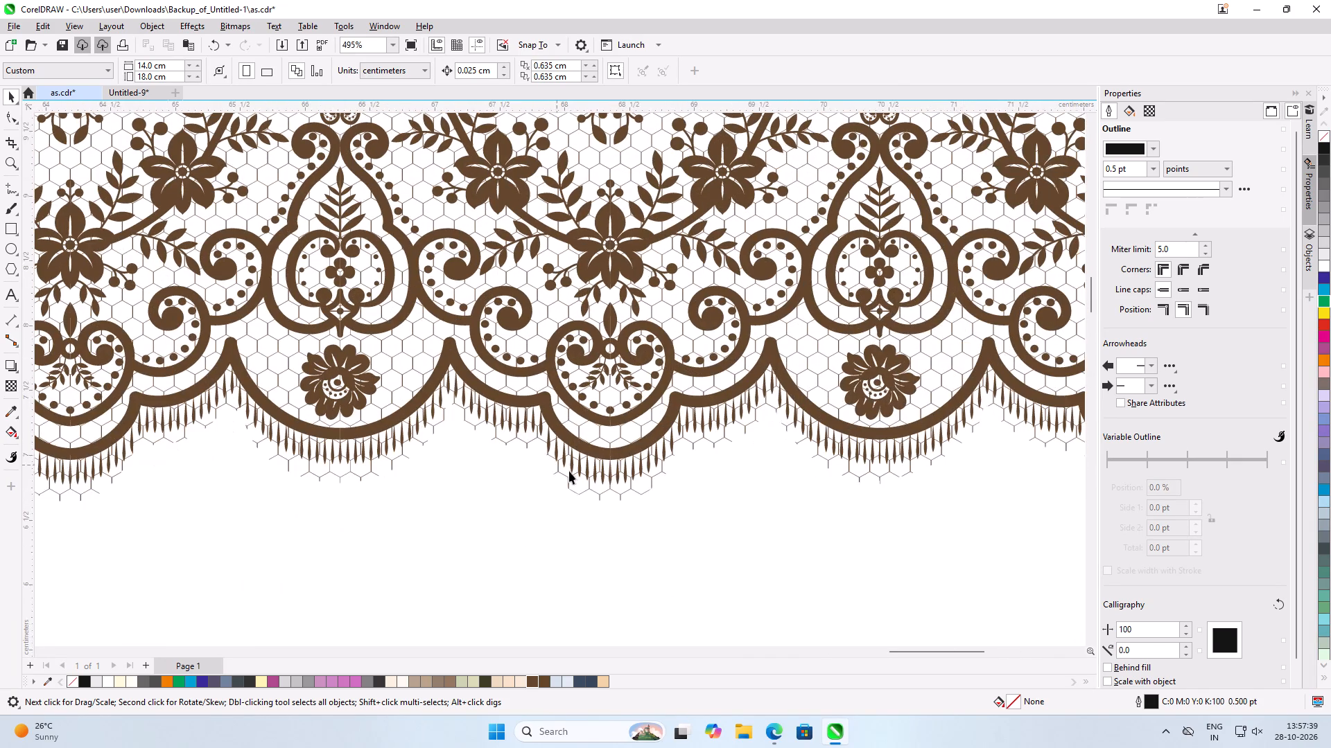
left_click(602, 490)
scroll(602, 490, "down", 3)
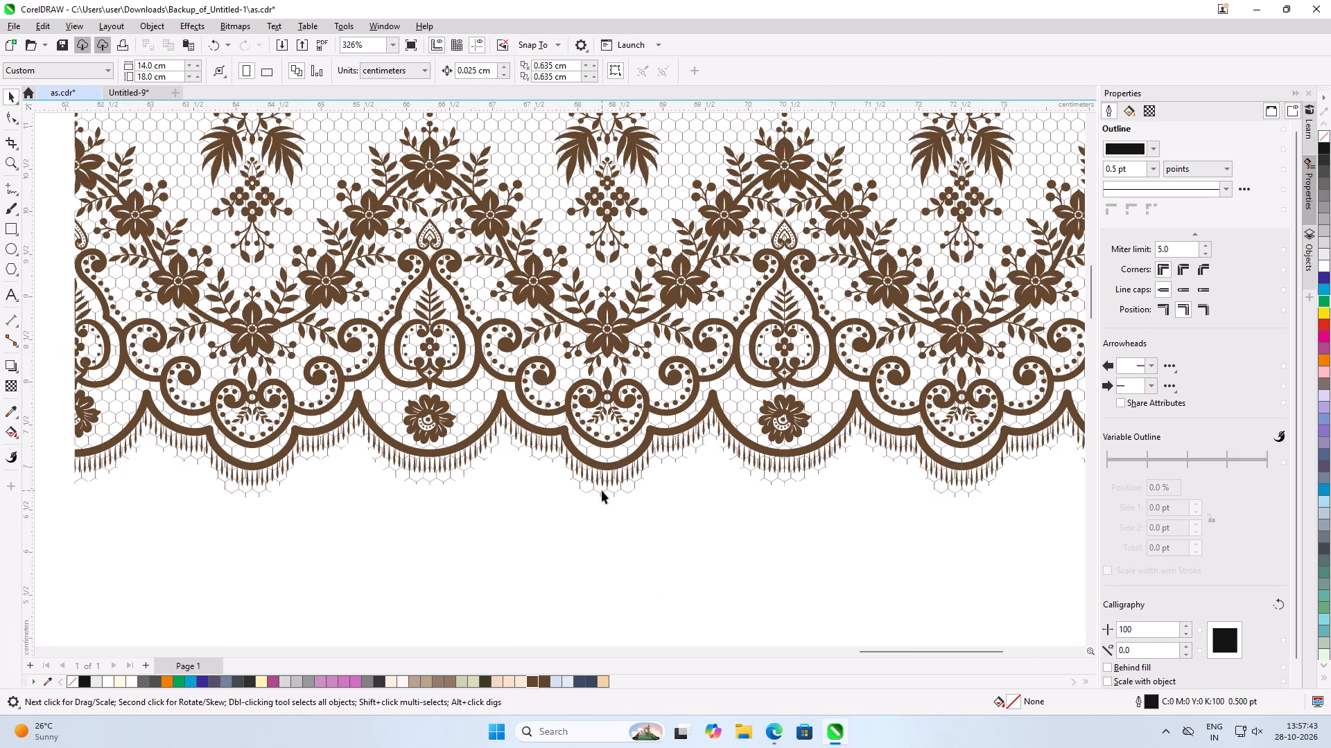
scroll(599, 493, "down", 9)
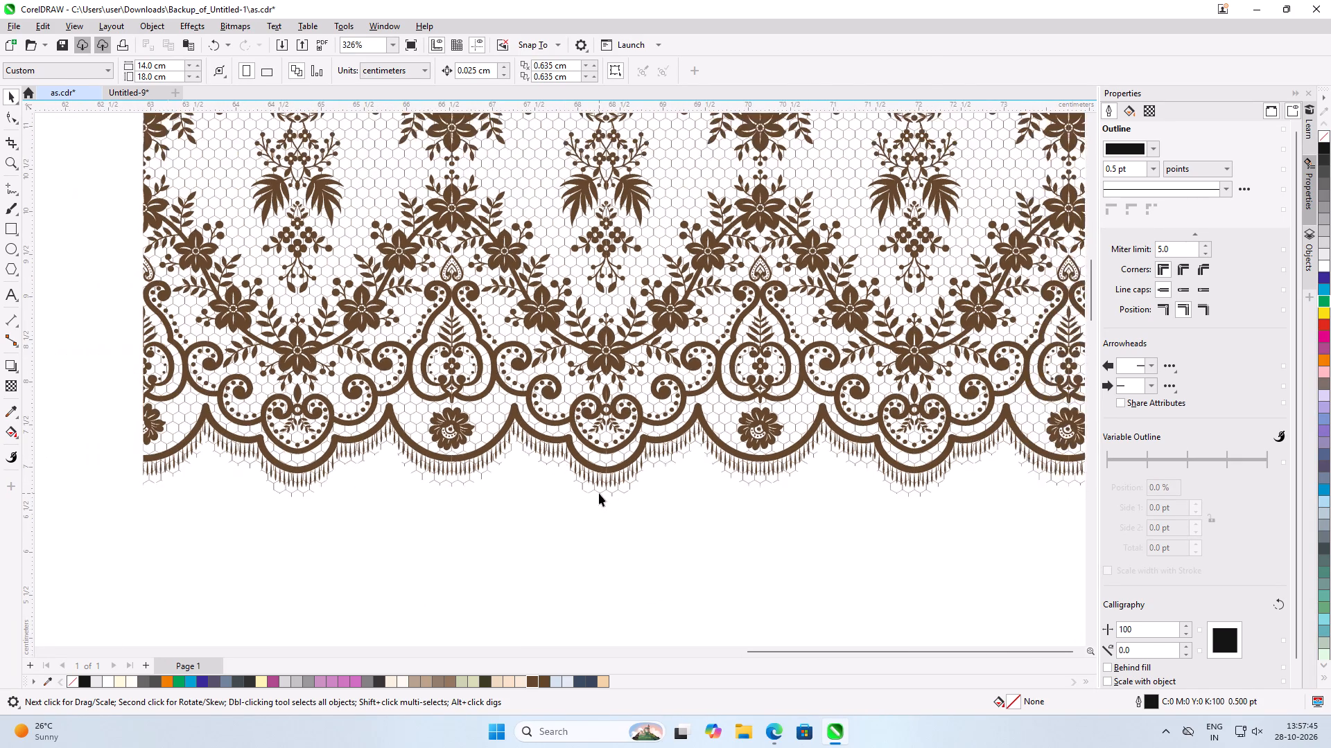
left_click(599, 493)
scroll(599, 493, "up", 1)
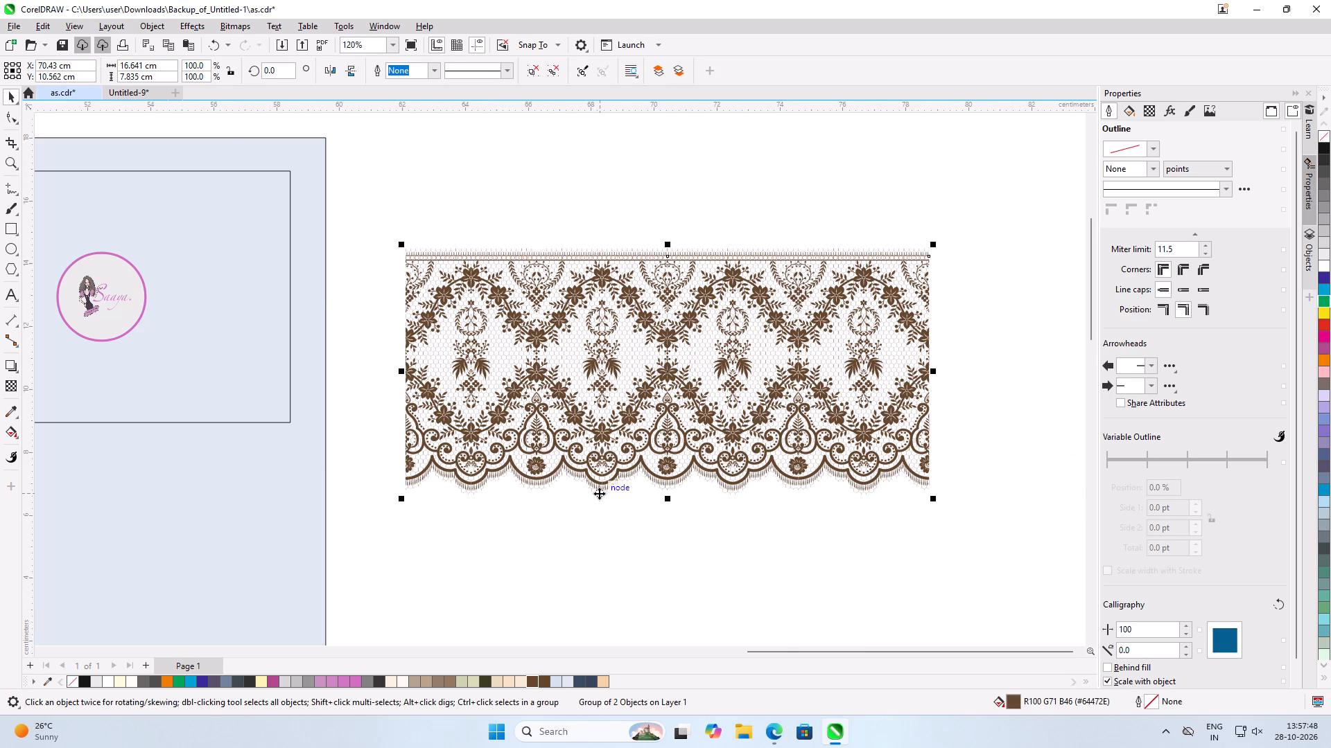
scroll(599, 493, "up", 2)
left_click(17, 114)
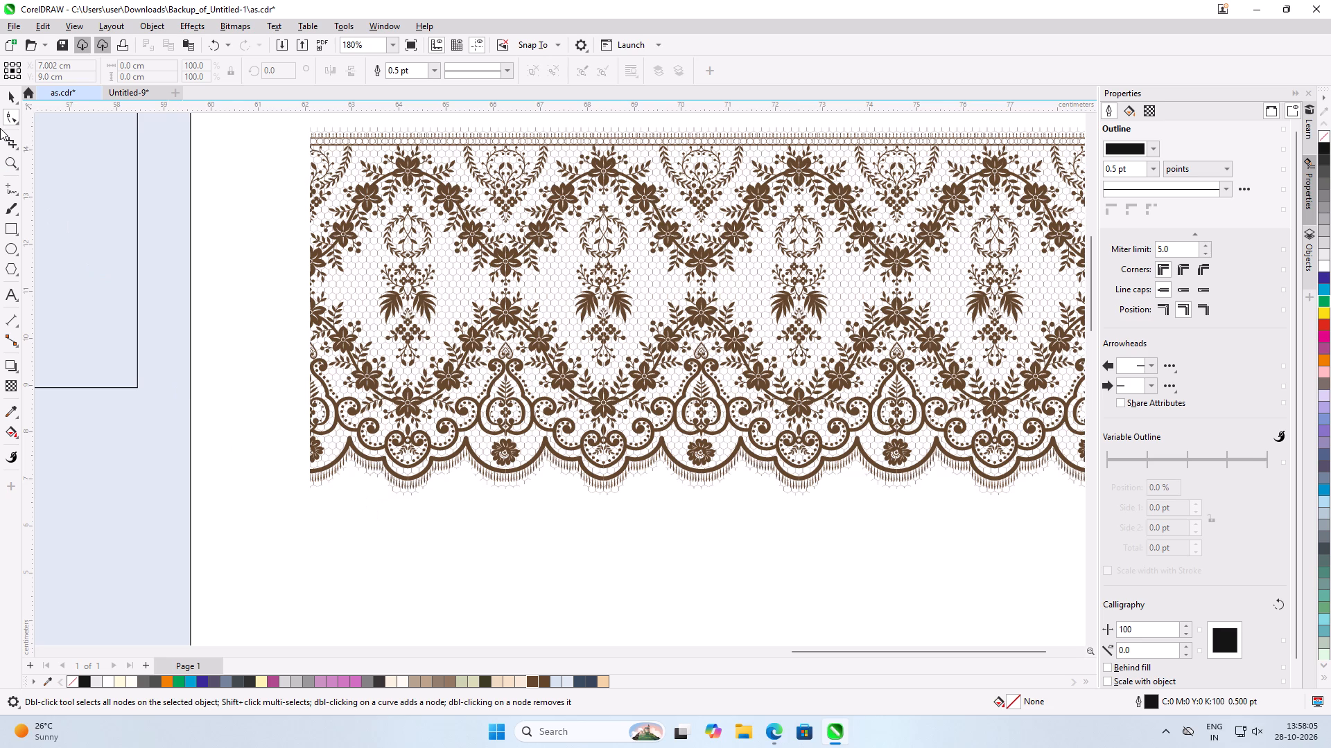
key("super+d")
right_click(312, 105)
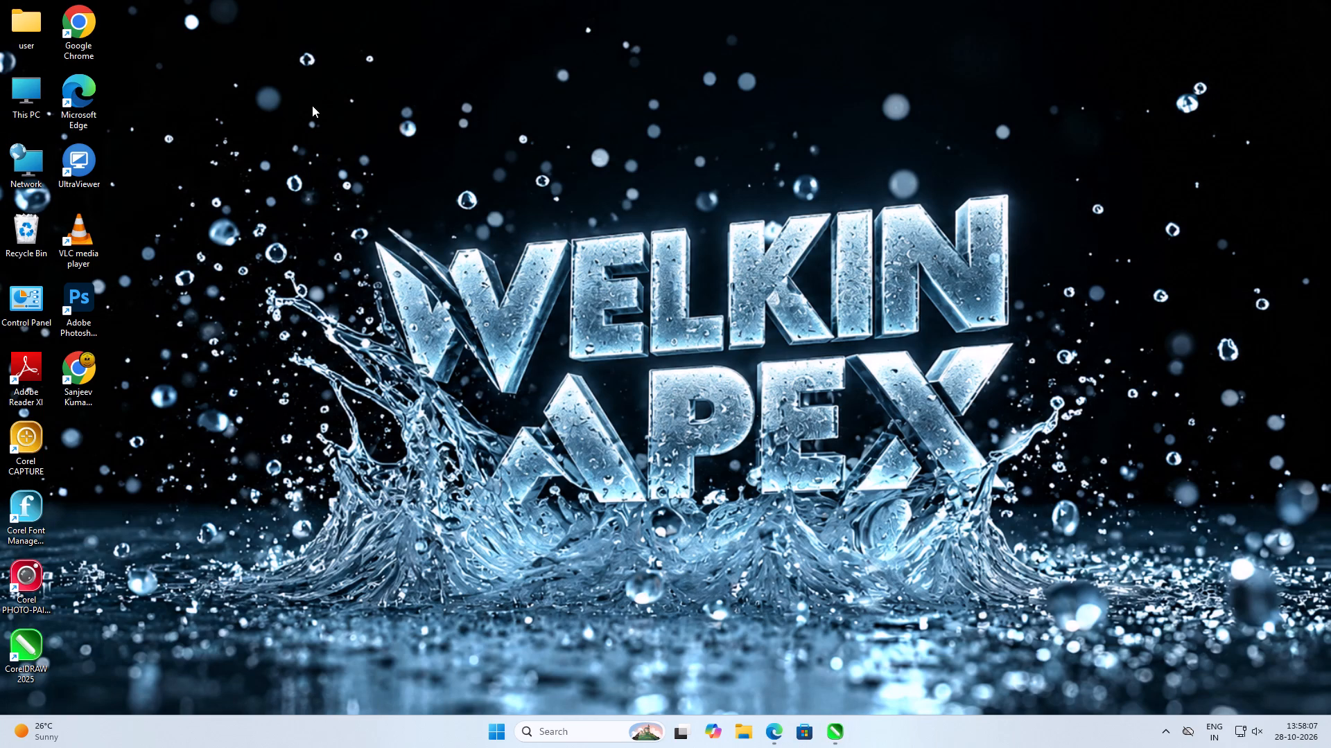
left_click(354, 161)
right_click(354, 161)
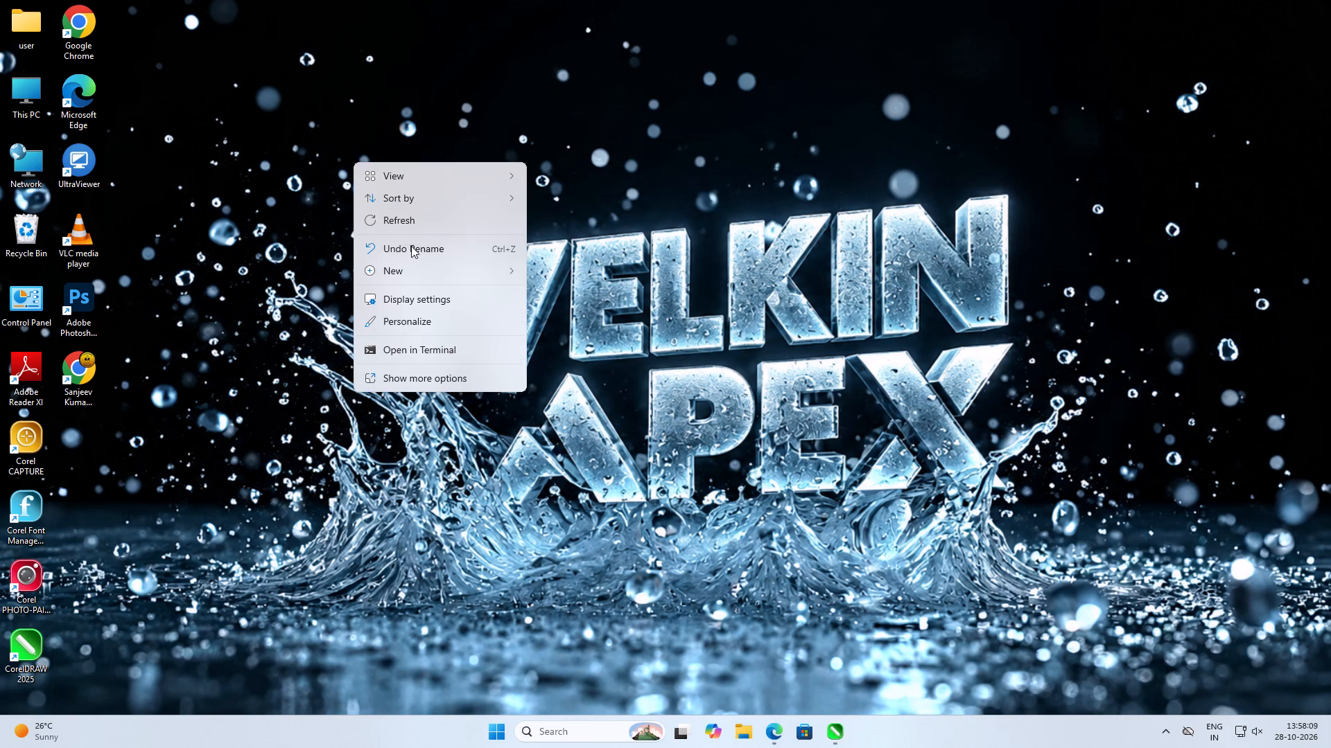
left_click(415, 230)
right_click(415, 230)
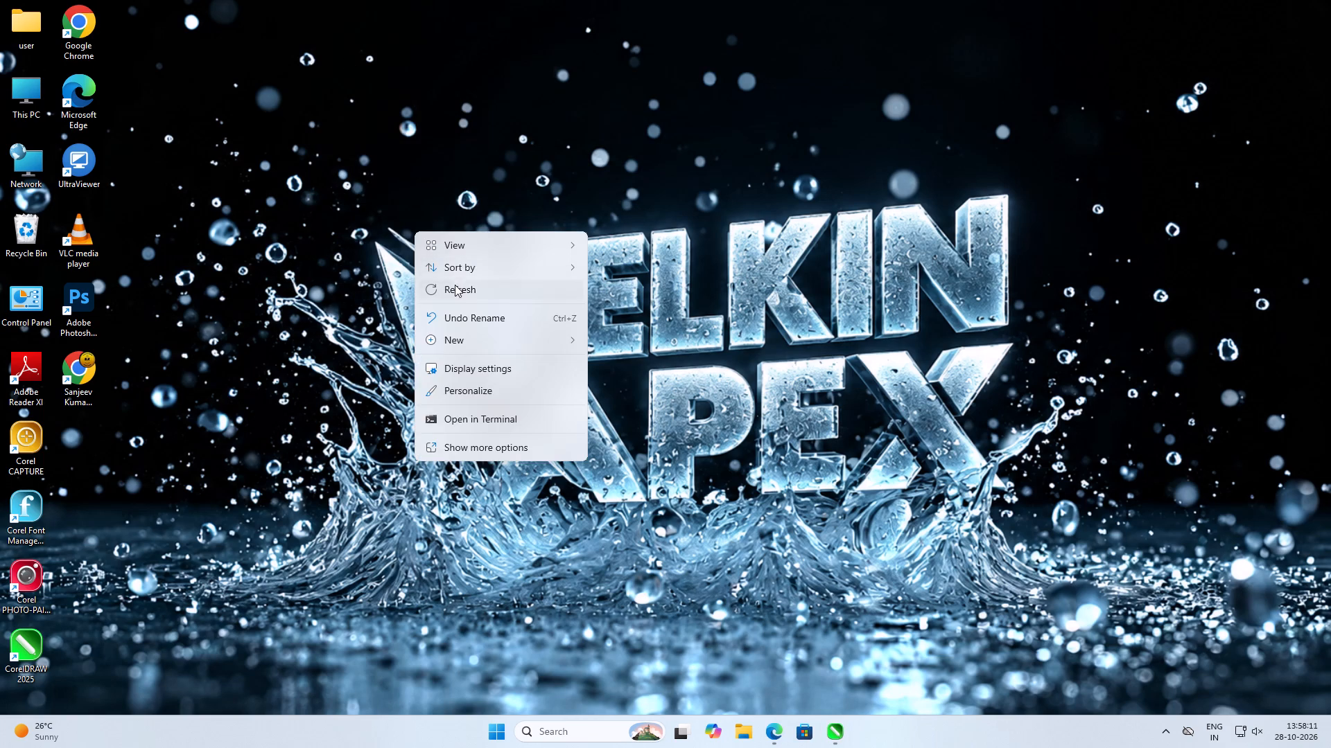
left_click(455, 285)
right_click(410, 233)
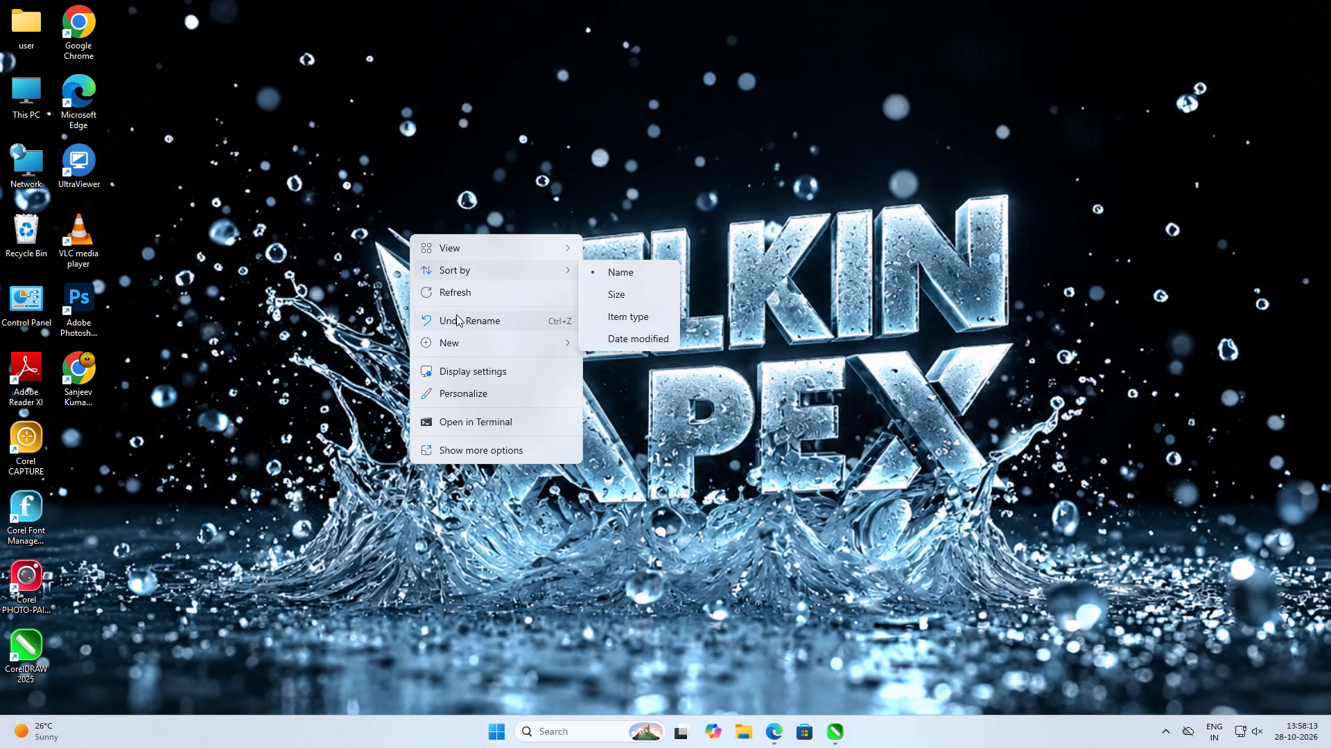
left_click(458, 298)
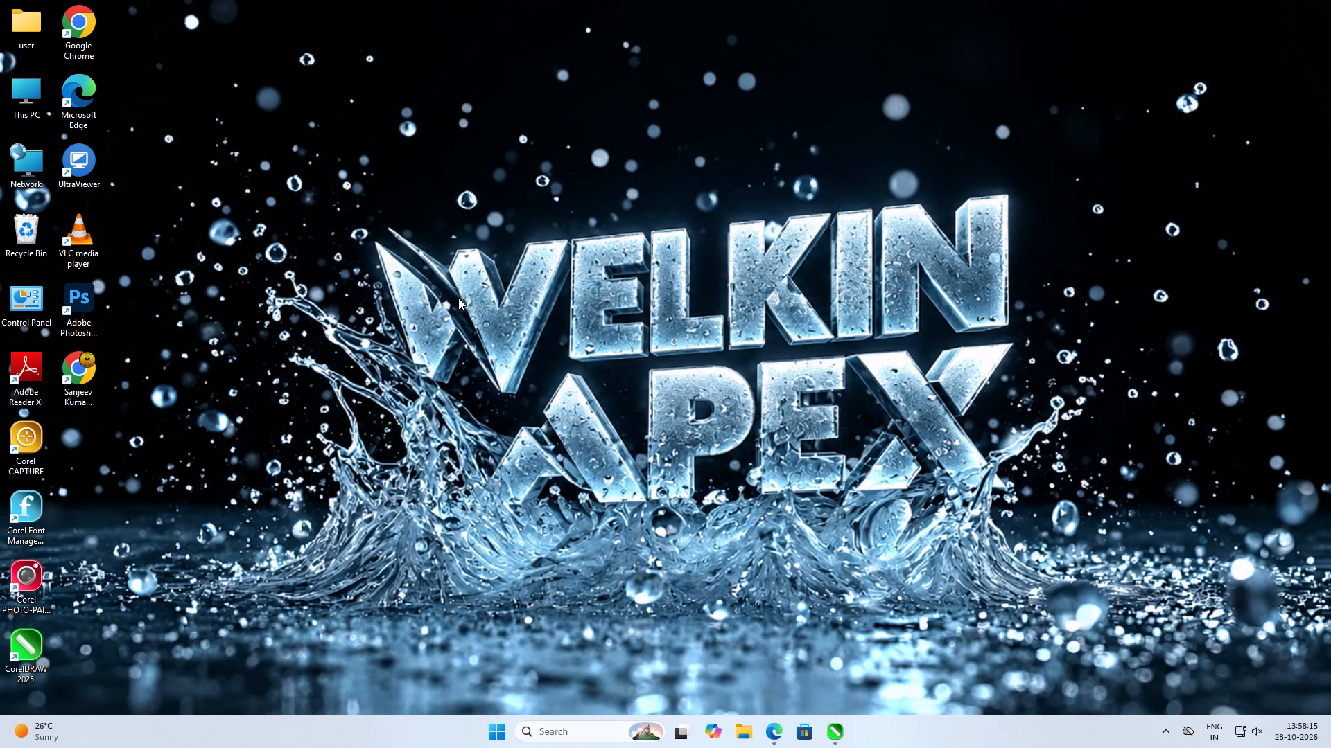
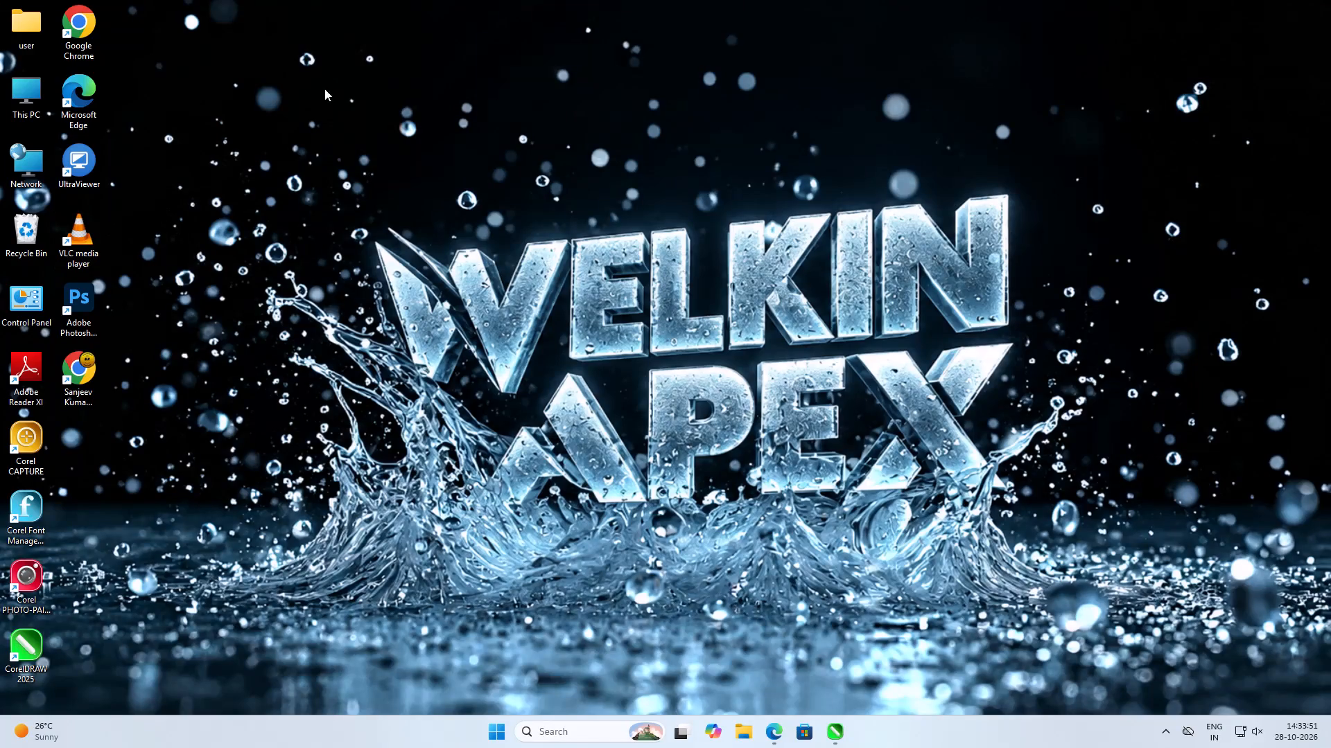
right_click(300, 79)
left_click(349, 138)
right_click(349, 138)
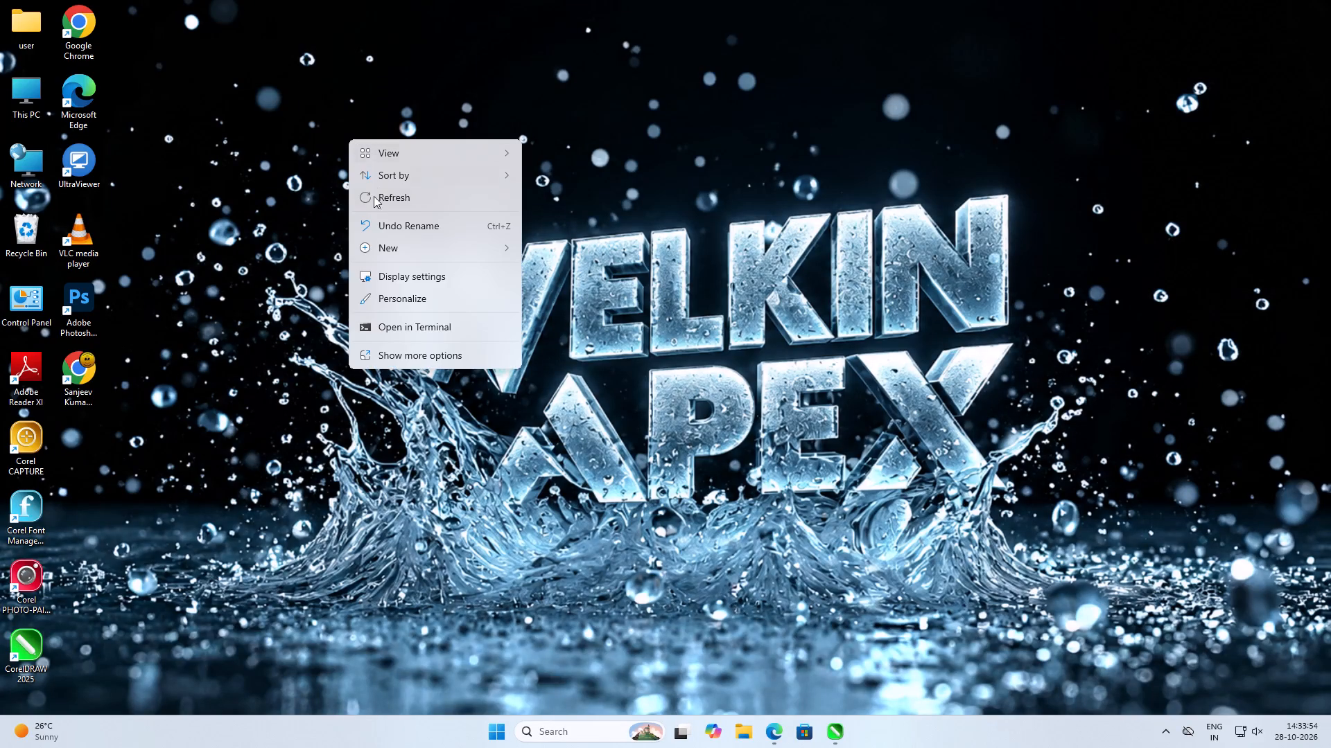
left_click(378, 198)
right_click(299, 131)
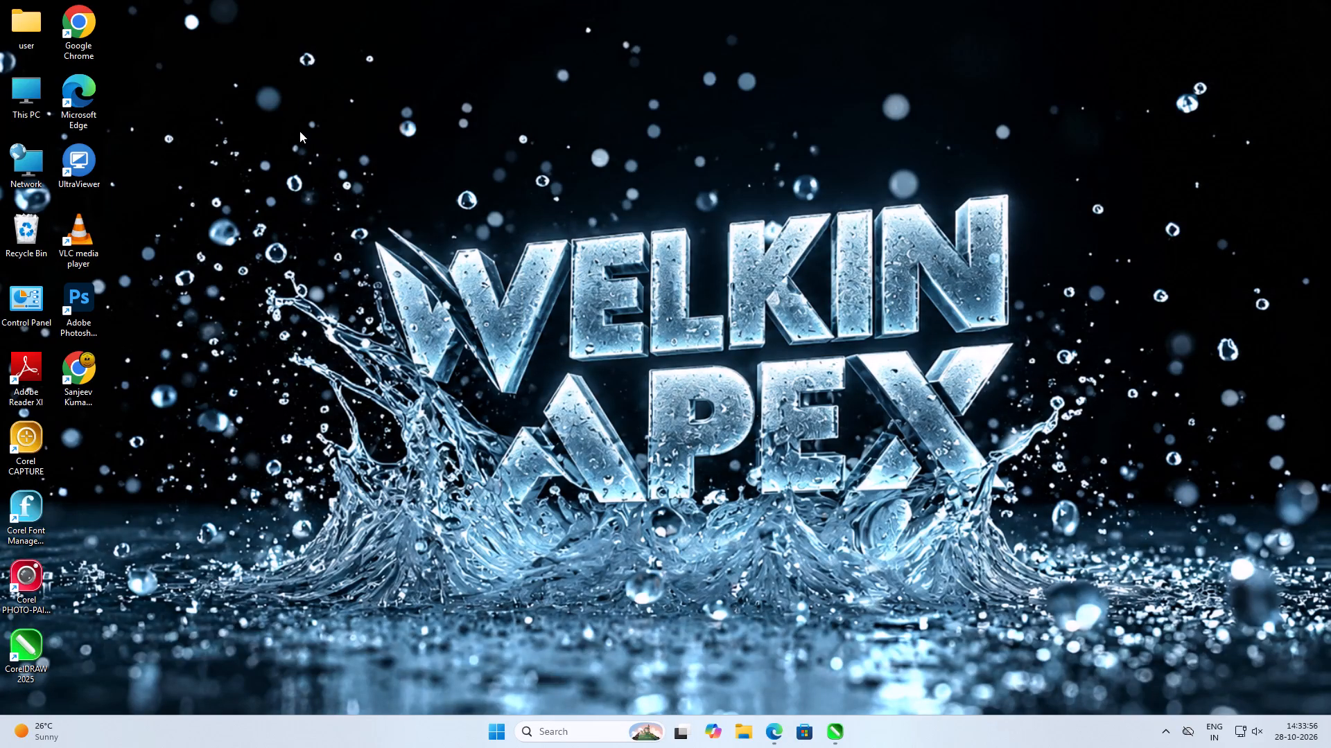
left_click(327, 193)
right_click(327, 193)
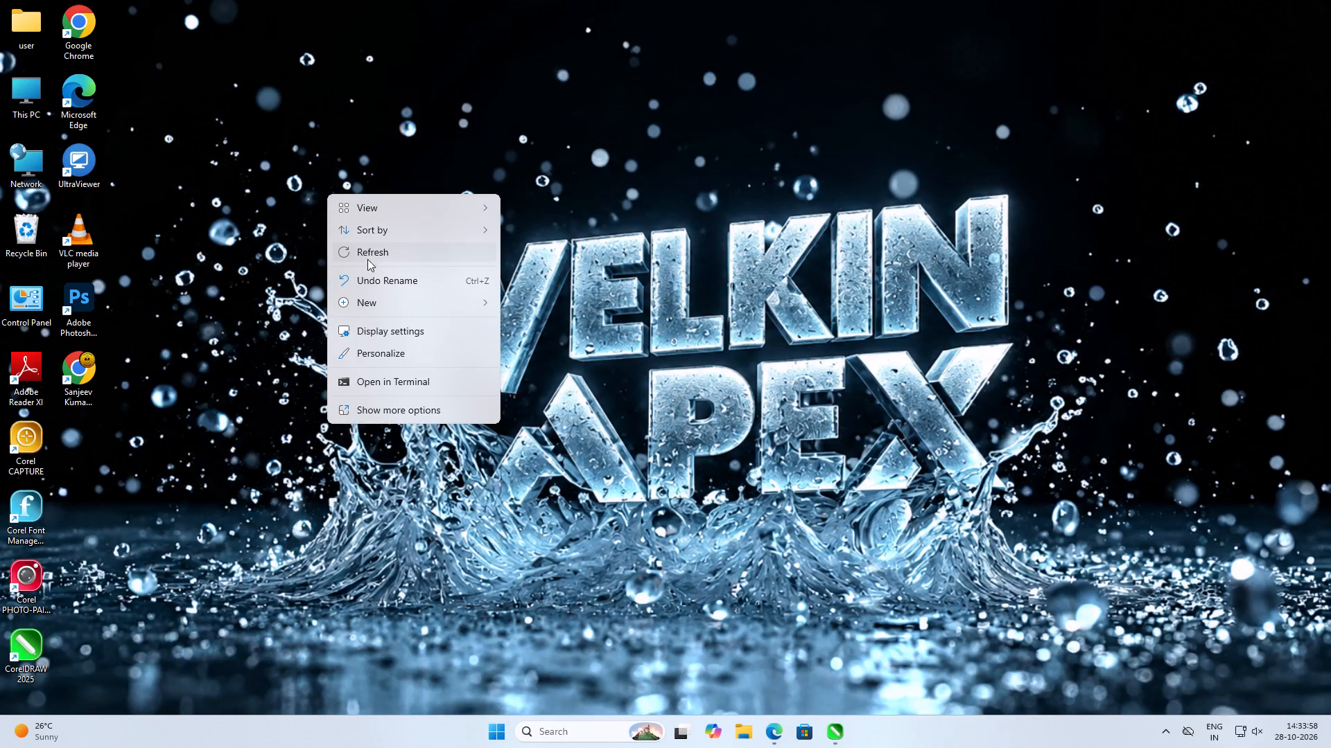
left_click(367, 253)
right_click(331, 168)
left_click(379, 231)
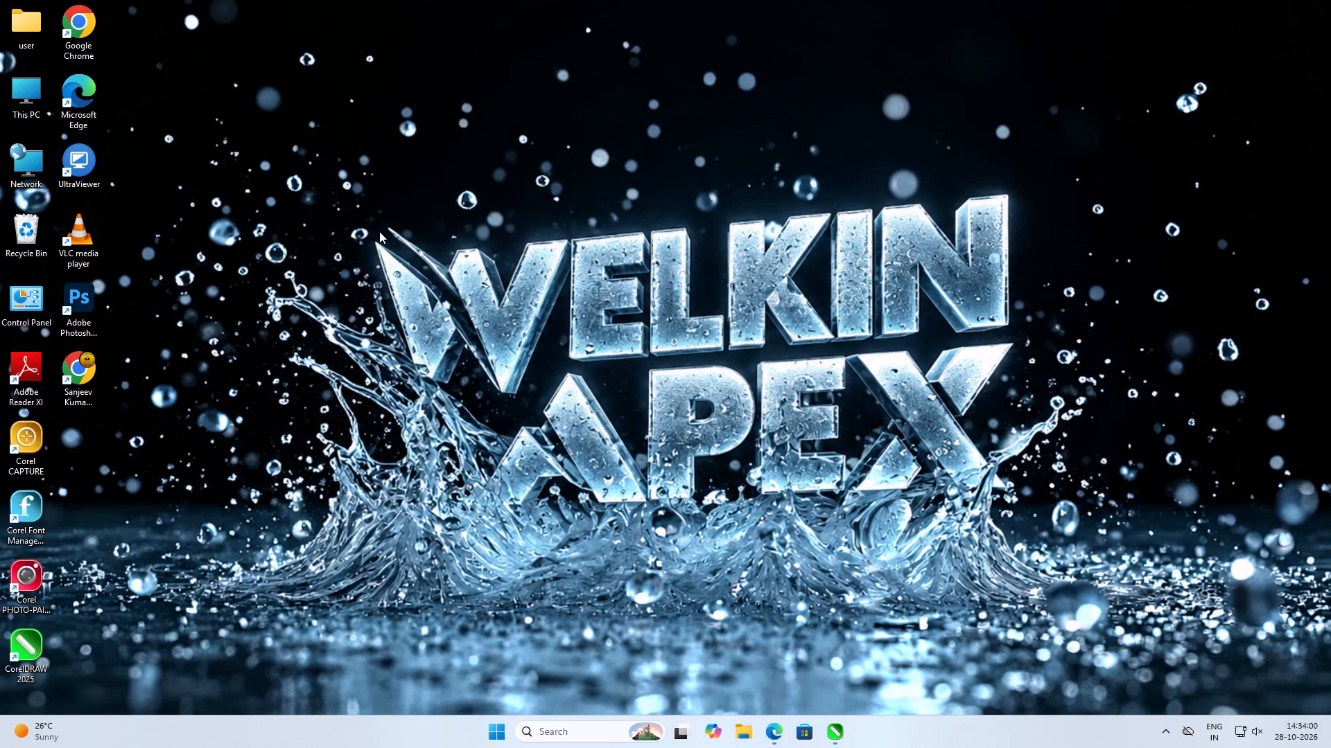
Switch to the as.cdr drawing in CorelDRAW.
left_click(842, 738)
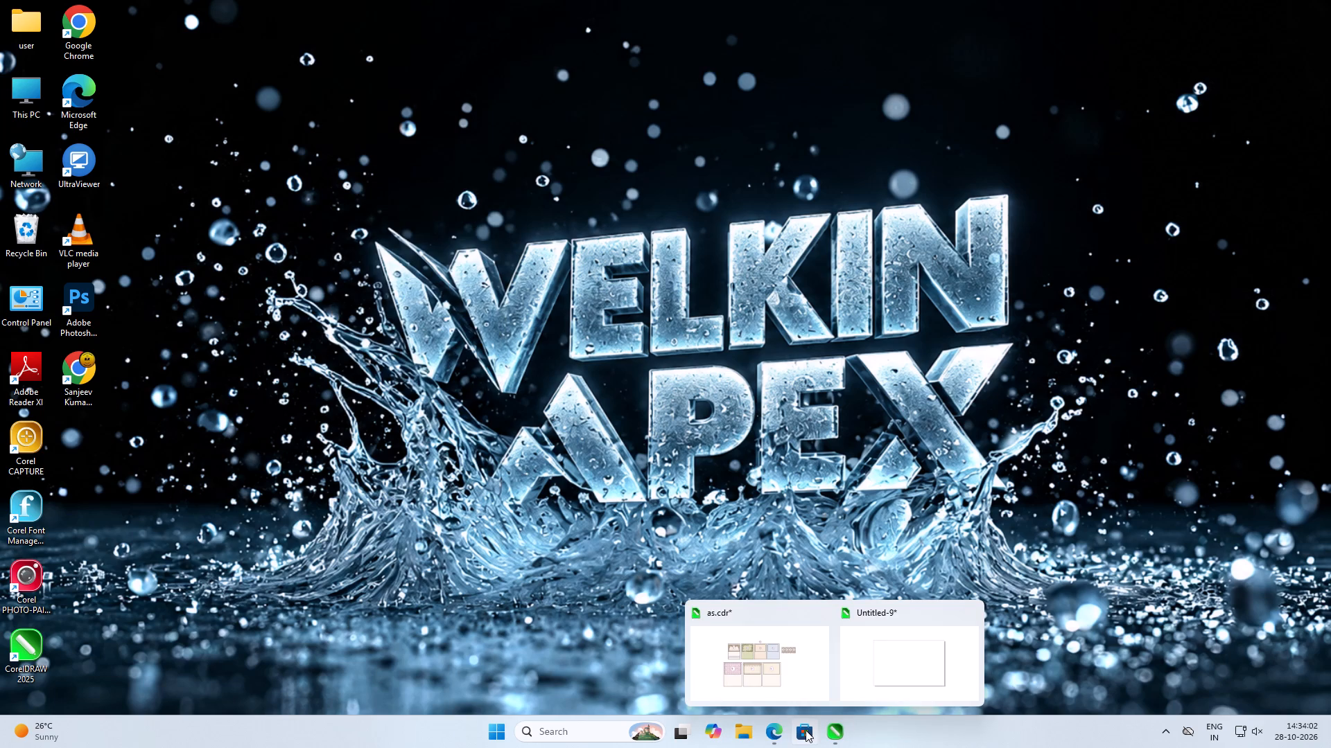
left_click(798, 685)
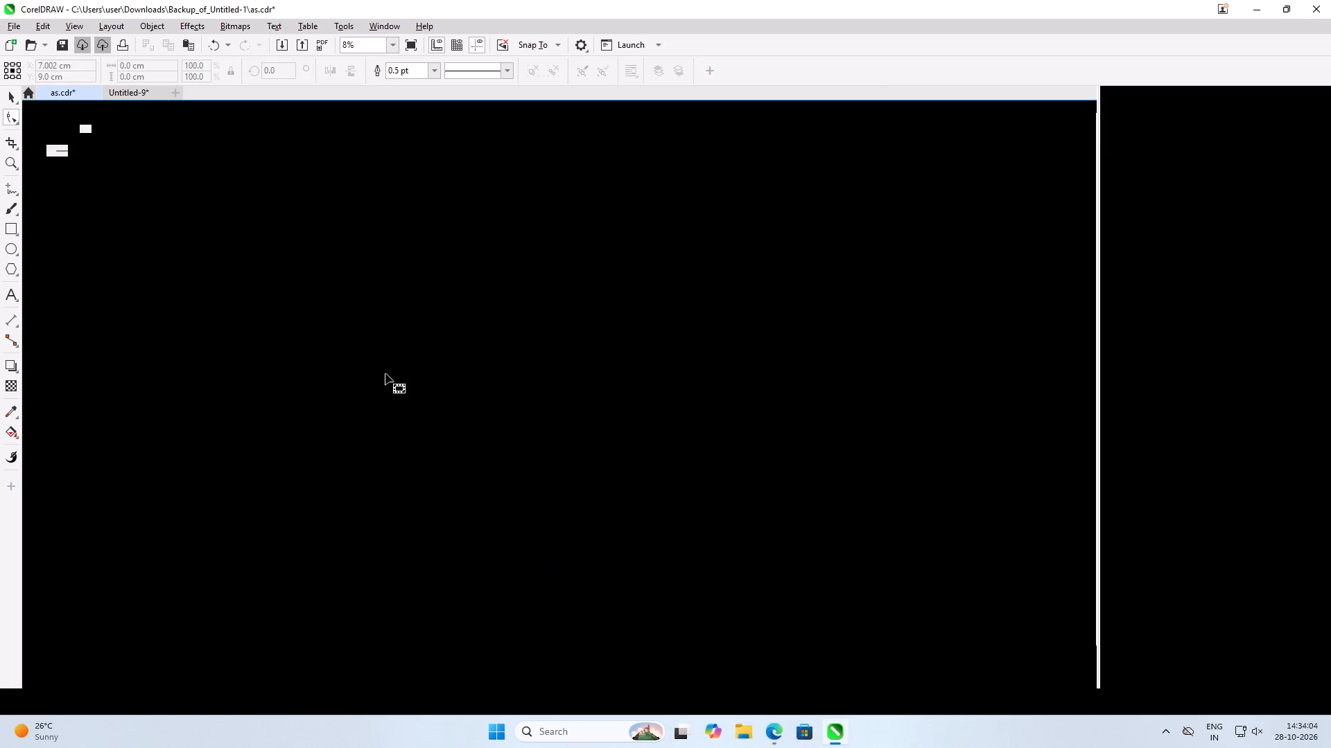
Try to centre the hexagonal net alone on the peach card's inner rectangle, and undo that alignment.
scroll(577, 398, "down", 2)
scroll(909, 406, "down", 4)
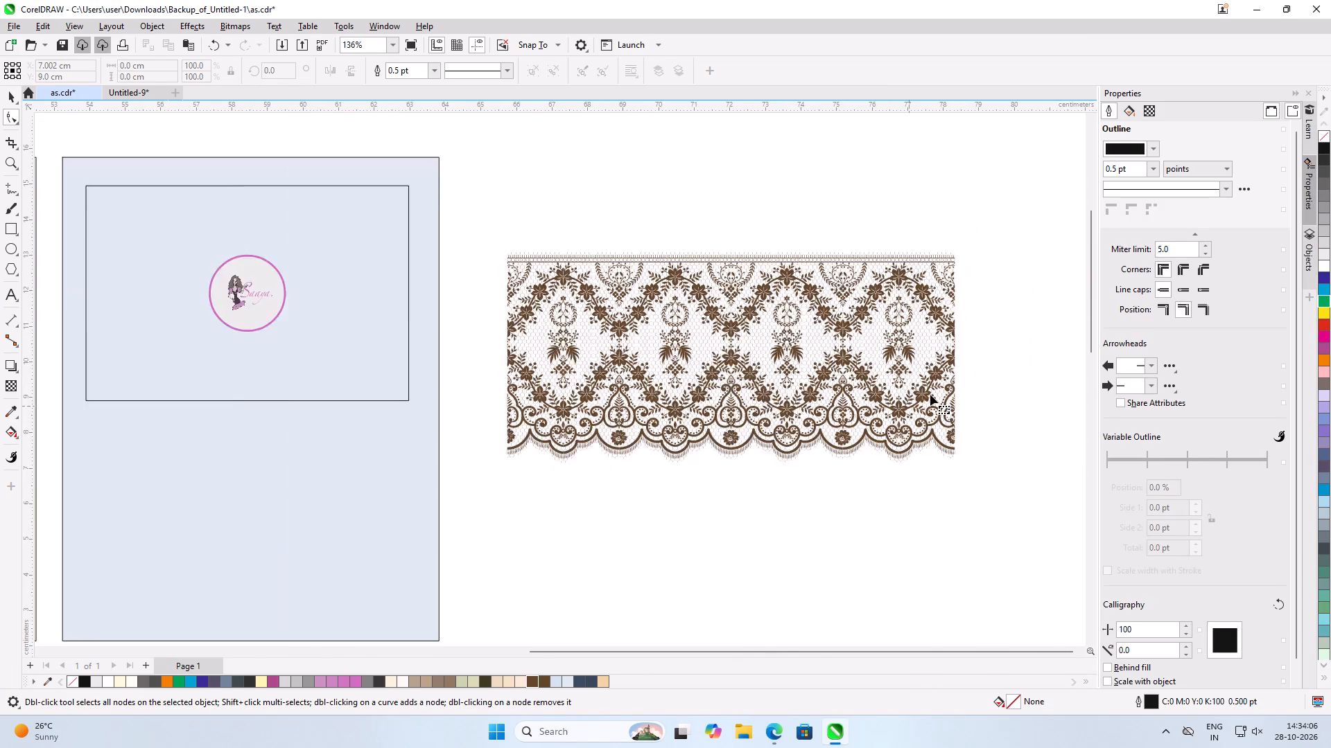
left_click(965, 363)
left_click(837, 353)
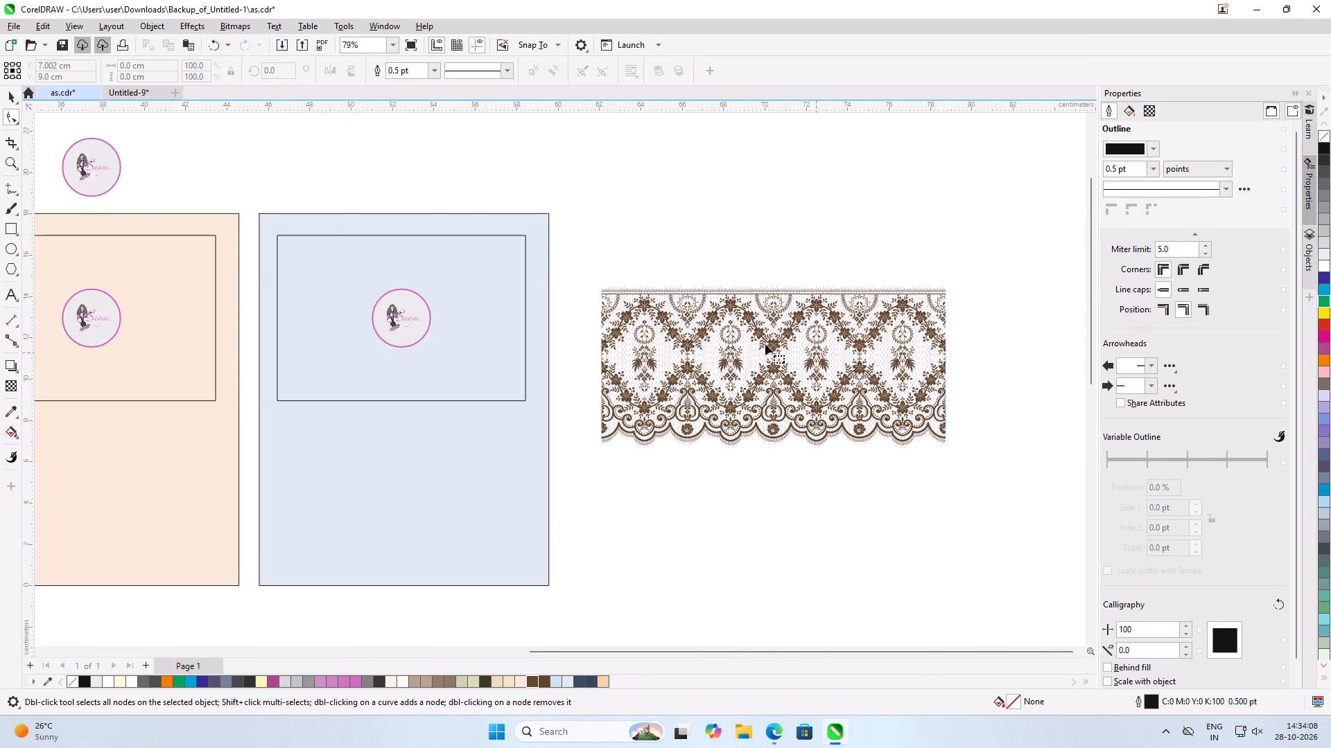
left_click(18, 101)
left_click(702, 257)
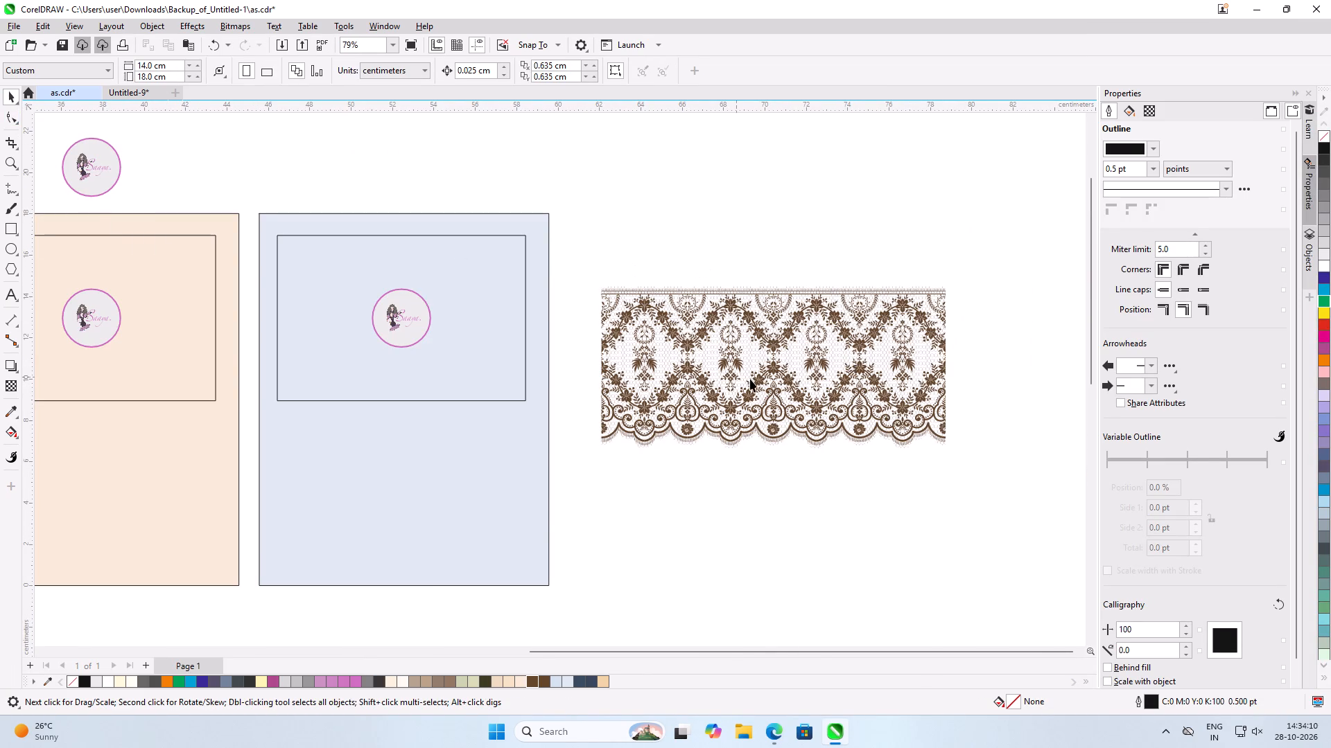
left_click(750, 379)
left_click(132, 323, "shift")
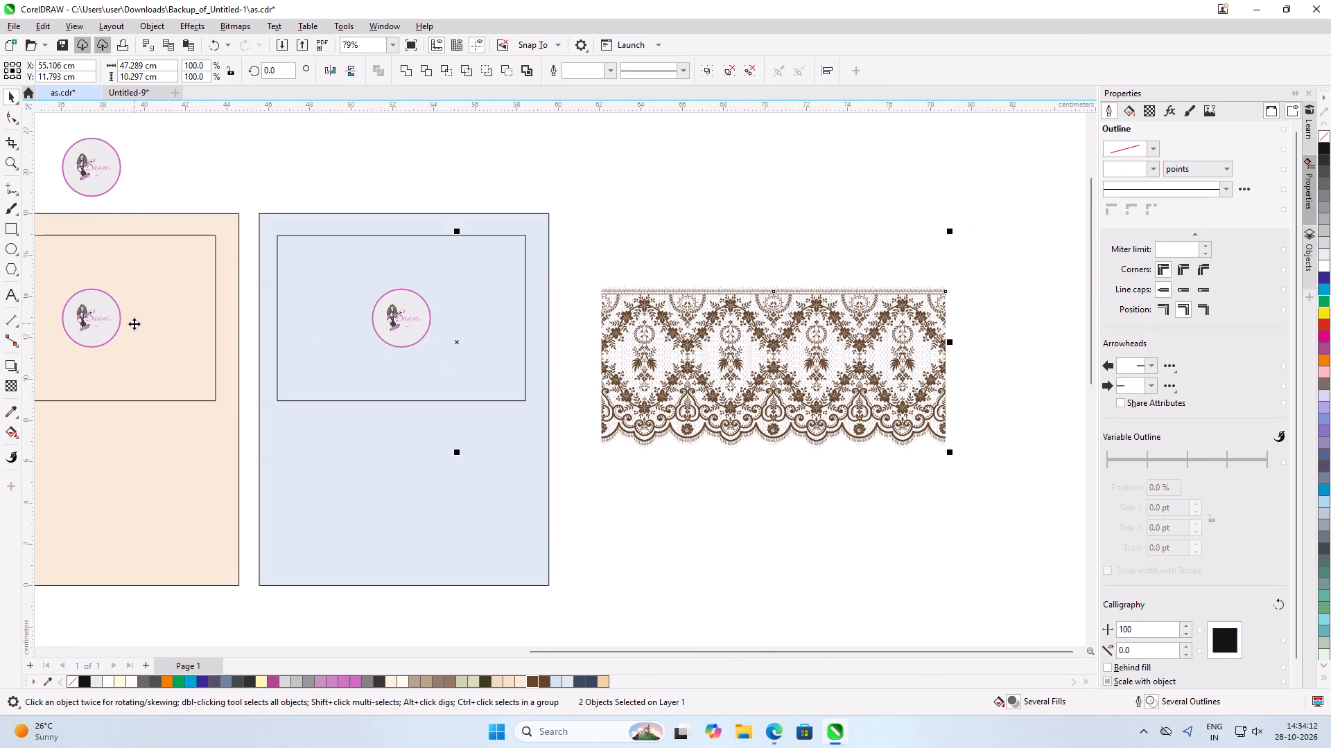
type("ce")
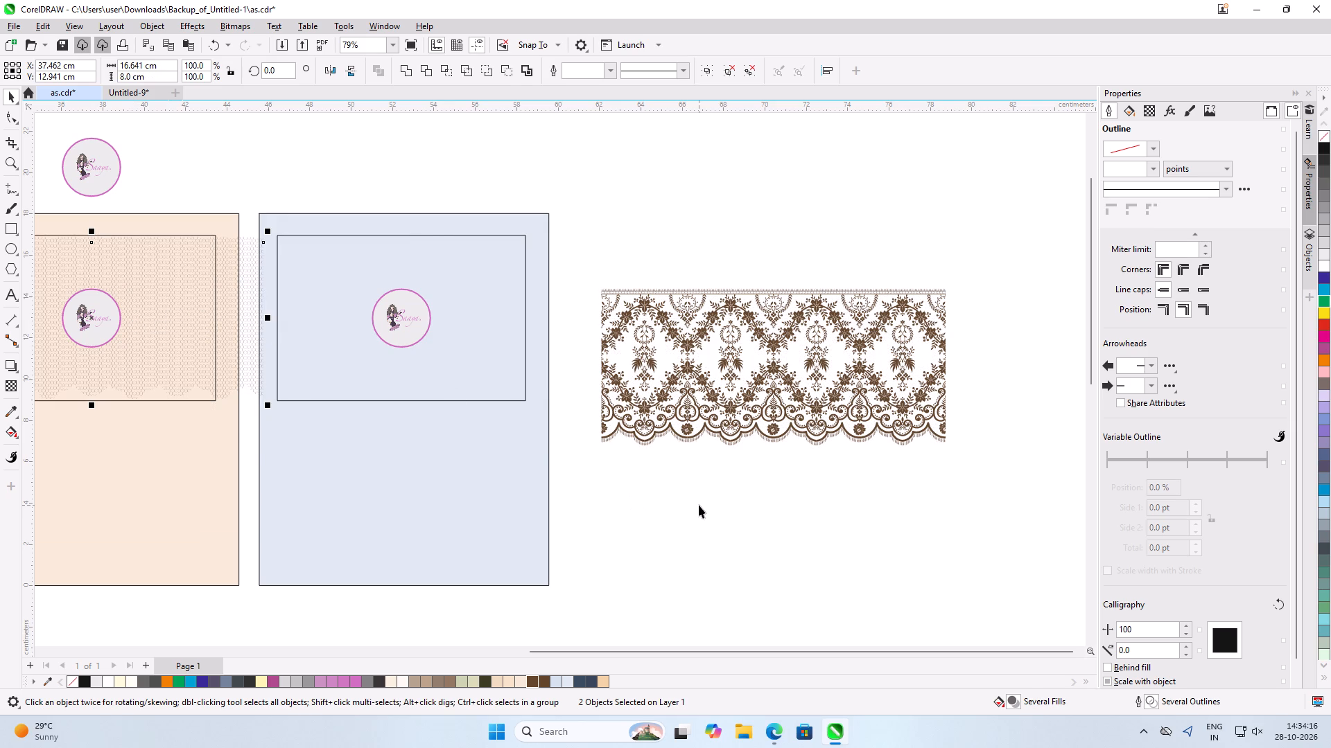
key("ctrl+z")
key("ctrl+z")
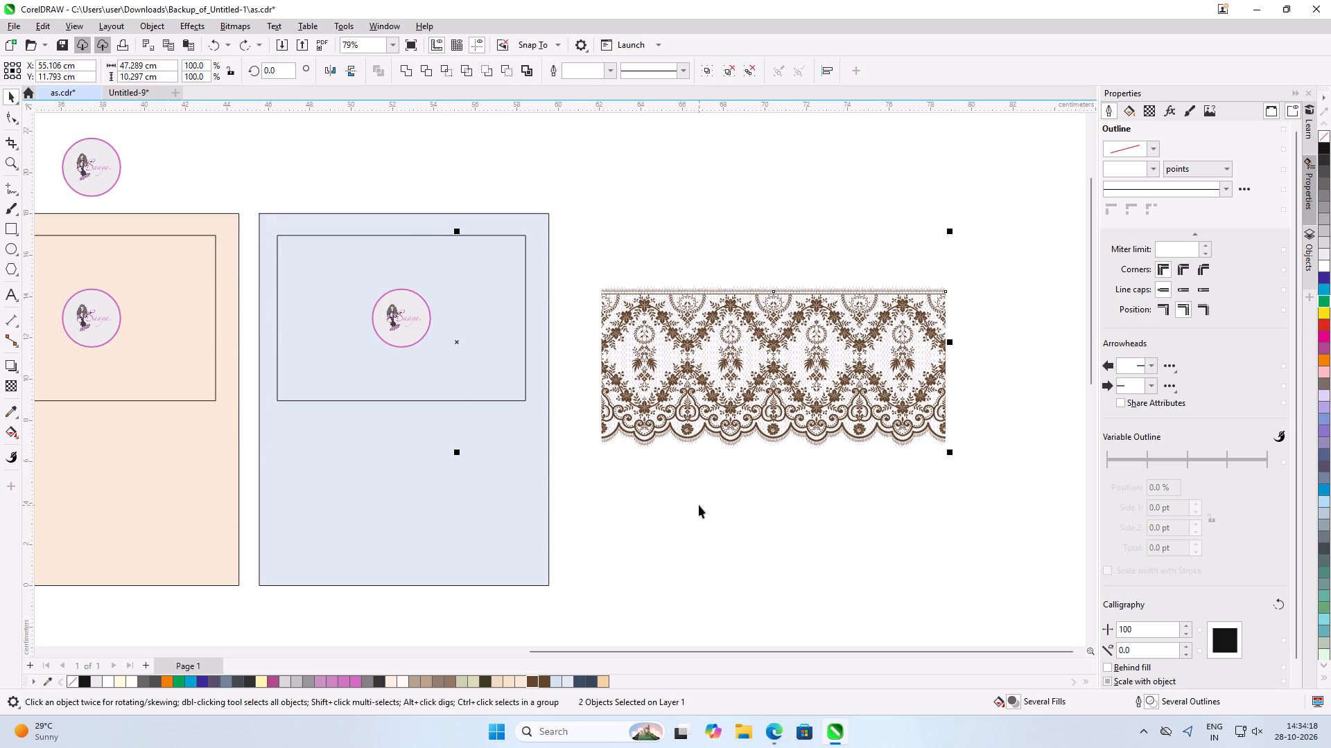
Group the floral lace with its hexagonal net and centre the group horizontally and vertically on the peach card's inner rectangle.
left_click_drag(589, 246, 873, 403)
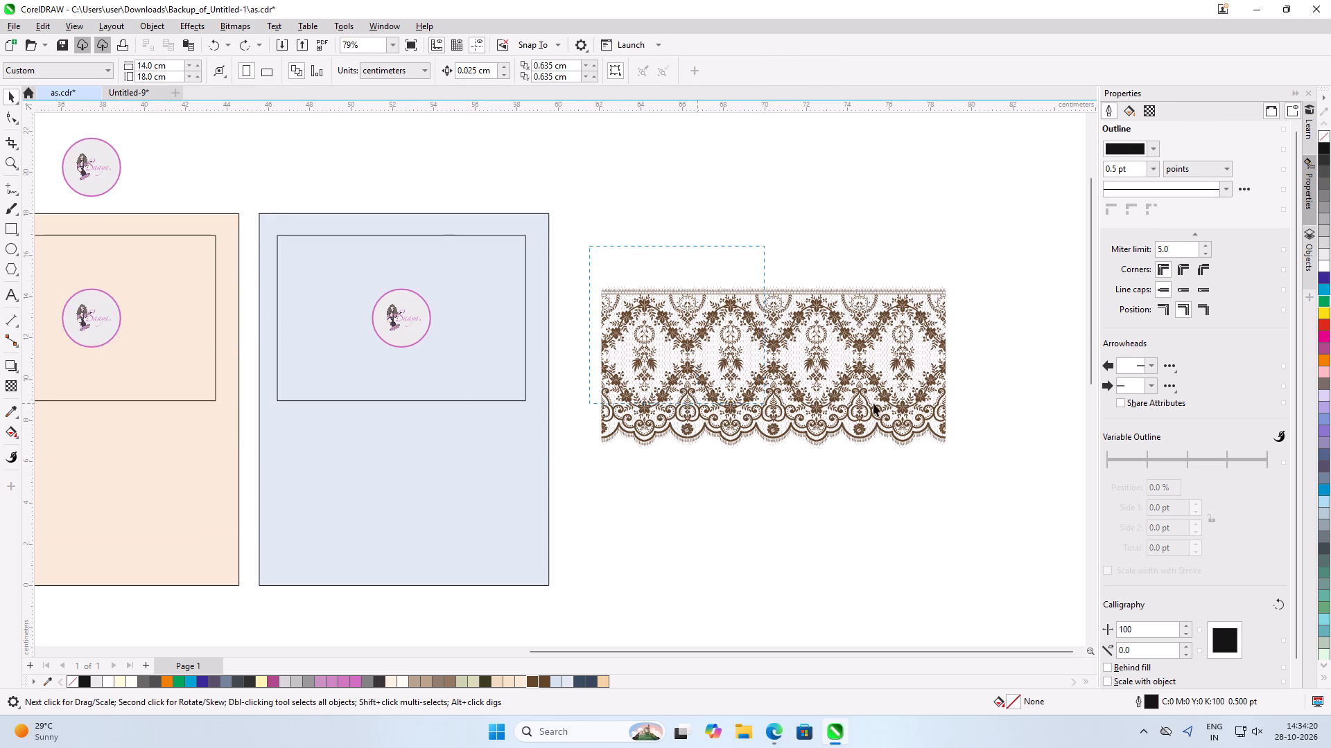
left_click_drag(873, 403, 1019, 492)
key("ctrl+g")
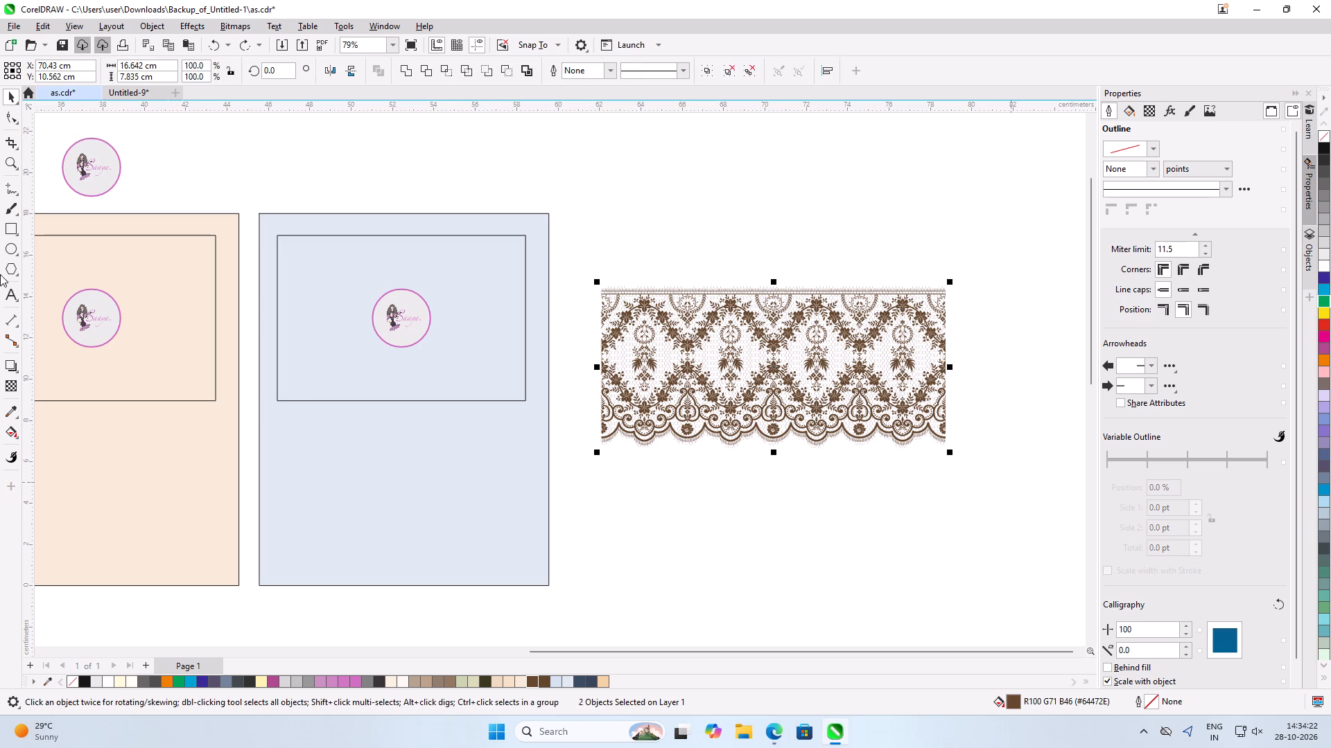
left_click(168, 316, "shift")
type("ce")
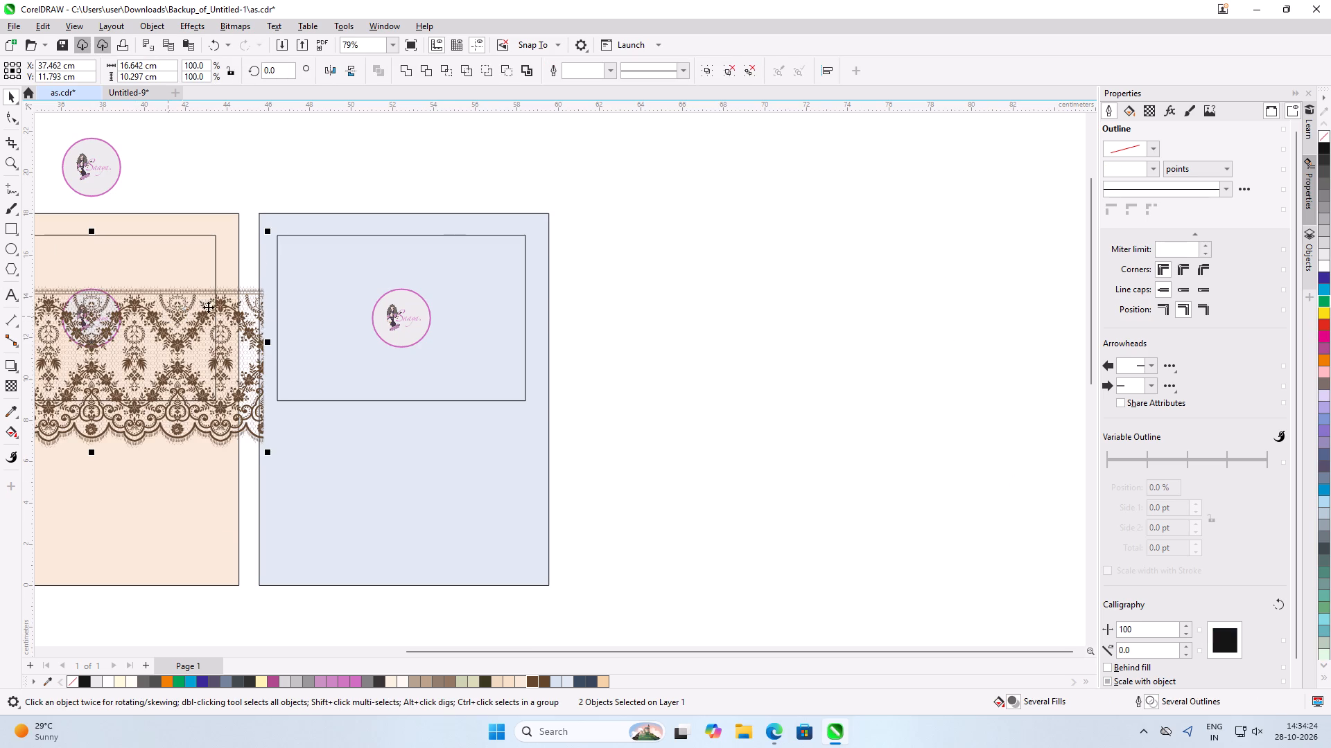
left_click(794, 348)
Move the lace group so its starting edge meets the peach card's left edge, centred at about X 38.99 cm, Y 13.22 cm.
scroll(799, 346, "down", 5)
scroll(92, 275, "up", 6)
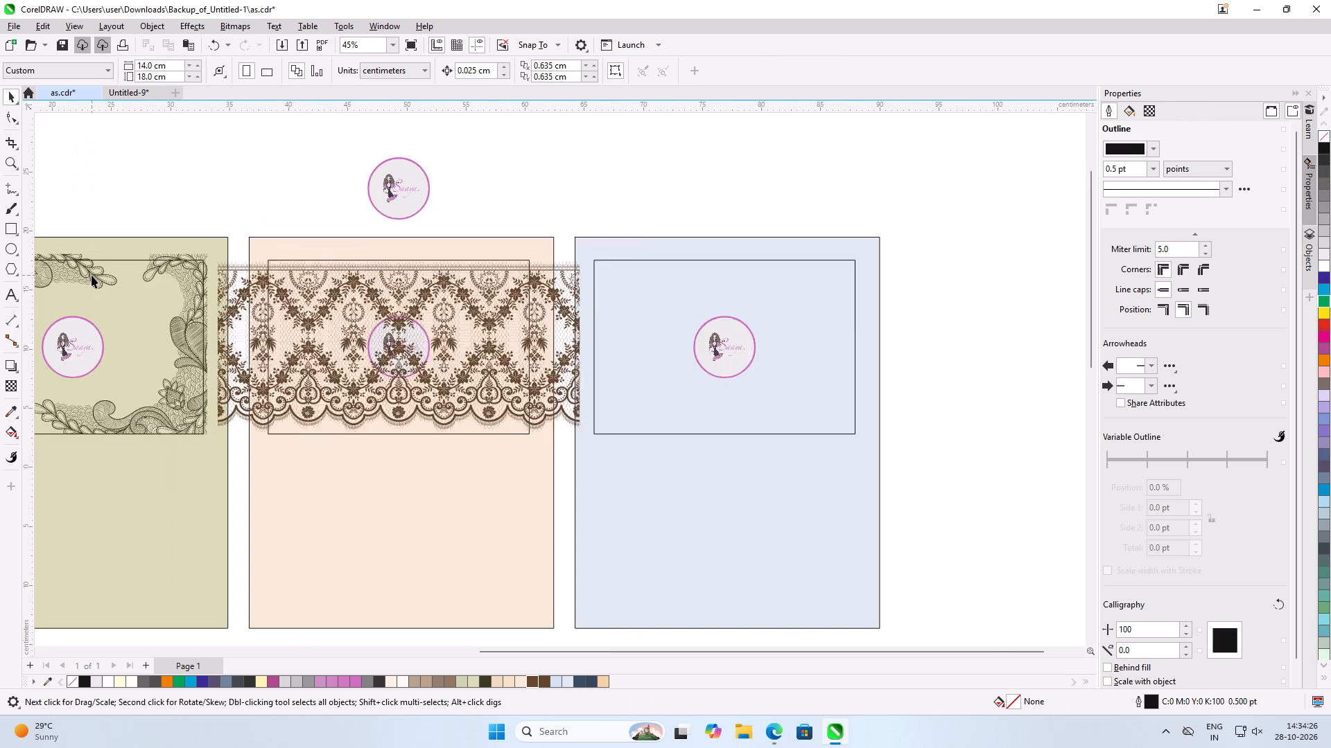
scroll(403, 331, "up", 4)
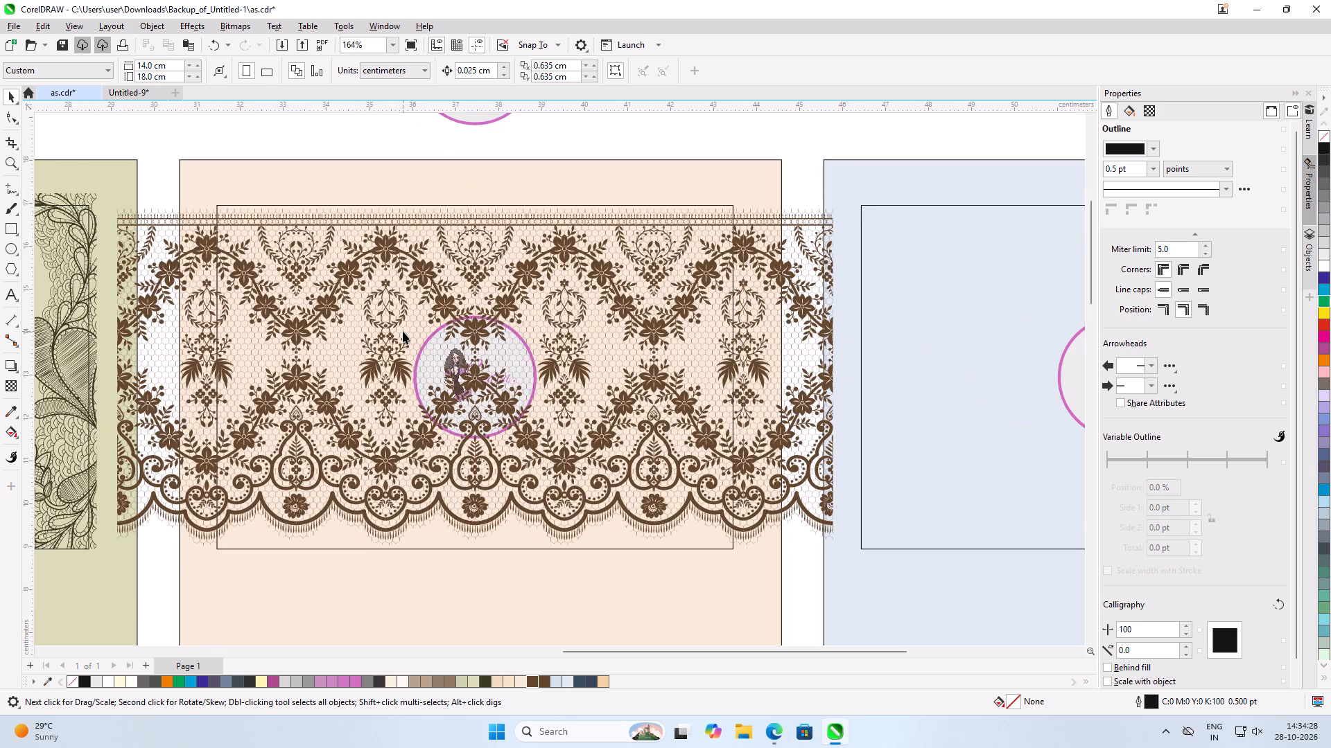
scroll(403, 331, "up", 1)
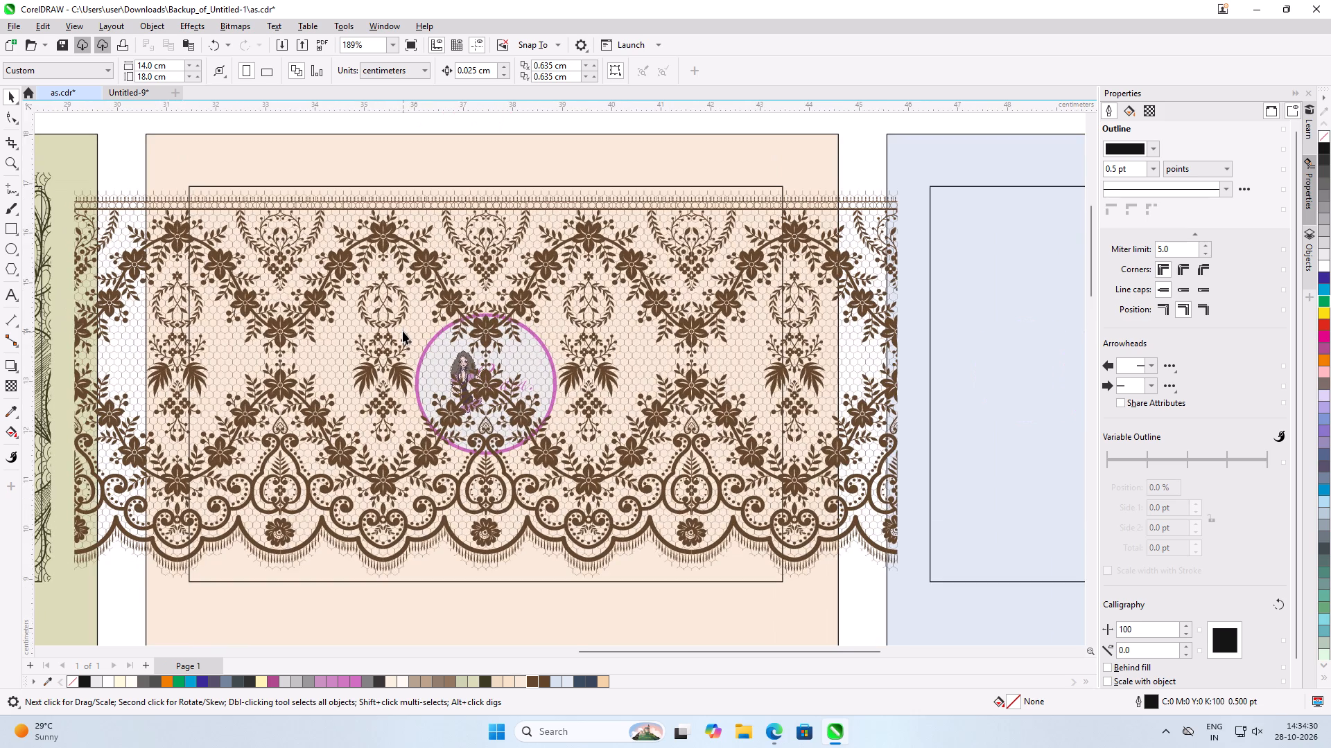
scroll(403, 331, "up", 1)
scroll(403, 331, "down", 1)
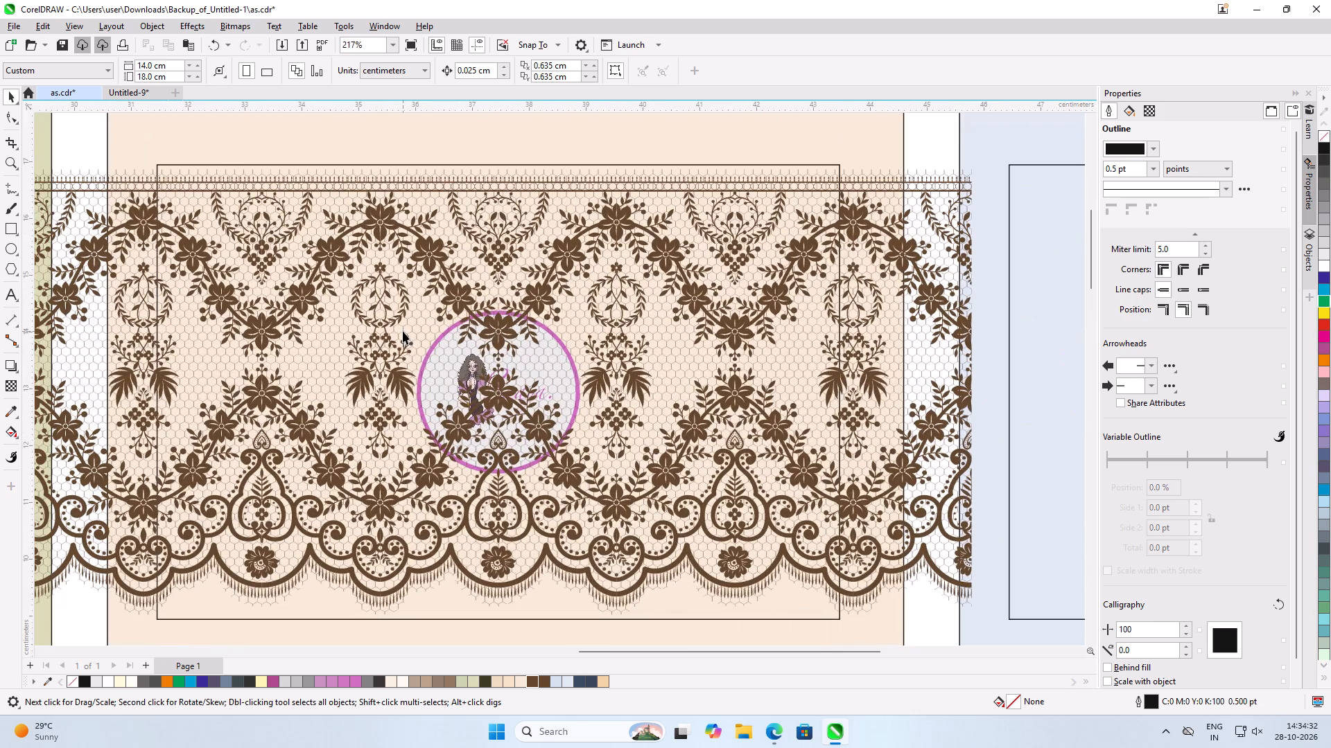
scroll(403, 331, "down", 1)
left_click(403, 331)
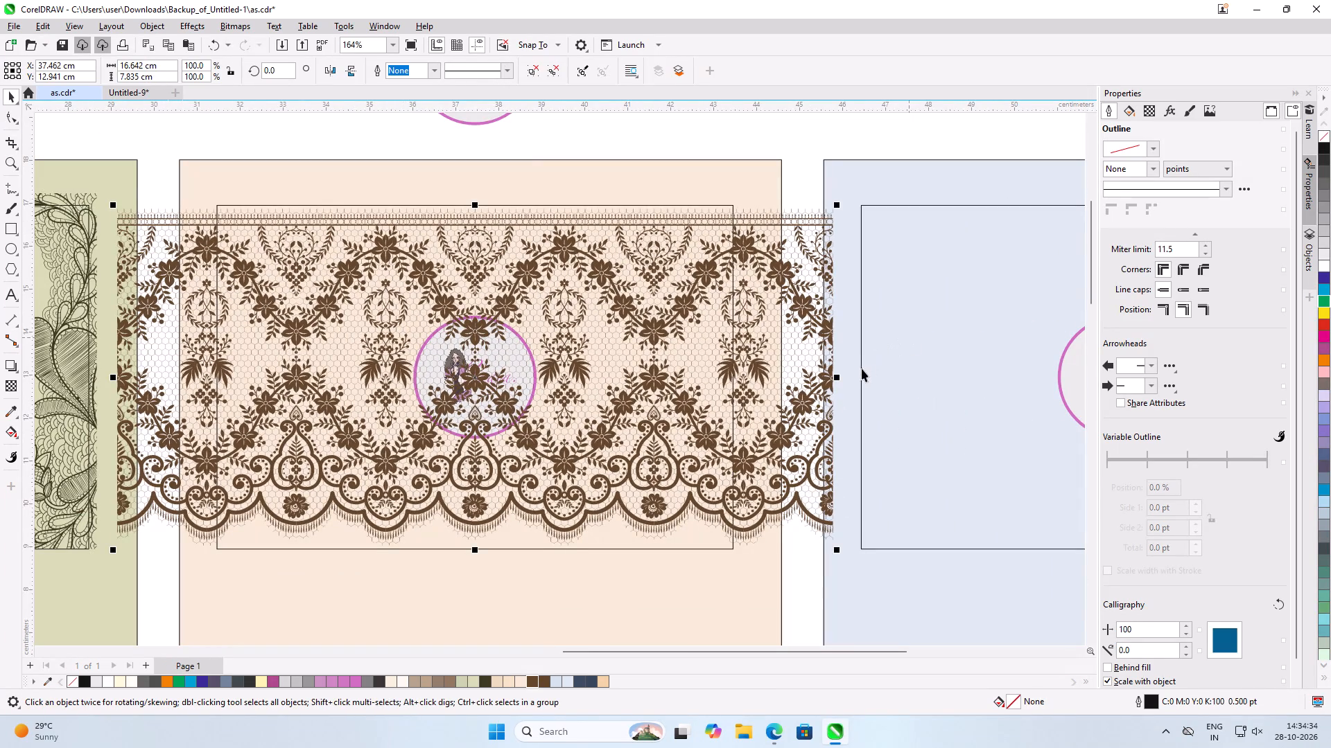
left_click_drag(566, 317, 580, 305)
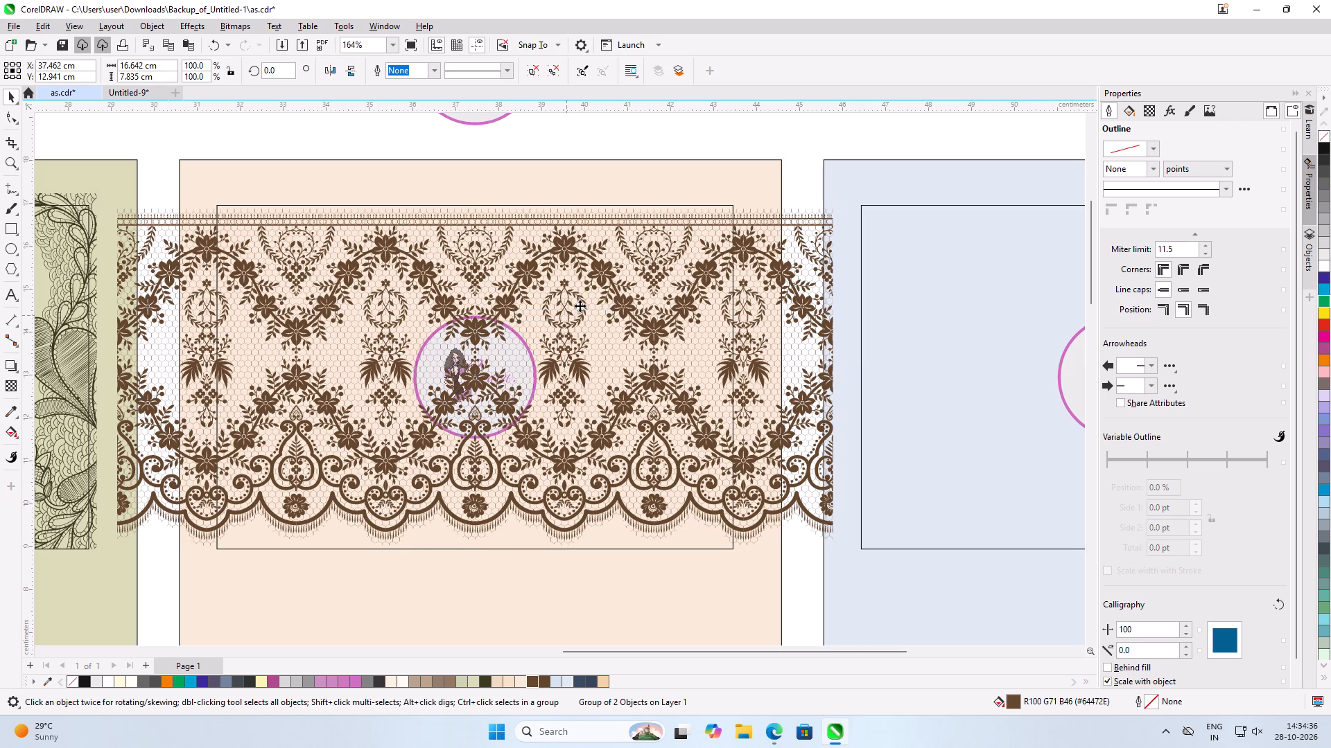
left_click_drag(580, 305, 652, 304)
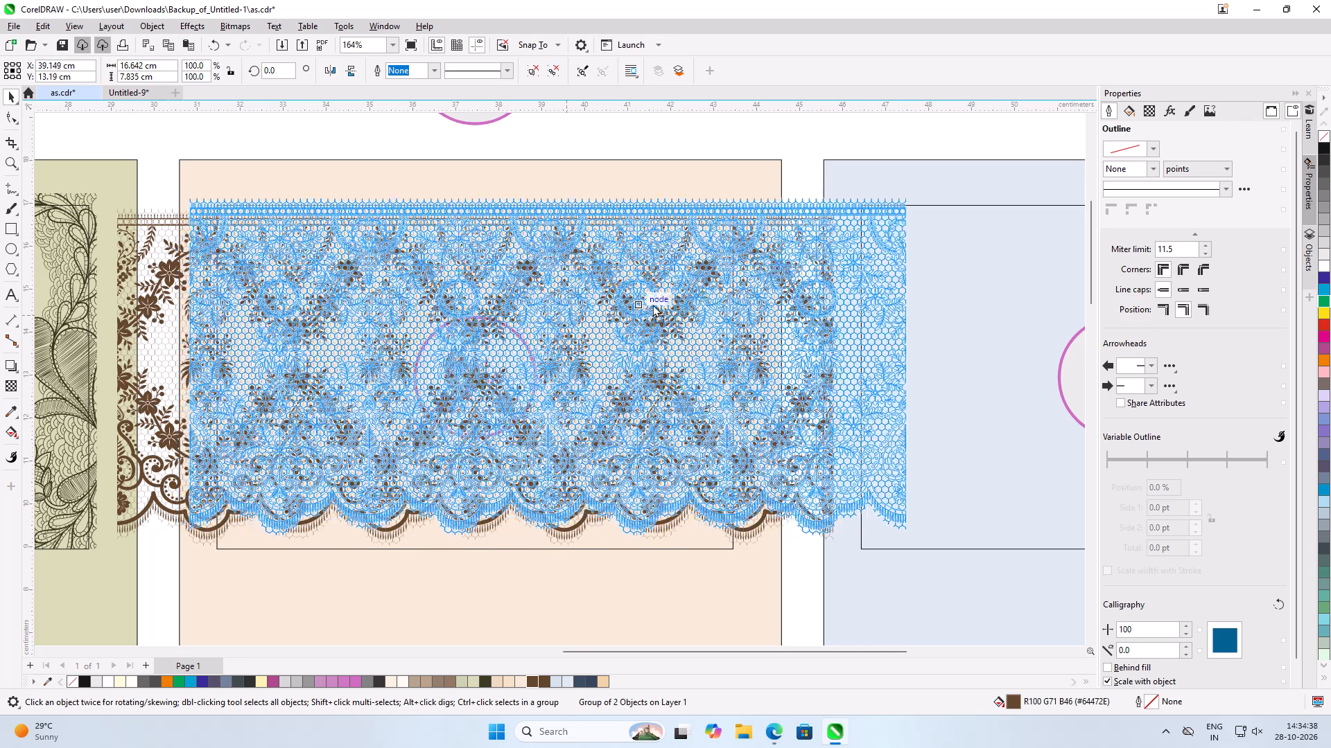
left_click_drag(652, 304, 631, 303)
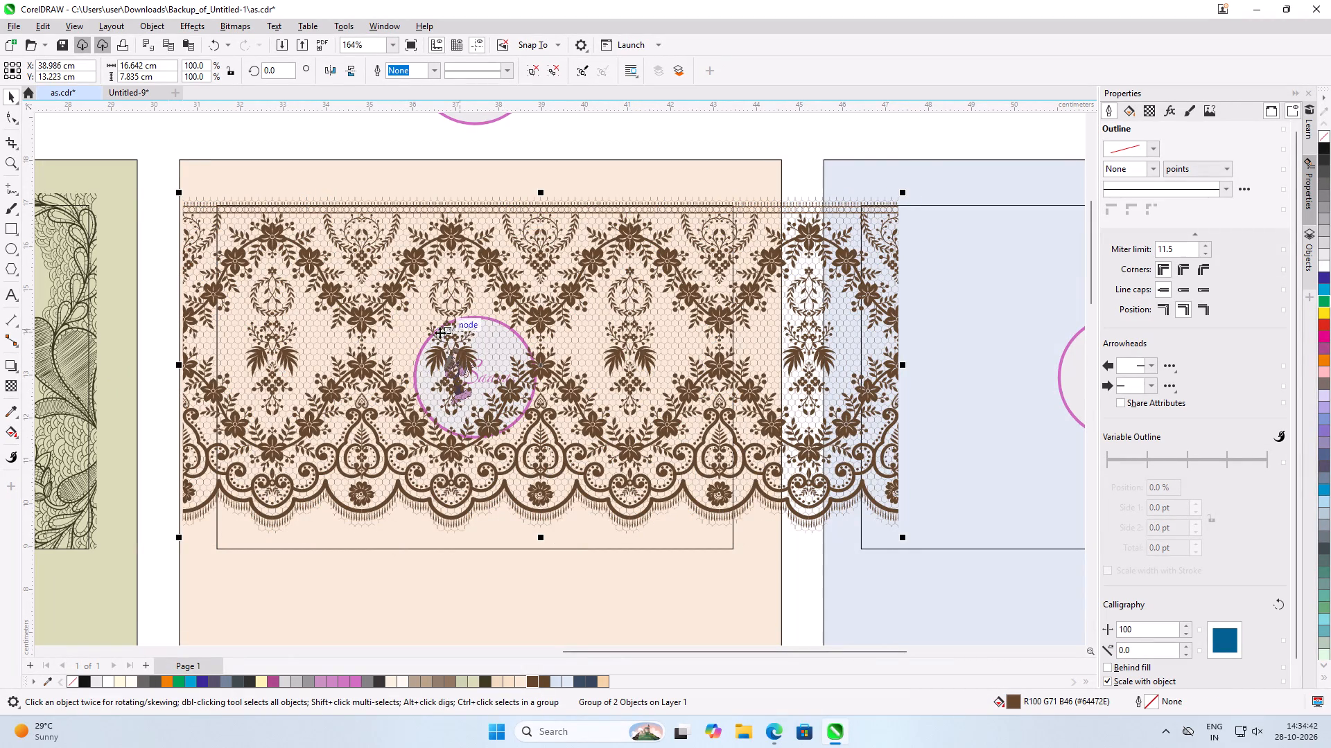
Ungroup the lace border so the floral lace and the hexagonal net are separate objects.
left_click(397, 332)
left_click(530, 73)
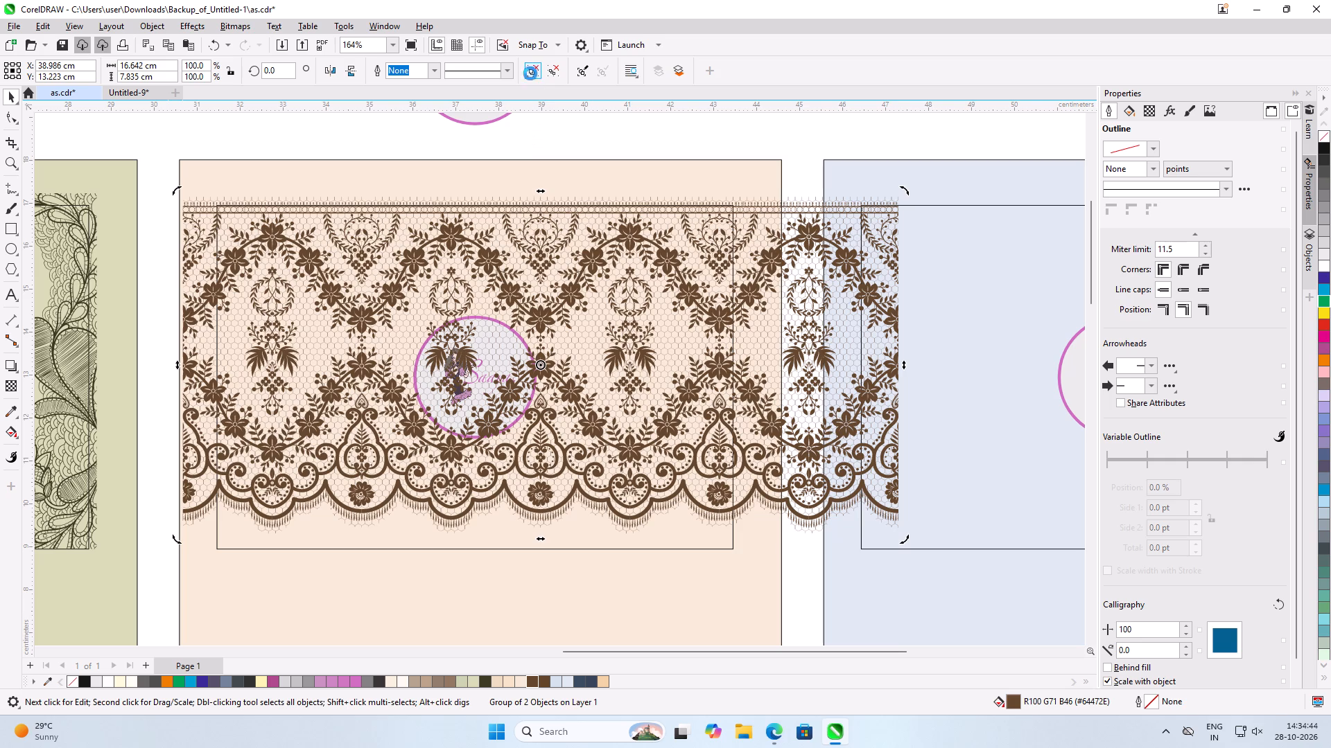
left_click(165, 138)
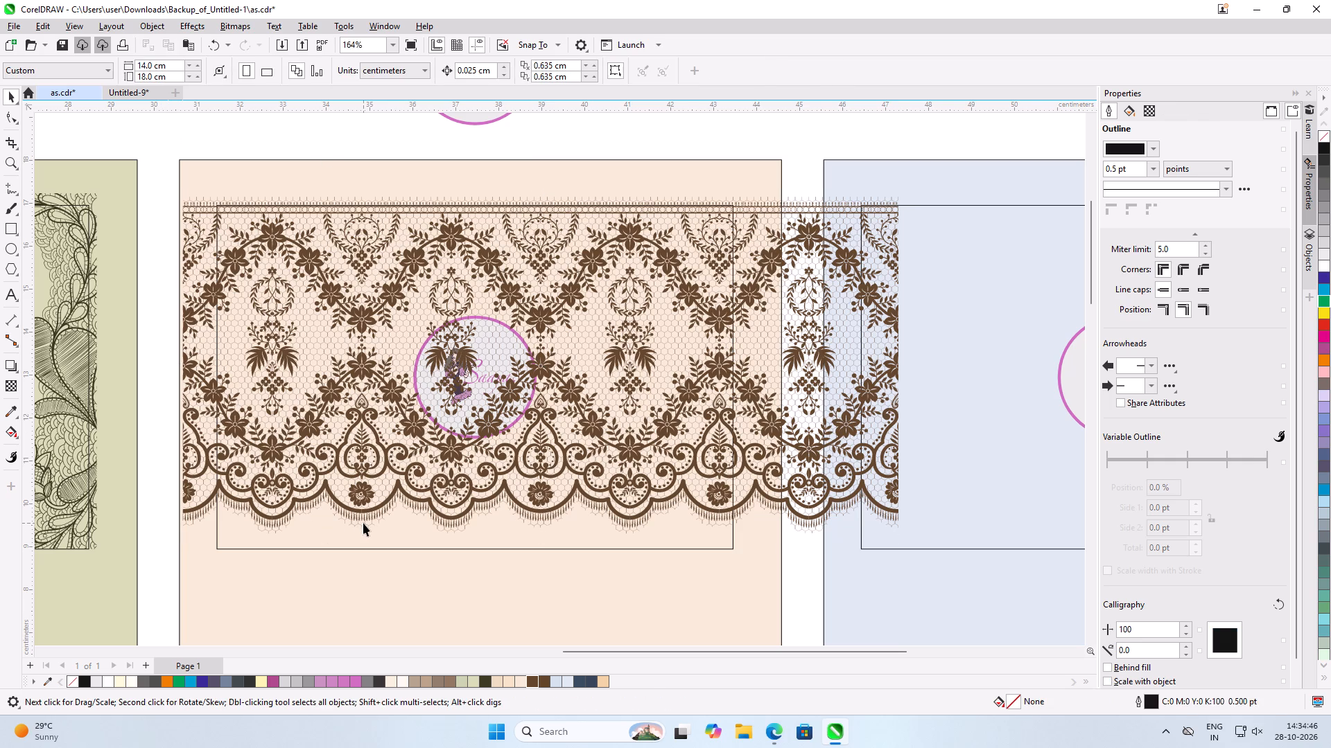
Nudge only the hexagonal net upward behind the floral lace to Y 13.578 cm.
left_click(363, 523)
key("Up")
key("Up")
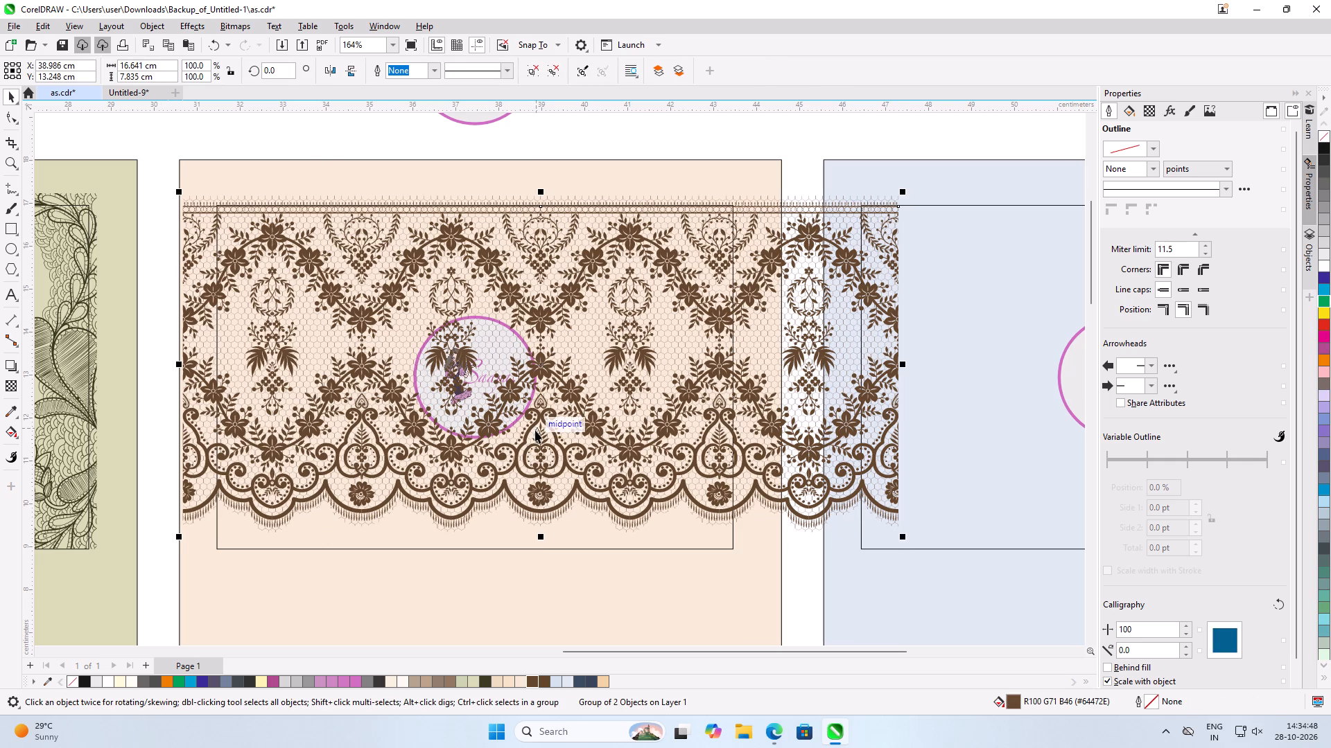
key("Up")
key("Up")
key("Up")
key("Up")
key("Up")
key("Up")
key("Up")
key("Up")
key("Up")
key("Up")
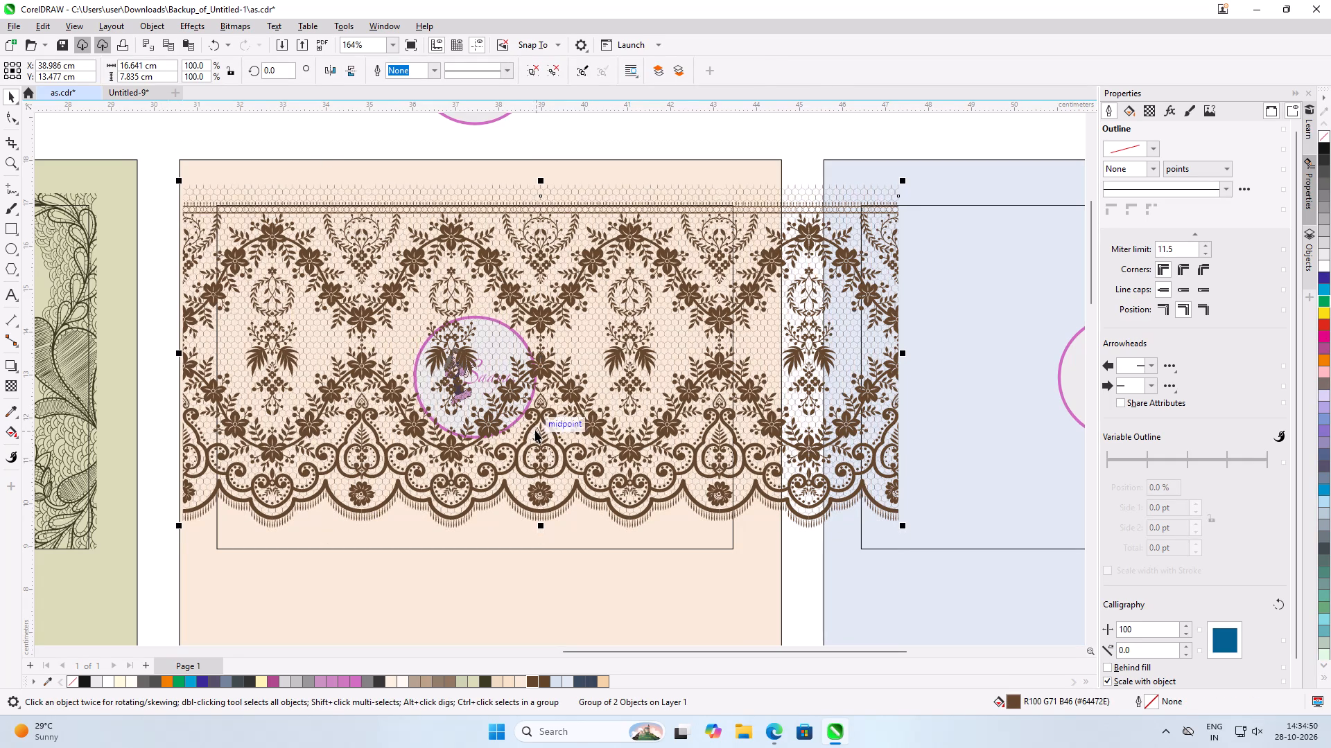
key("Up")
key("Up")
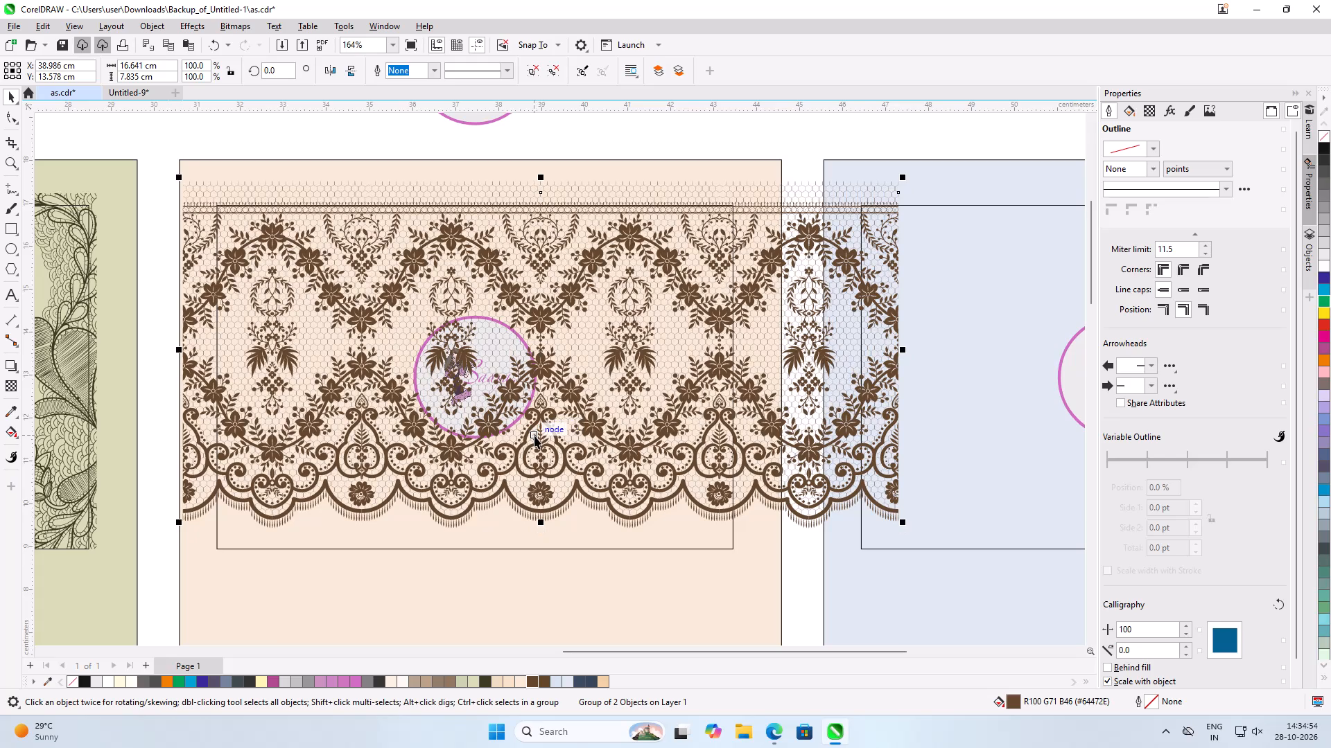
Examine how the raised hexagonal net fits inside the lace's scalloped, fringed lower edge.
scroll(566, 523, "up", 1, "alt")
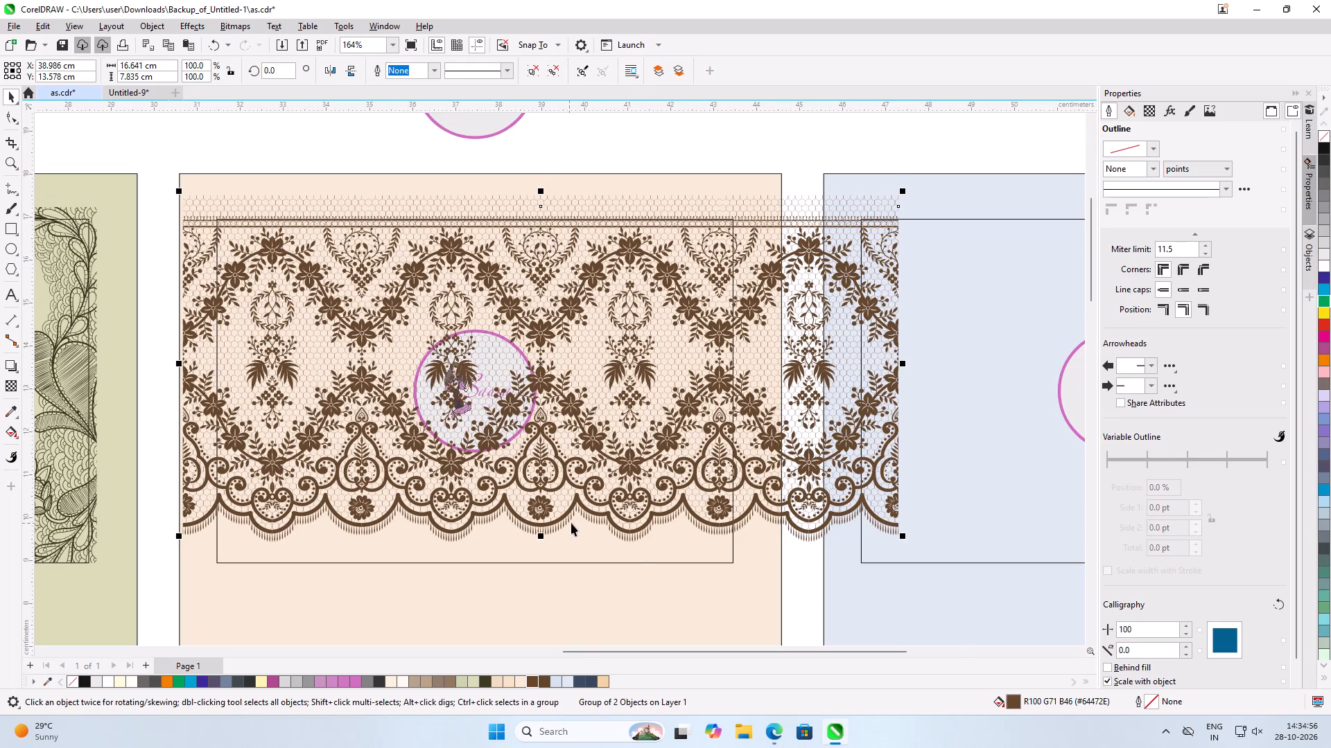
scroll(577, 526, "up", 6)
scroll(638, 541, "up", 17)
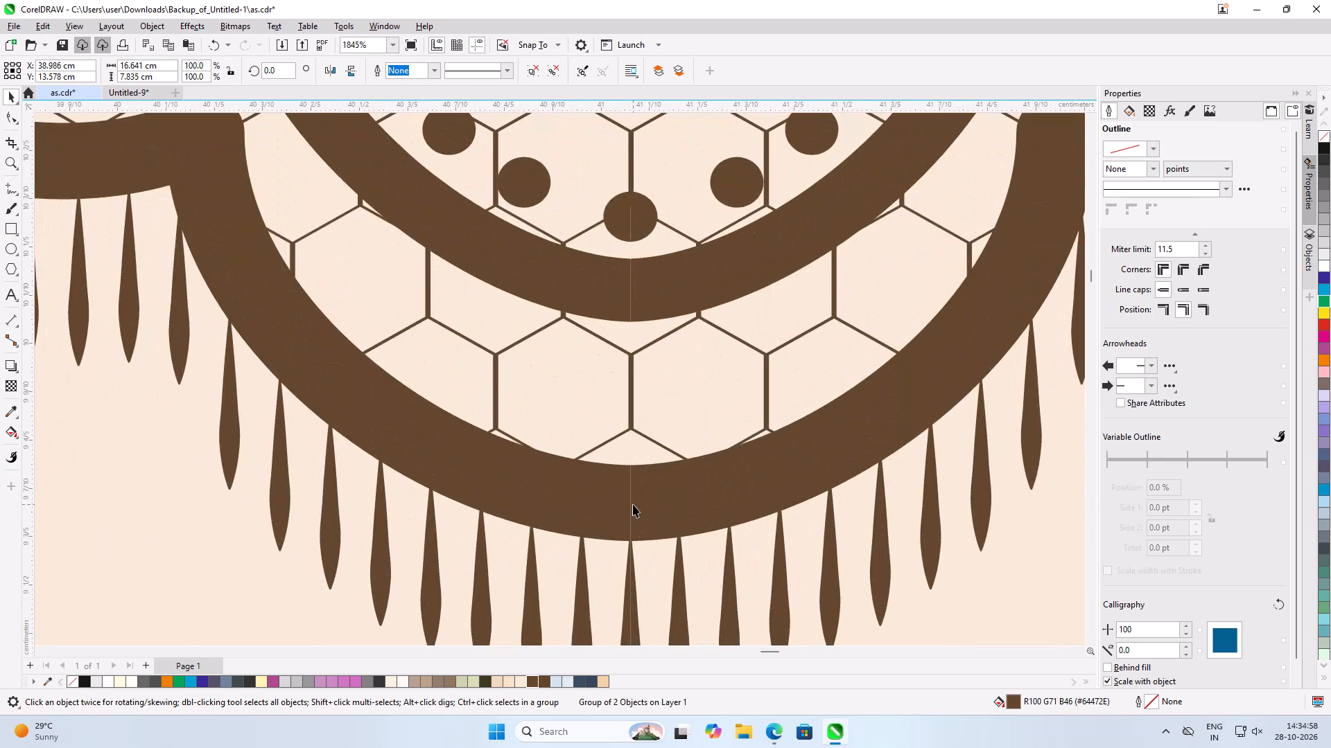
scroll(633, 504, "up", 6)
scroll(633, 504, "down", 16)
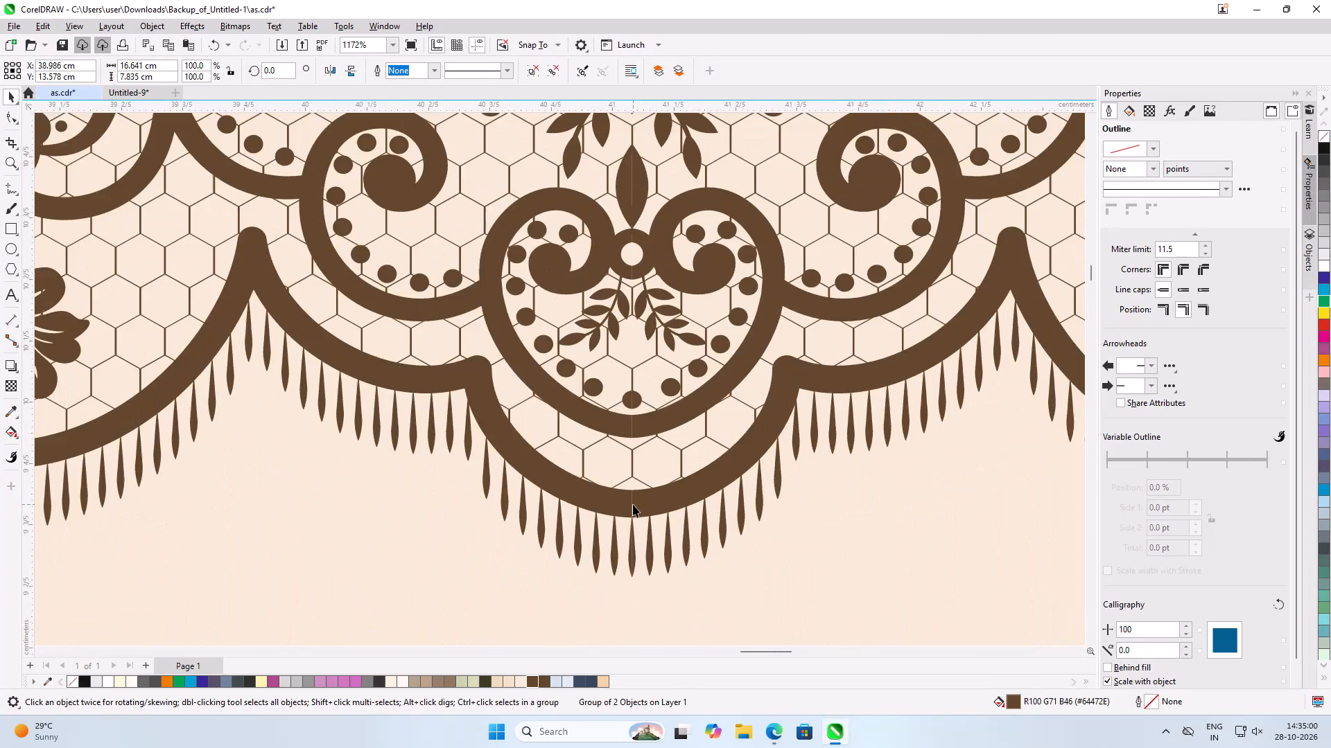
scroll(633, 504, "down", 3)
scroll(633, 504, "up", 1)
scroll(633, 504, "down", 5)
scroll(462, 454, "down", 10)
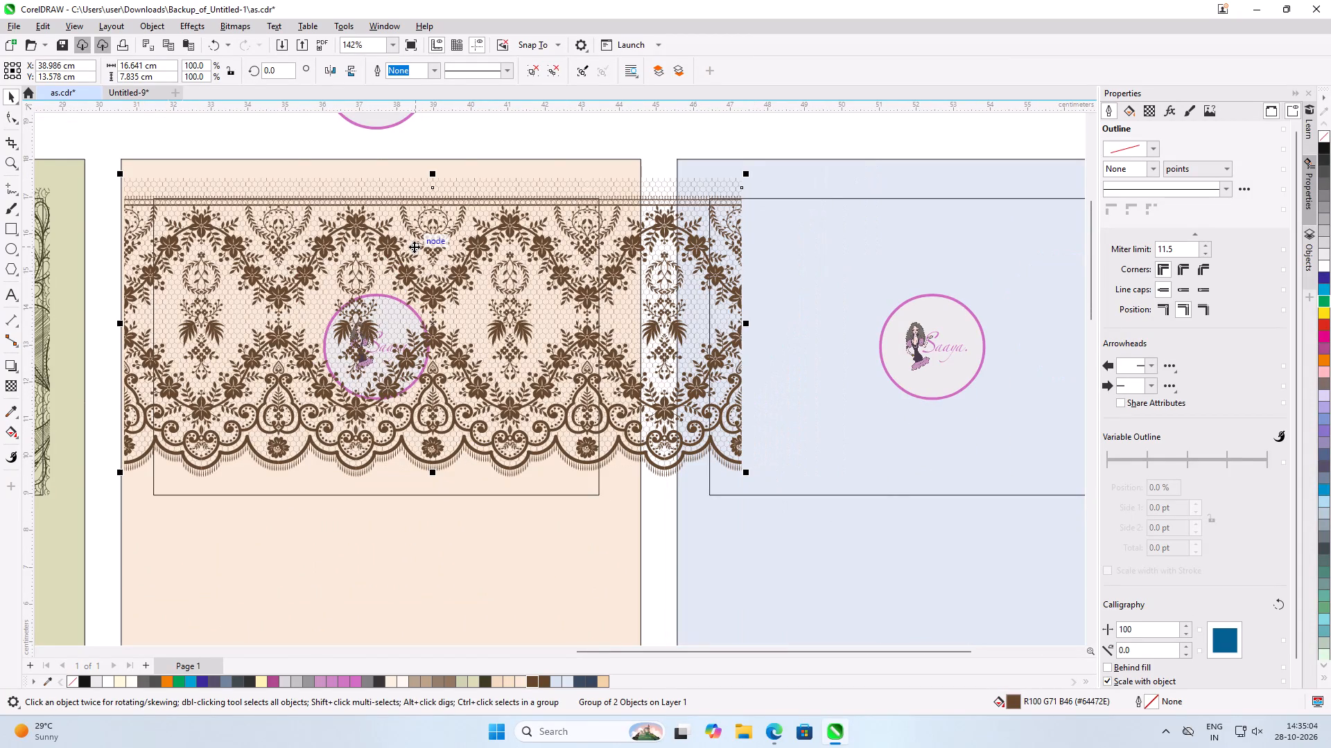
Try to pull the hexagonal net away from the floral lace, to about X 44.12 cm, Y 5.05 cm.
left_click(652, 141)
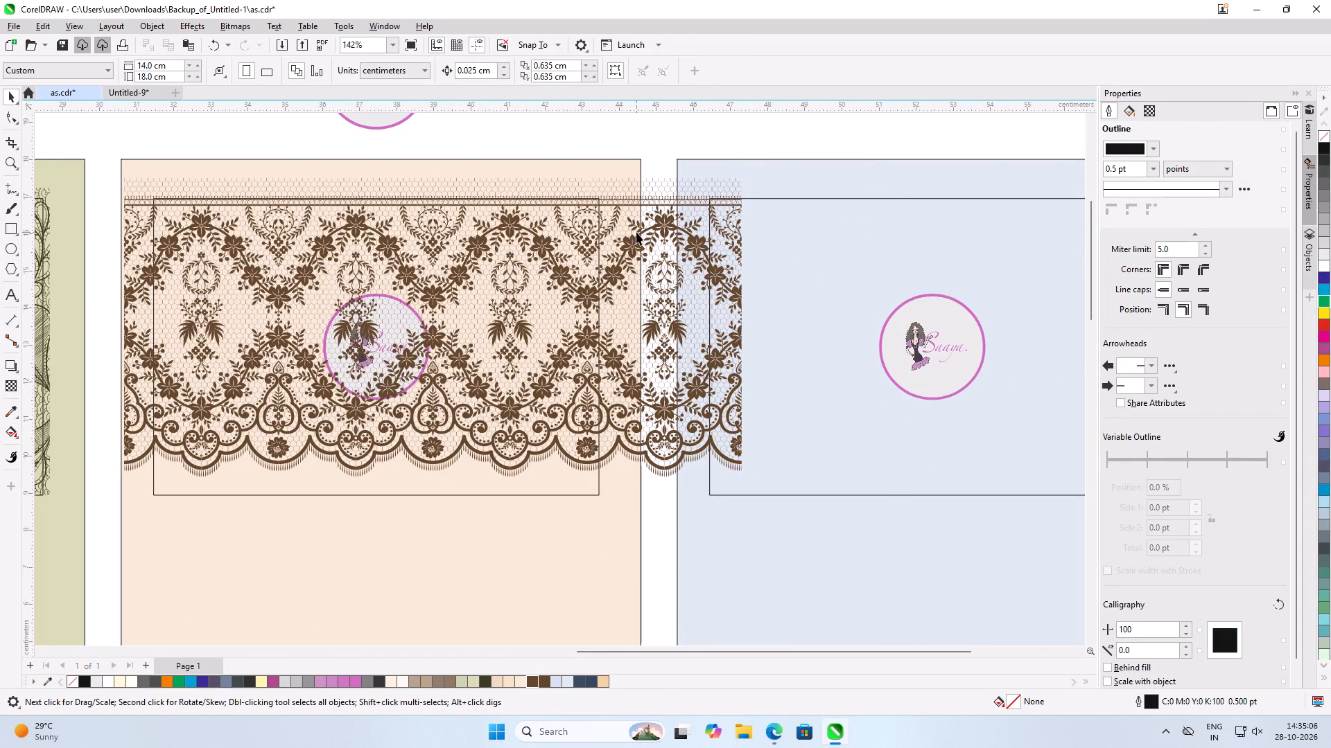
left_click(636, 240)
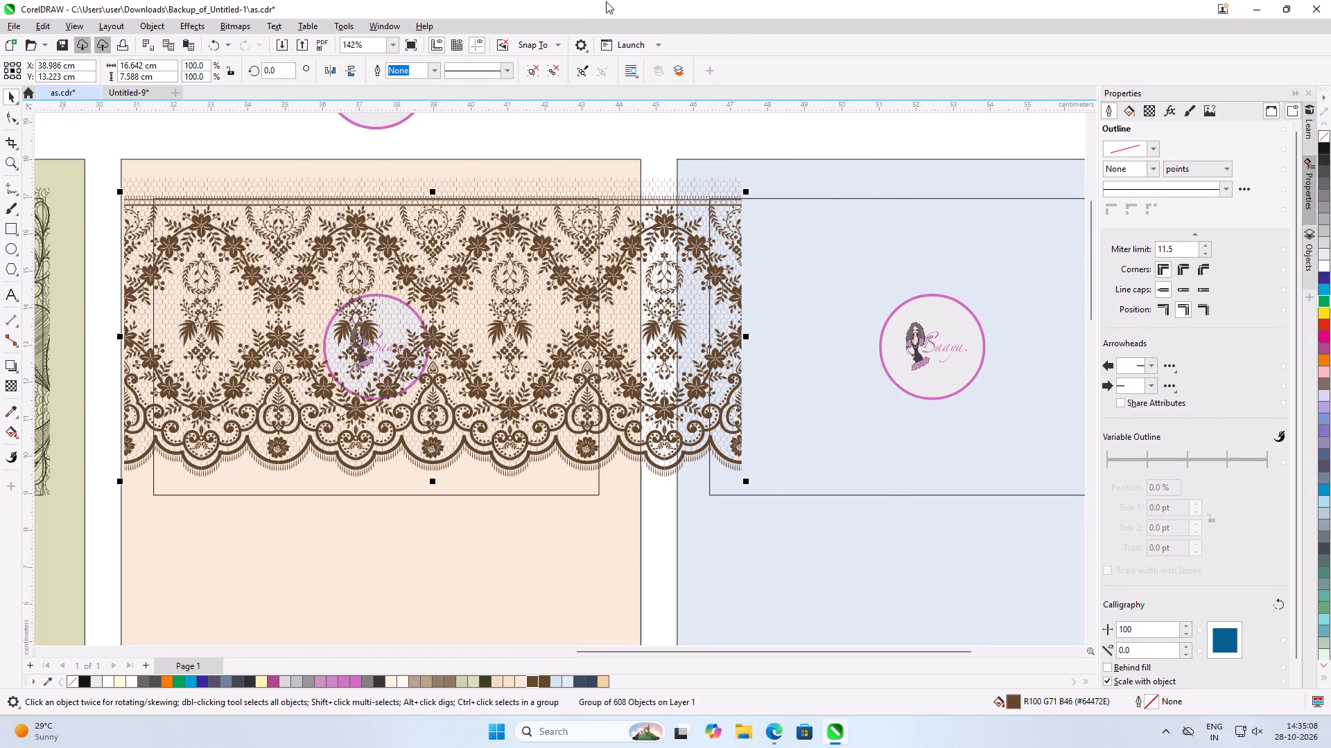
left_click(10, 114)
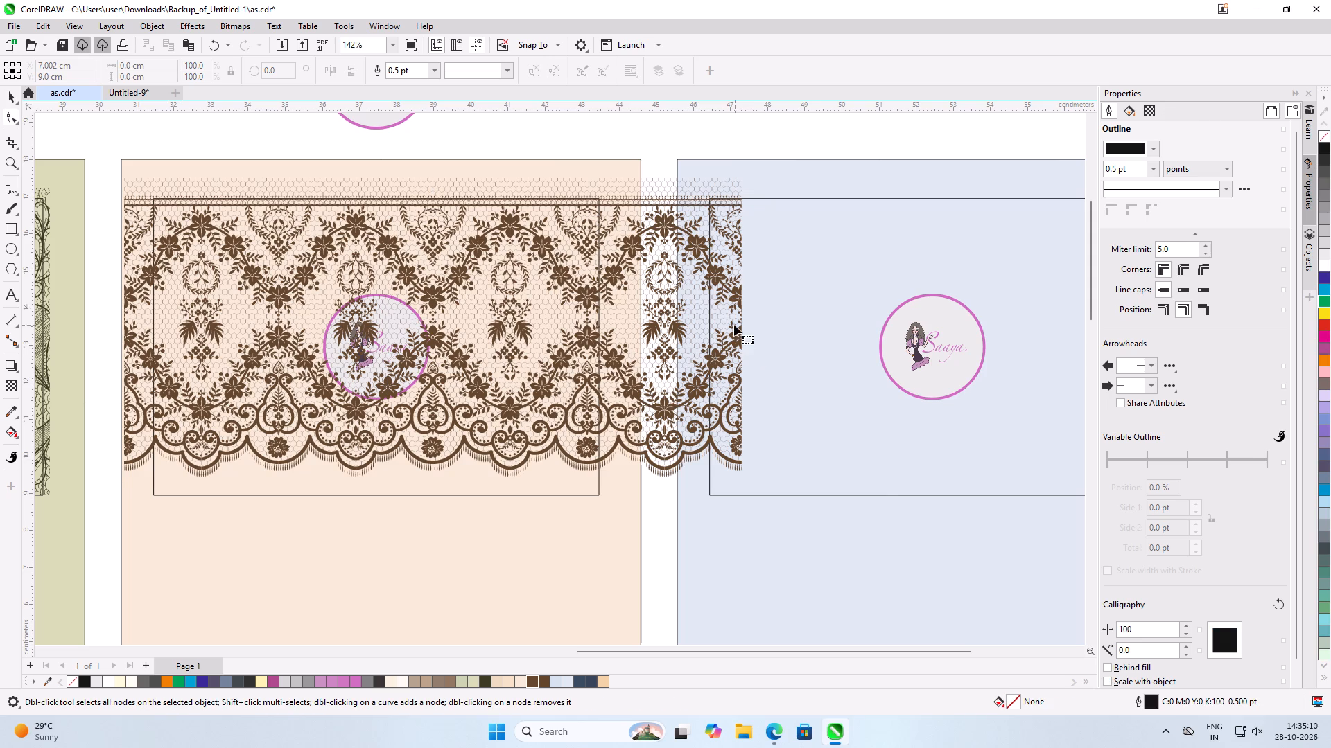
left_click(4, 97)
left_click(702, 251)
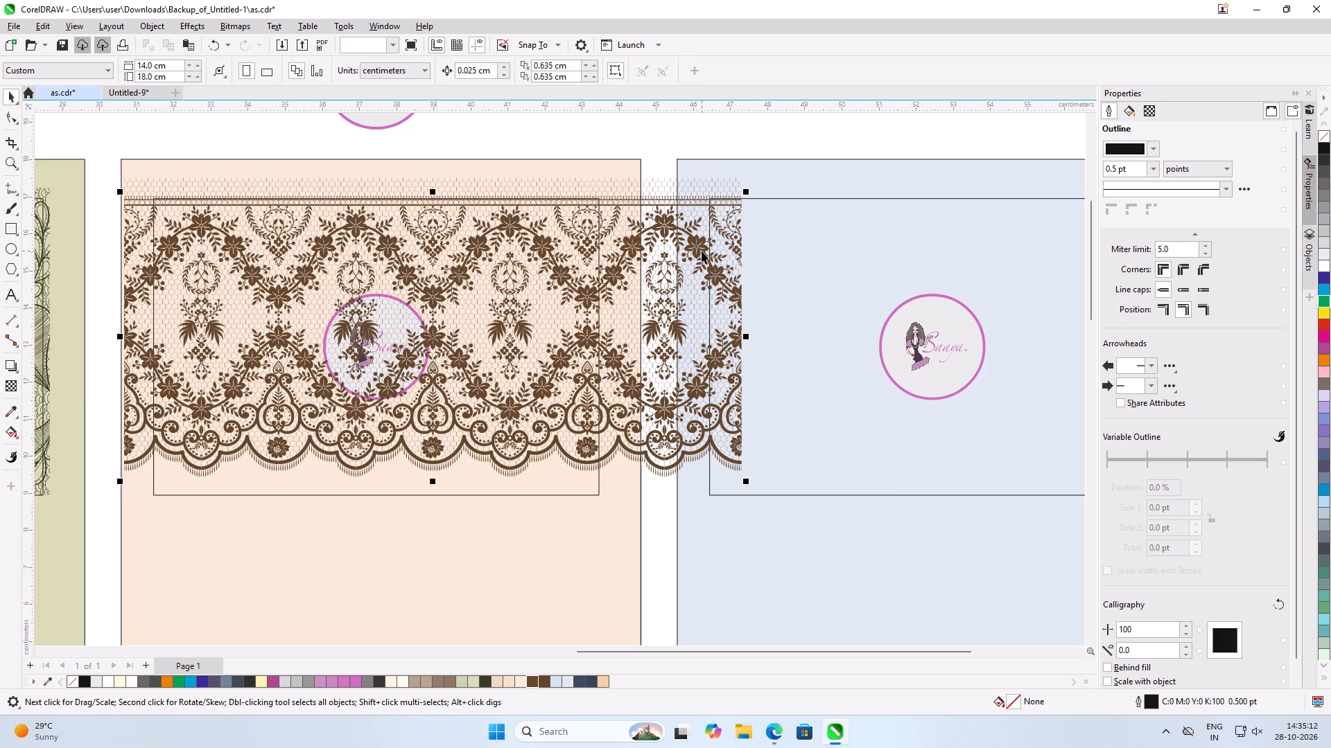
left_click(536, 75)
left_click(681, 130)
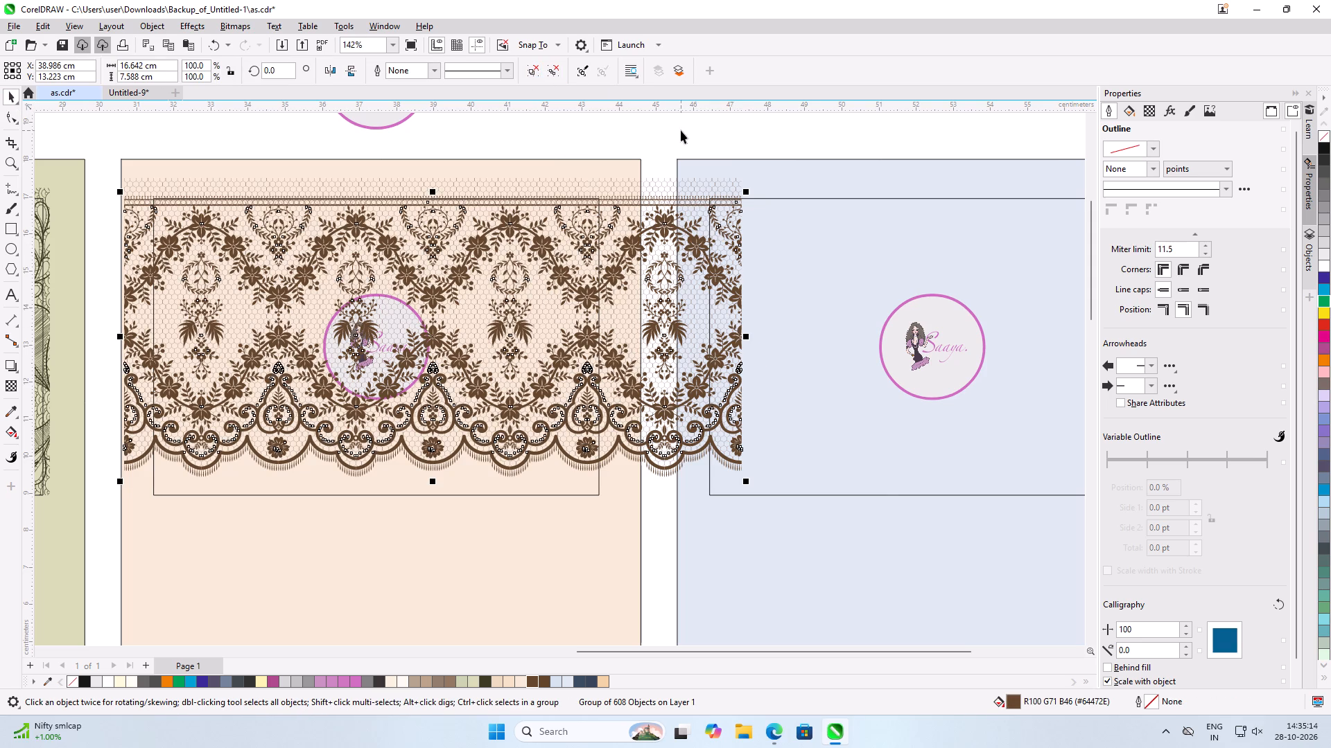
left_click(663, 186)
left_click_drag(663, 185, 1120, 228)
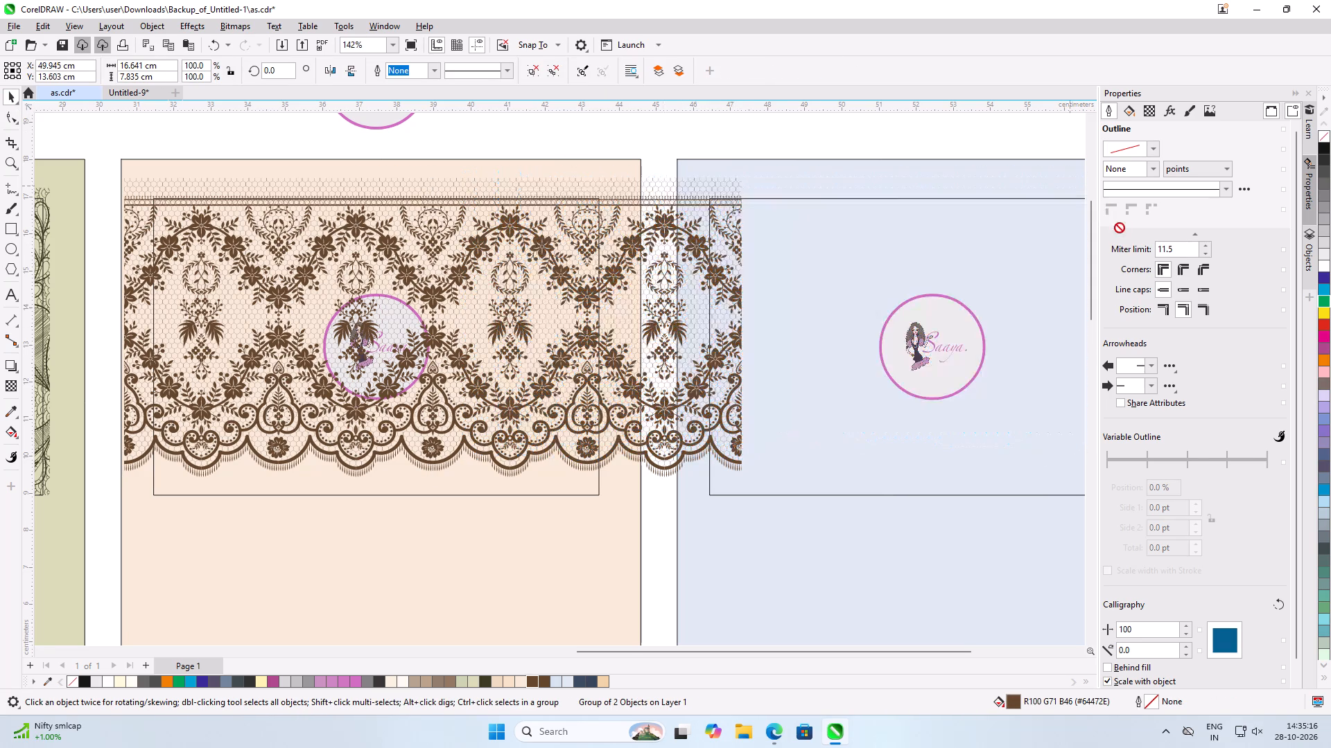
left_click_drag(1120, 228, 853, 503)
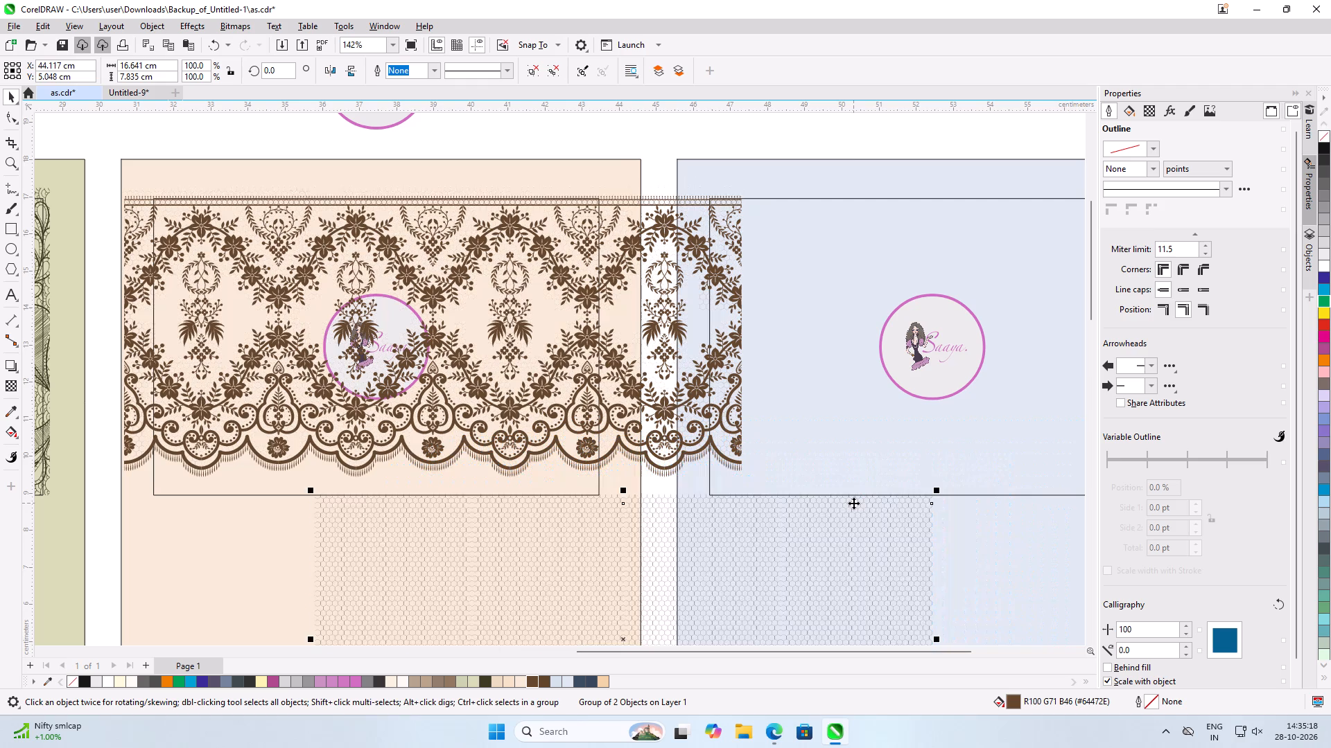
Undo the recent edits back to before the lace border was moved onto the peach card, leaving it beside the blue card.
key("ctrl+z")
key("ctrl+z")
key("ctrl+z")
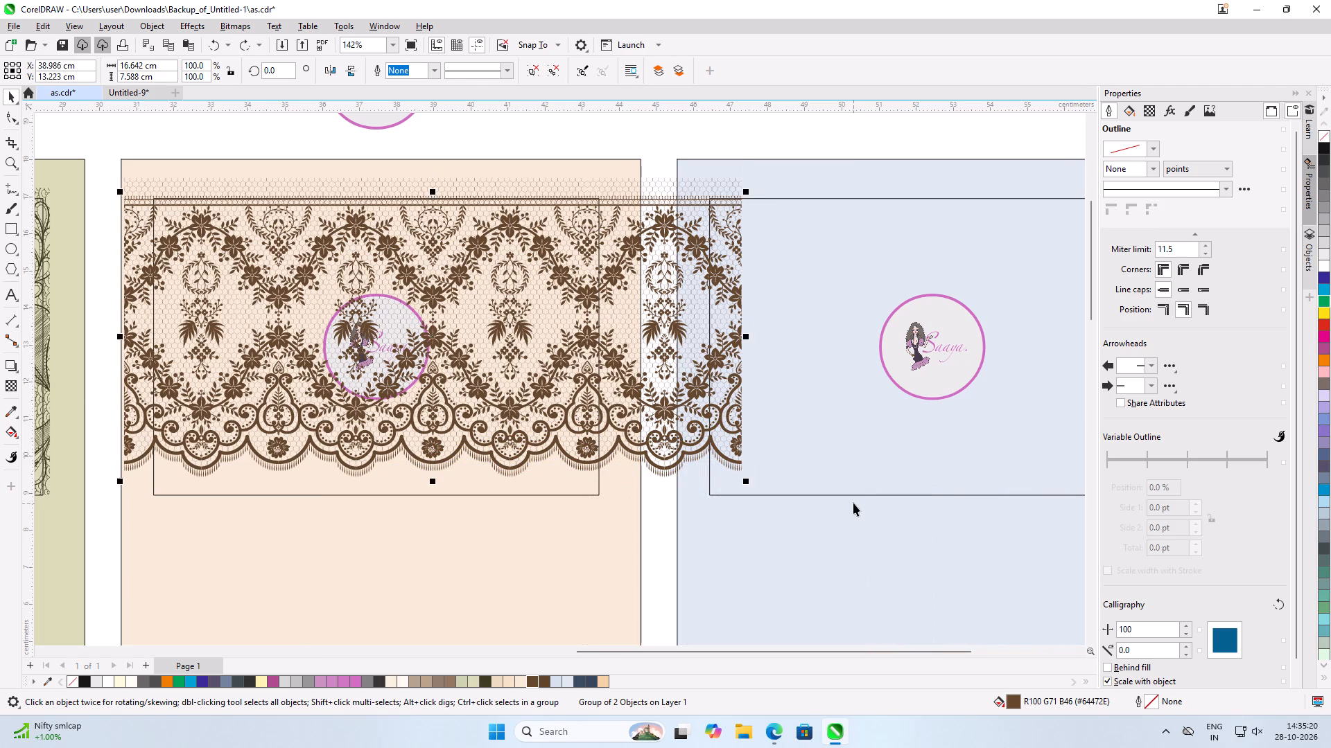
key("ctrl+z")
key("ctrl+z")
key("ctrl+z")
key("ctrl+z")
key("ctrl+z")
key("ctrl+z")
key("ctrl+z")
key("ctrl+z")
key("ctrl+z")
key("ctrl+z")
key("ctrl+z")
key("ctrl+z")
key("ctrl+z")
key("ctrl+z")
key("ctrl+z")
key("ctrl+z")
key("ctrl+z")
key("ctrl+z")
key("ctrl+z")
key("ctrl+z")
key("ctrl+z")
key("ctrl+z")
key("ctrl+z")
key("ctrl+z")
key("ctrl+z")
key("ctrl+z")
key("ctrl+z")
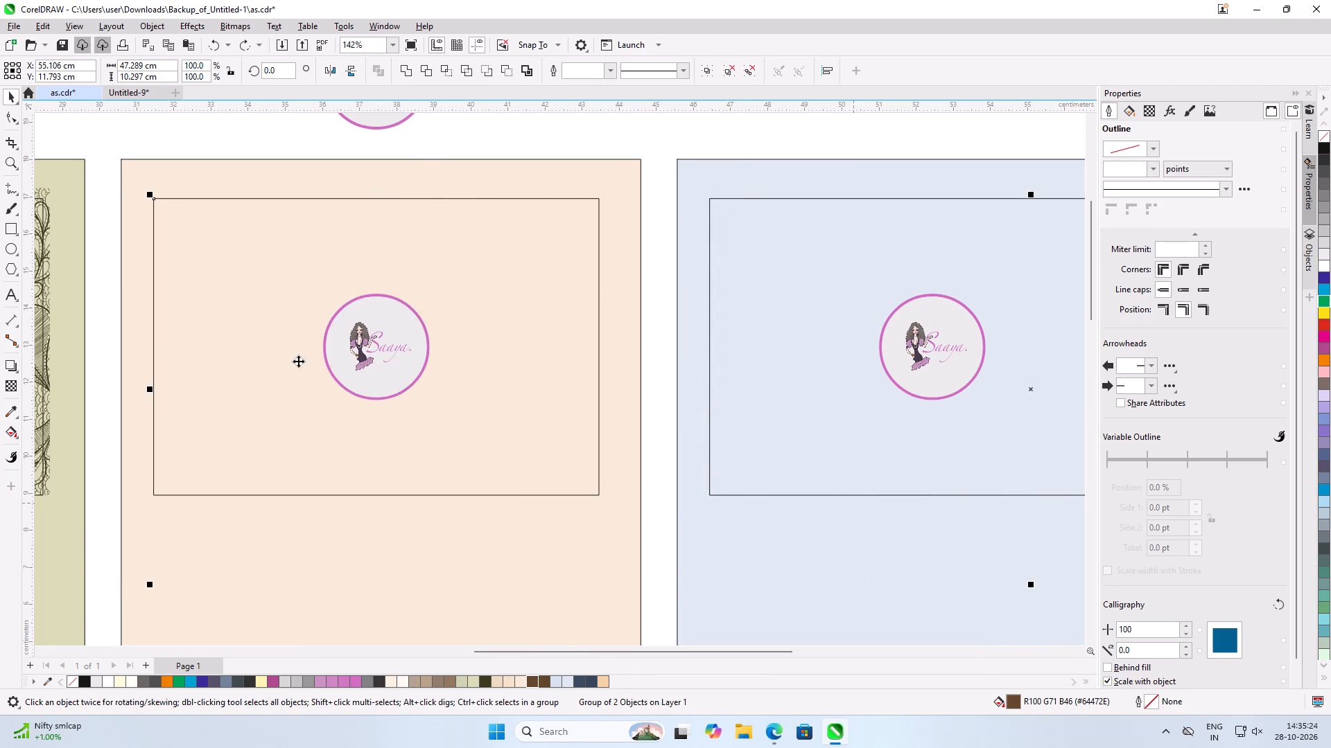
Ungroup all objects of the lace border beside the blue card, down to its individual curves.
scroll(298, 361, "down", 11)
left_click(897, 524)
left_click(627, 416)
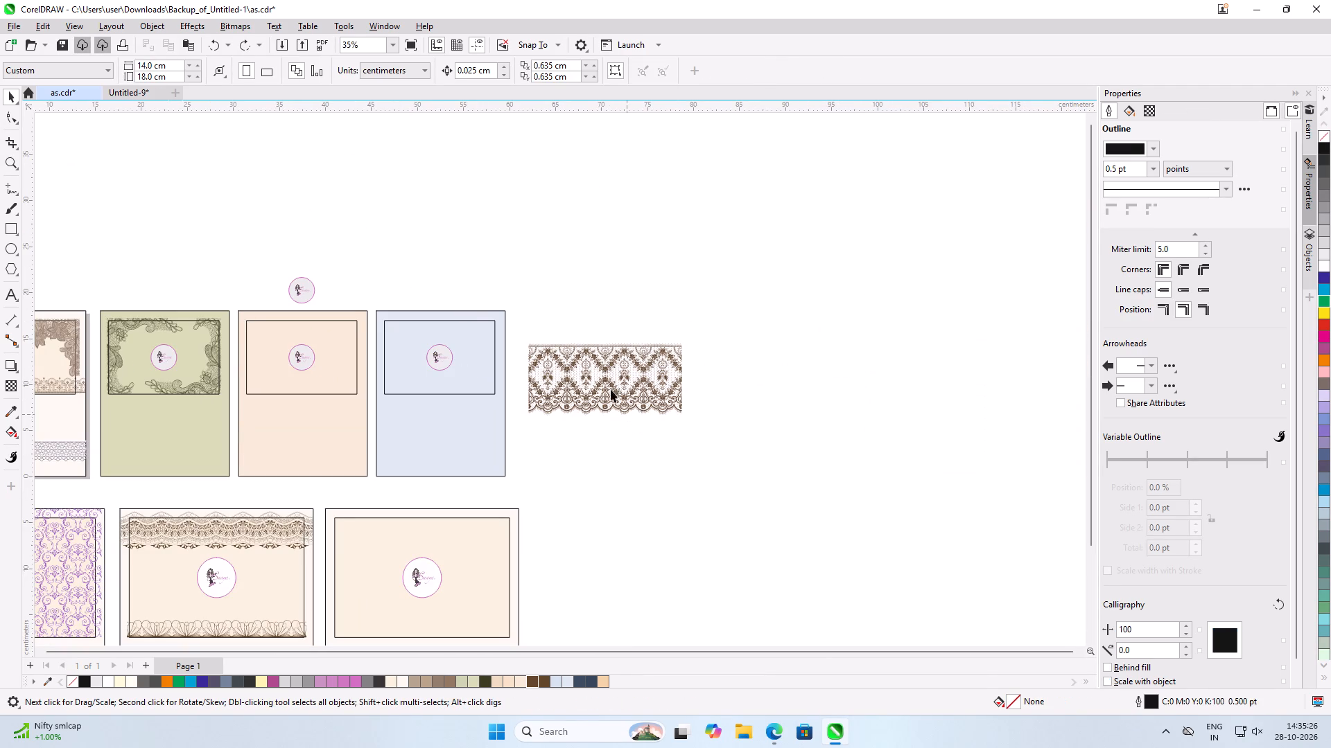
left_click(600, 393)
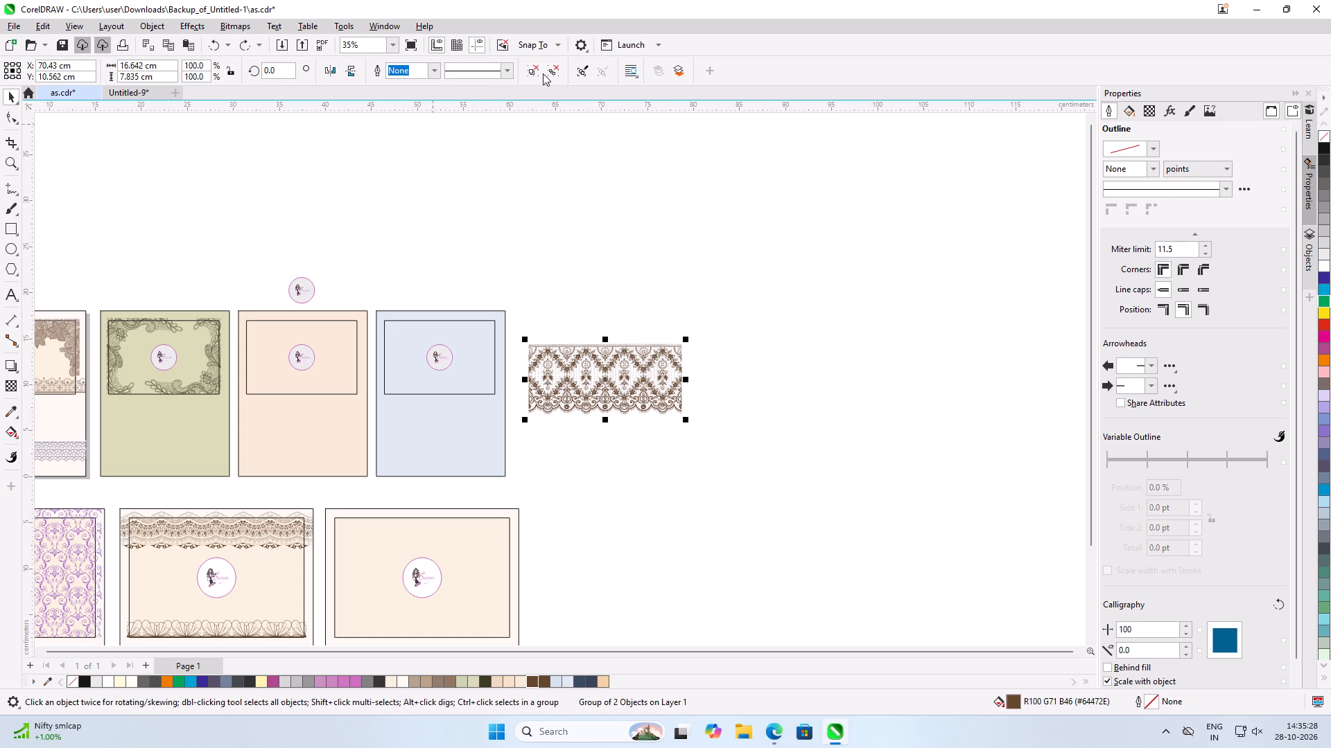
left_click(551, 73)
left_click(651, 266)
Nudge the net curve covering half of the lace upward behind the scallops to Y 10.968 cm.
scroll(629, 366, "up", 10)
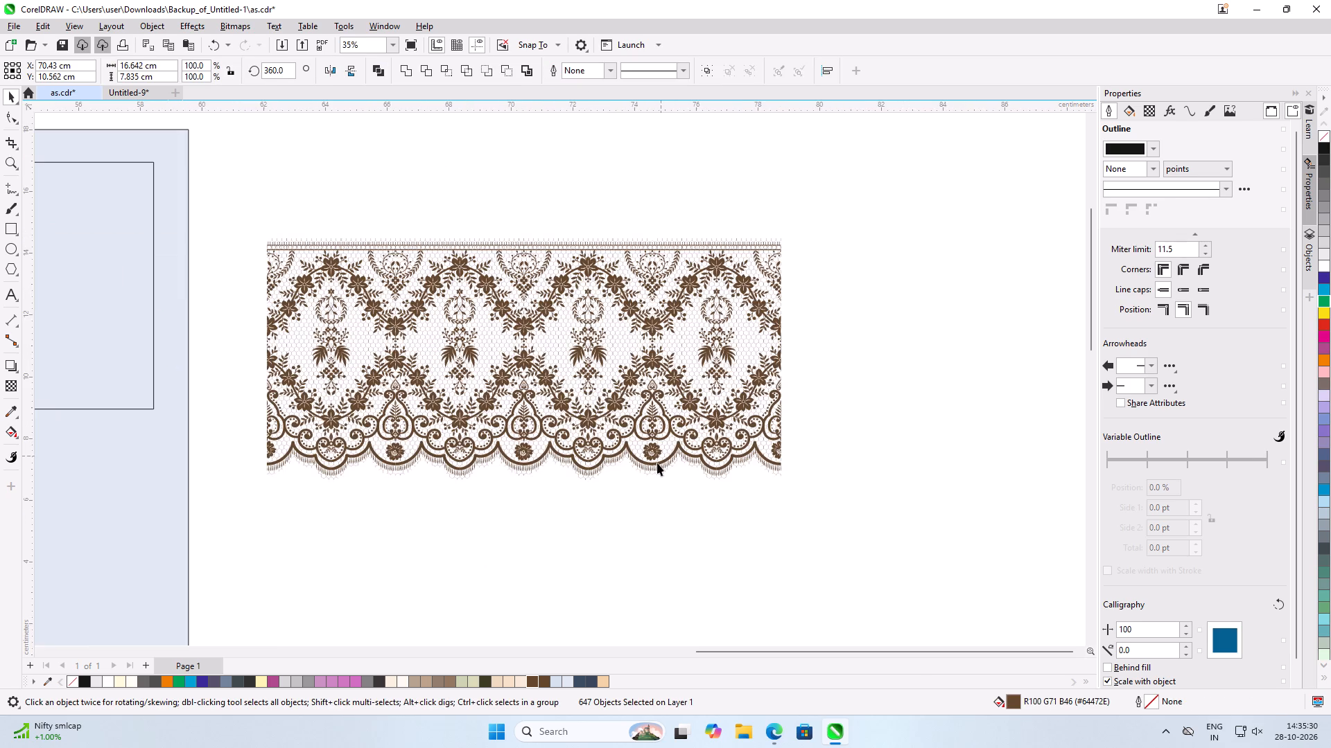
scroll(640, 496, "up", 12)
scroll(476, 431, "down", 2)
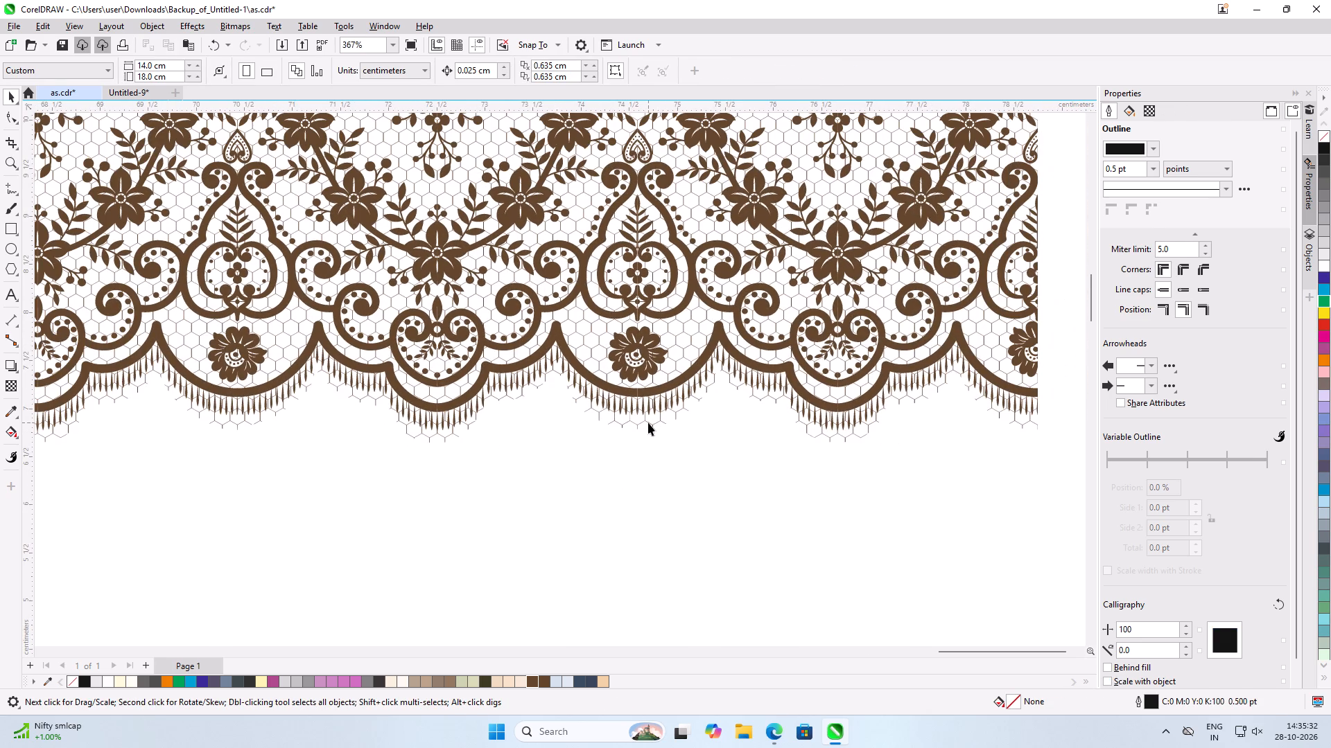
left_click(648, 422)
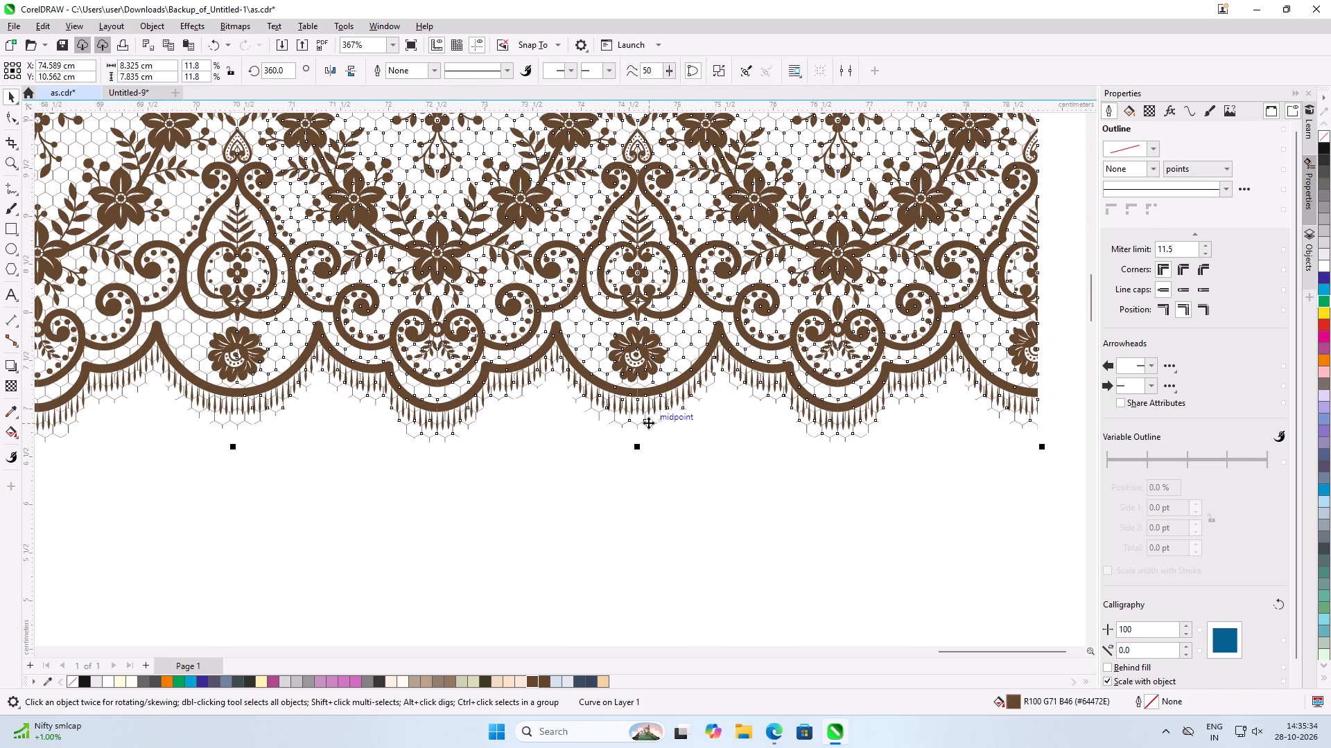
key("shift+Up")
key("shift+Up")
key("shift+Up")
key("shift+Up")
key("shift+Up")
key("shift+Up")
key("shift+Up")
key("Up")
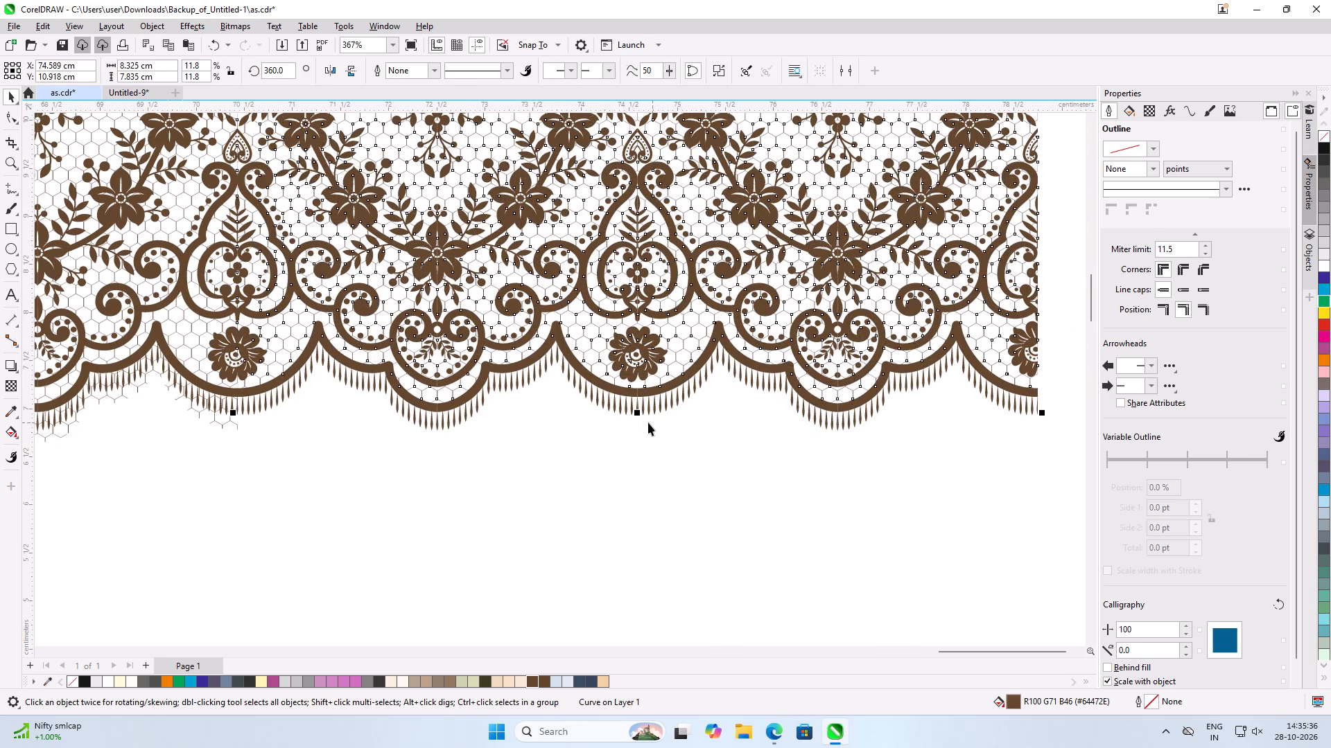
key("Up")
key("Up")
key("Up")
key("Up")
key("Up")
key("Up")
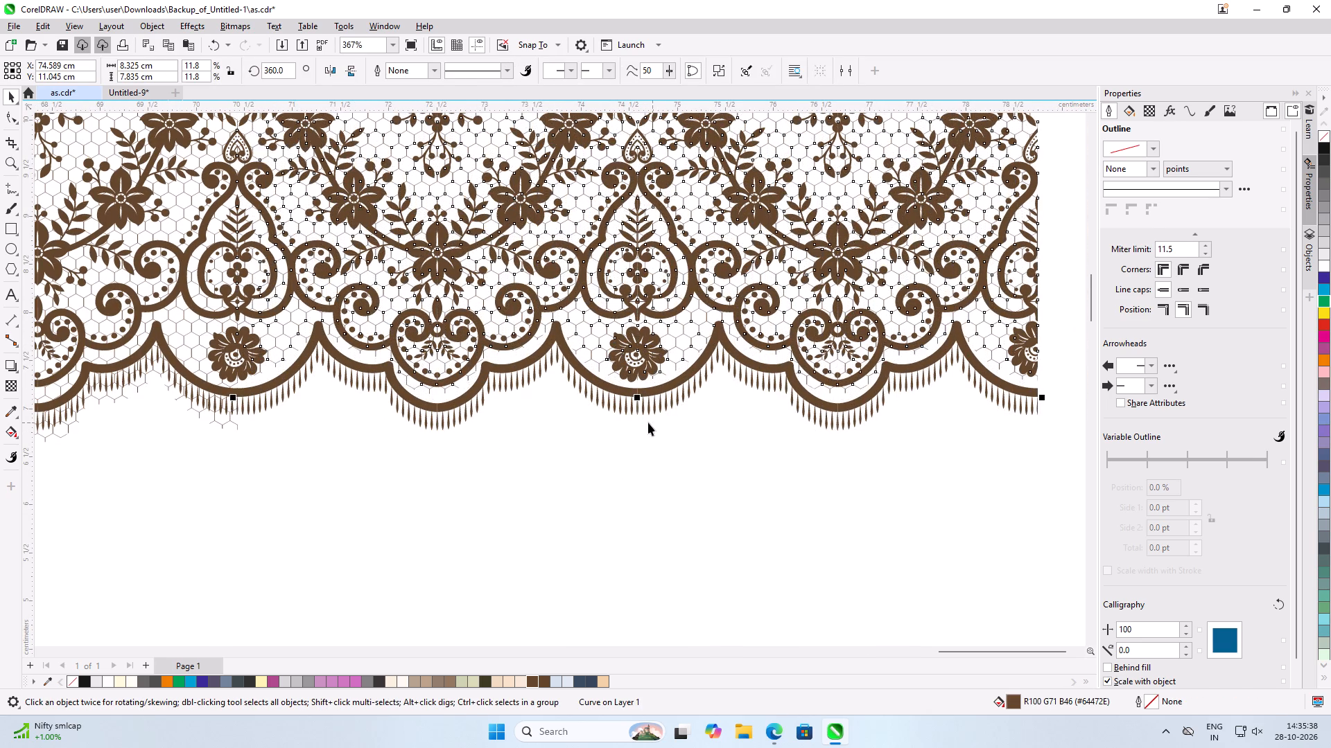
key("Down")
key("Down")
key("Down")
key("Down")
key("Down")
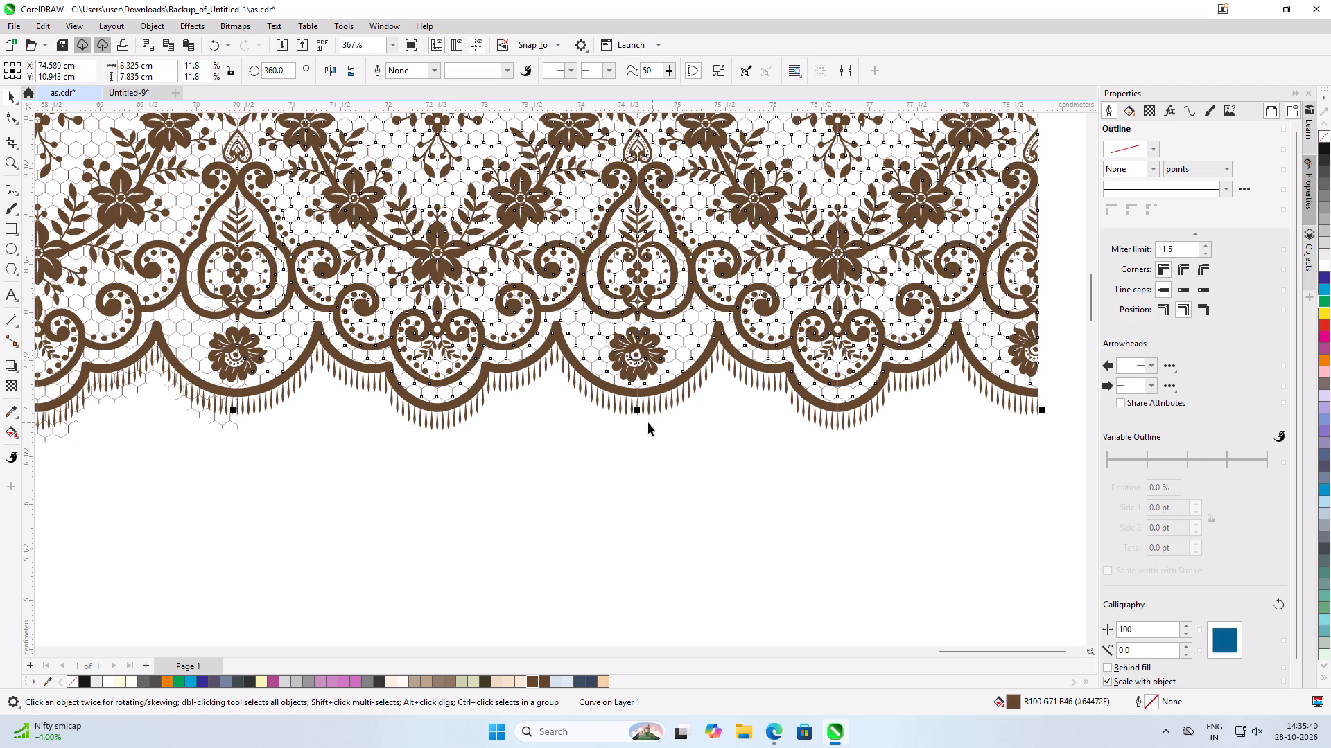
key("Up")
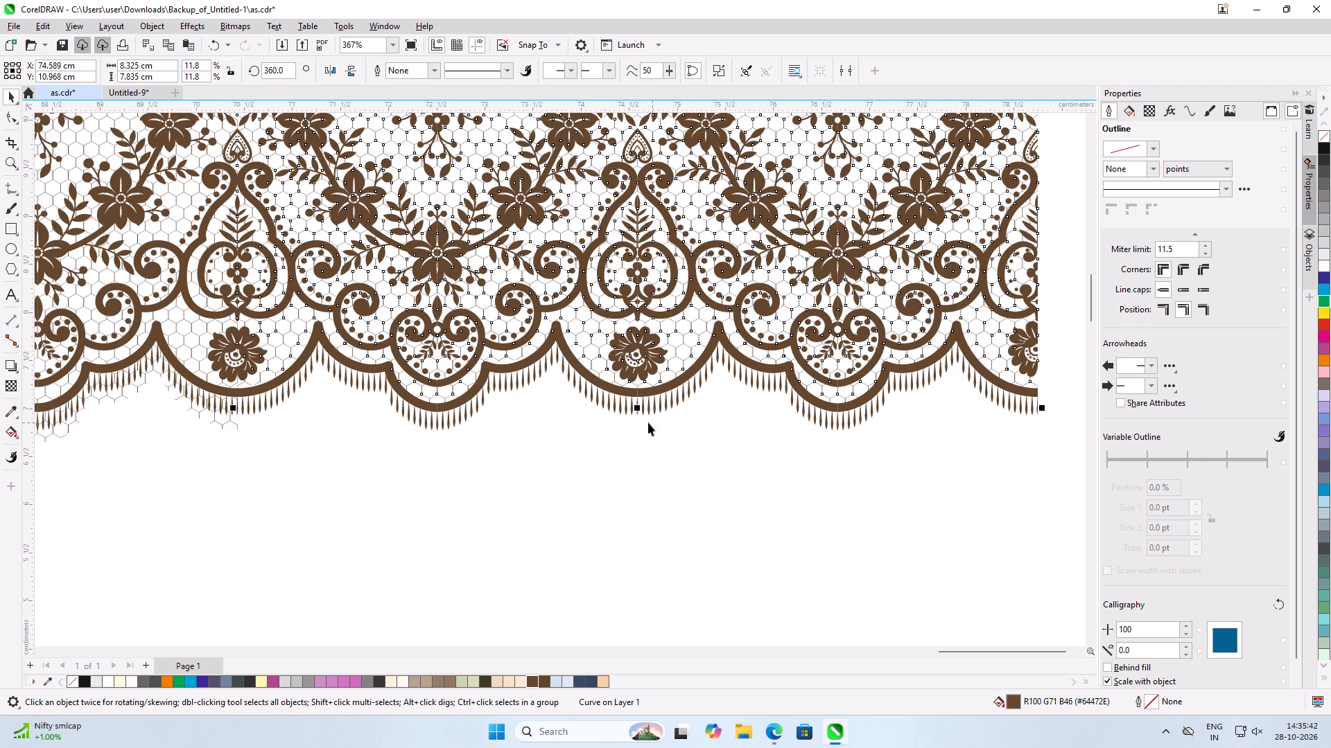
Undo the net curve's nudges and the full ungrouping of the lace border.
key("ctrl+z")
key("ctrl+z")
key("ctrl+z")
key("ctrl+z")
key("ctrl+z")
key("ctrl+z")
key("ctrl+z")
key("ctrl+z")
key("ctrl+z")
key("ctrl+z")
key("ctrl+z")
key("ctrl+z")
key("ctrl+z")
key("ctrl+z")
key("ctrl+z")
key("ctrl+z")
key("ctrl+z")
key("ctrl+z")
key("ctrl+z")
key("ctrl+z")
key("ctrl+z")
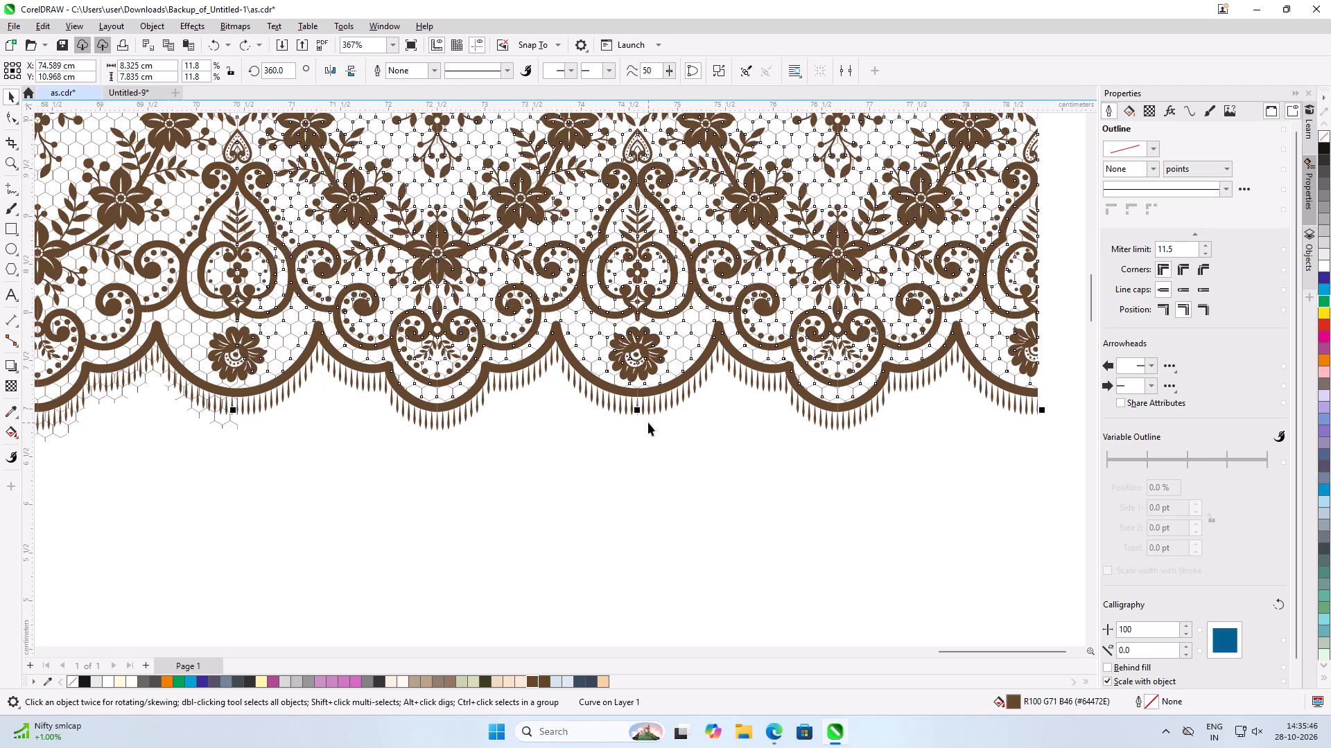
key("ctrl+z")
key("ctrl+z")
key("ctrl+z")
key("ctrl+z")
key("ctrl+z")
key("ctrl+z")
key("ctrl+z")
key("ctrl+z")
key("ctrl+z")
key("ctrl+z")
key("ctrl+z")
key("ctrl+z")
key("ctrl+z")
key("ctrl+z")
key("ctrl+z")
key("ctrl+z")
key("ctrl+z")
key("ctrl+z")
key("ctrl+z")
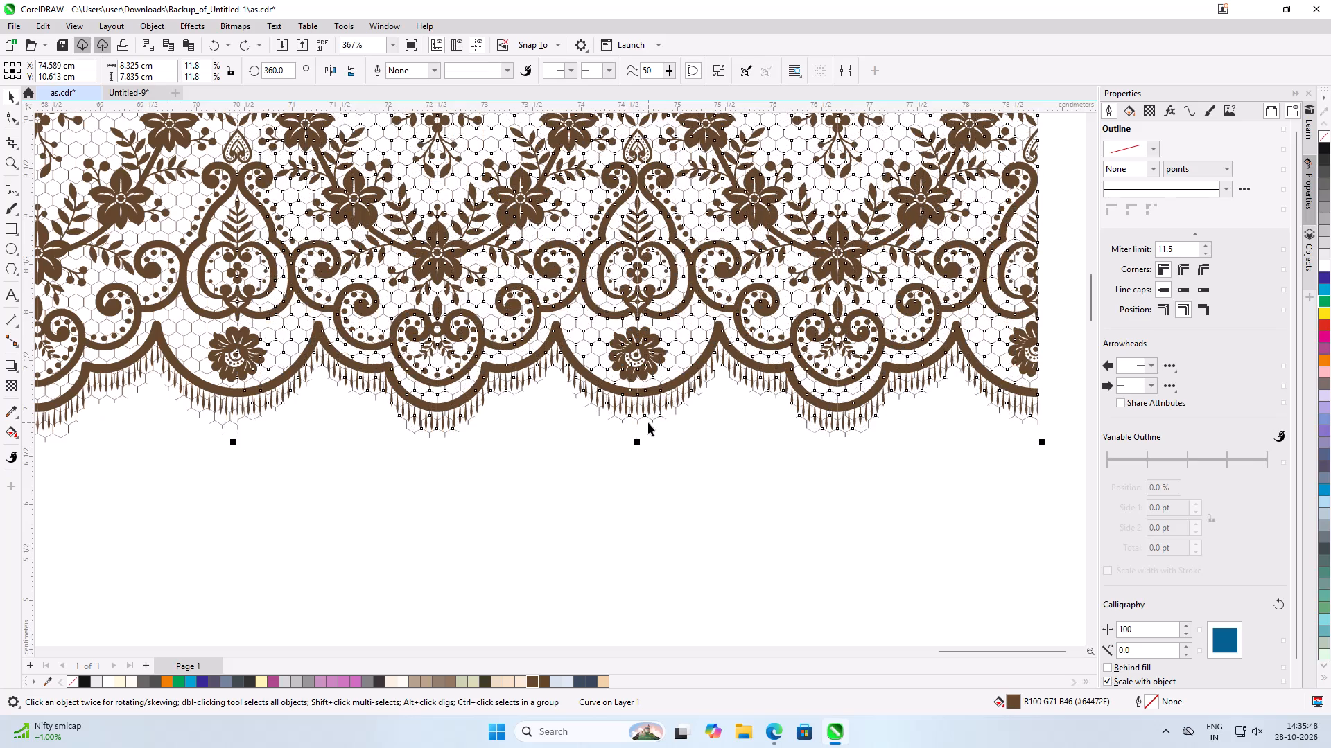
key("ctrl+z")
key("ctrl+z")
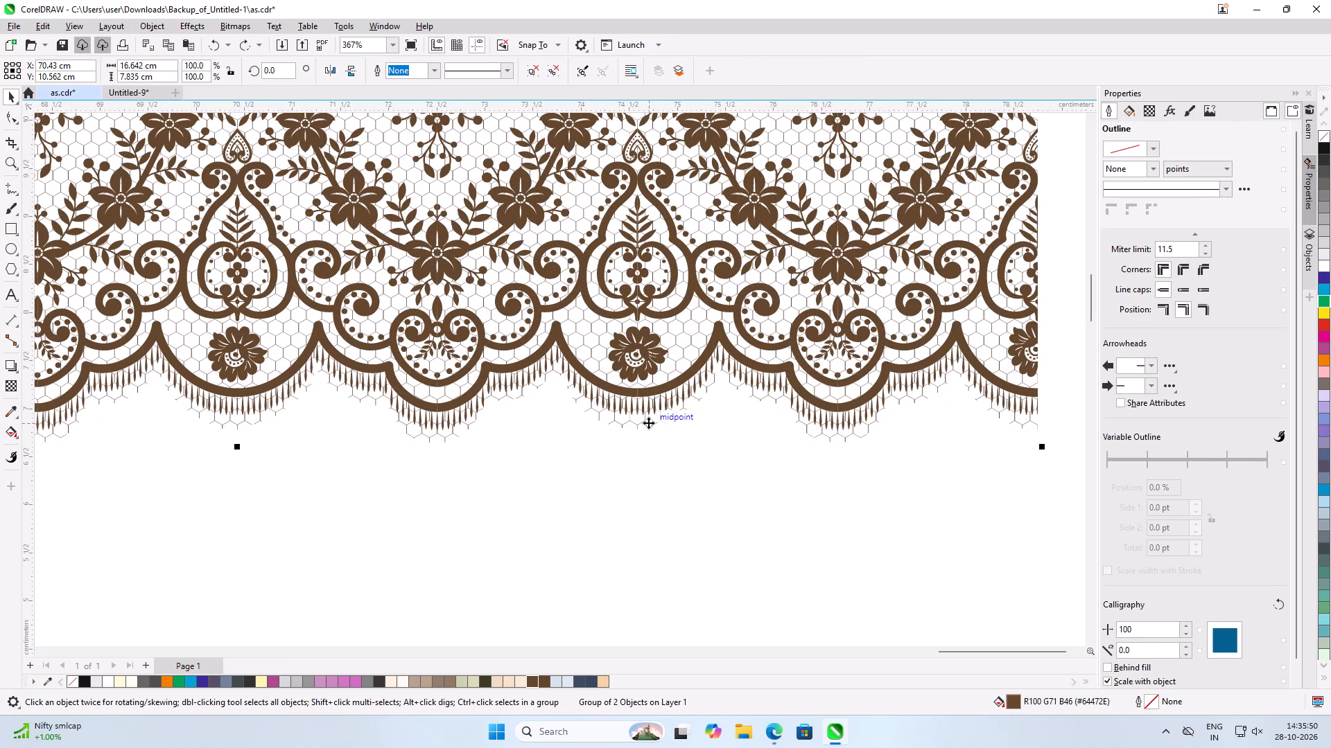
Ungroup the lace border by one level, separating the floral lace group from the hexagonal net group.
scroll(986, 348, "down", 8)
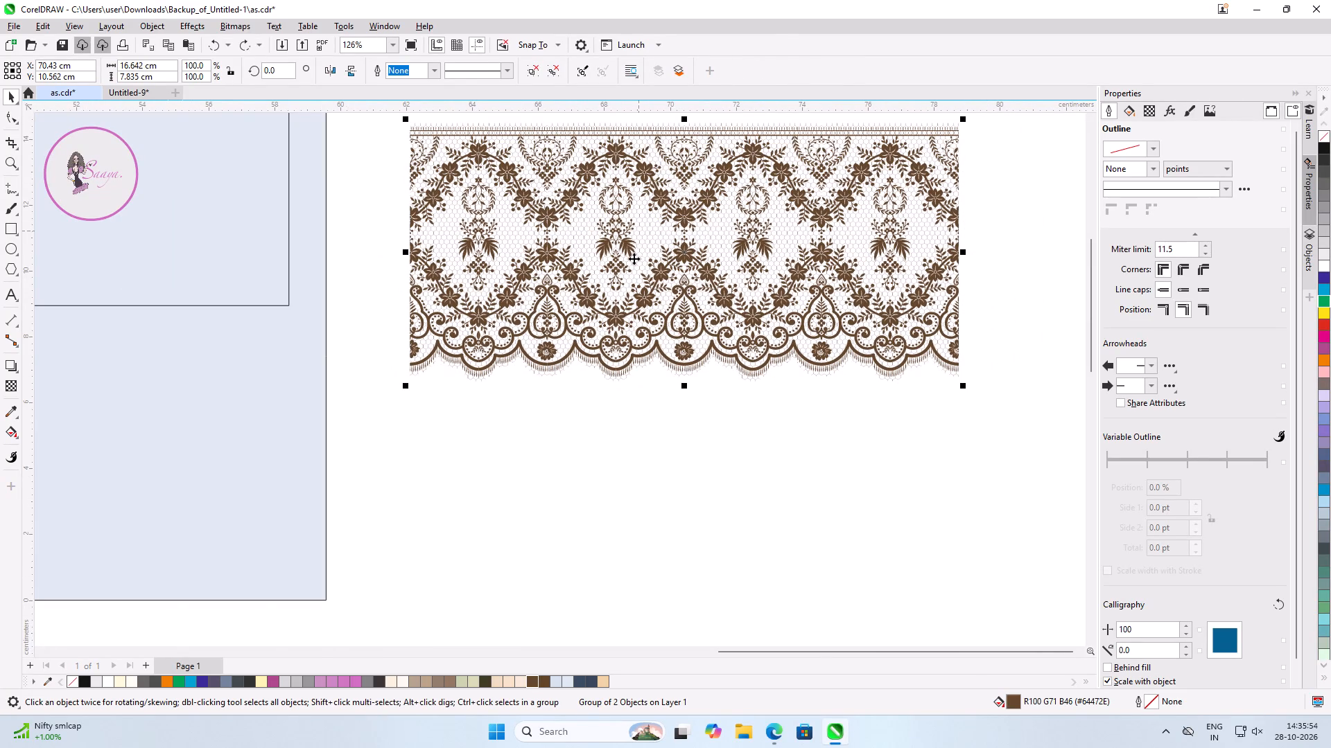
left_click(534, 69)
left_click(557, 510)
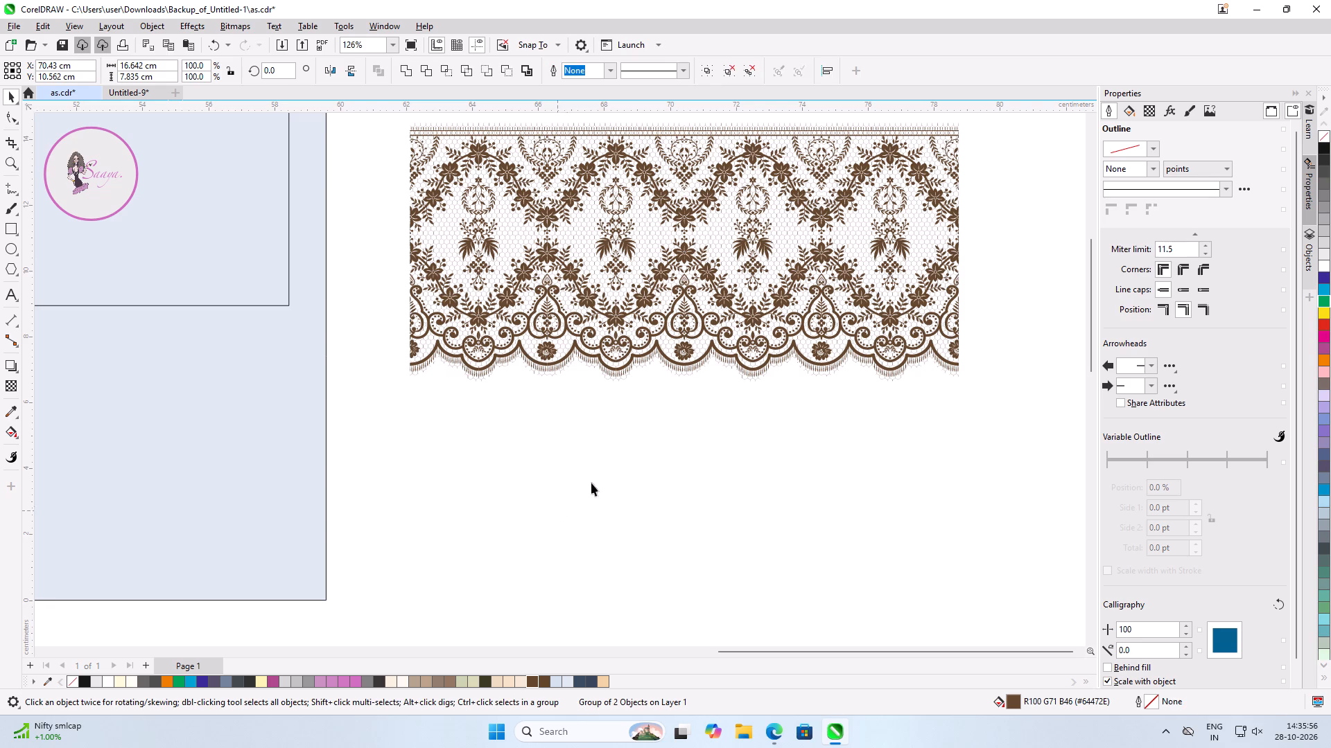
Nudge the whole hexagonal net group upward behind the floral lace to Y 10.867 cm.
scroll(646, 395, "up", 7)
left_click(711, 357)
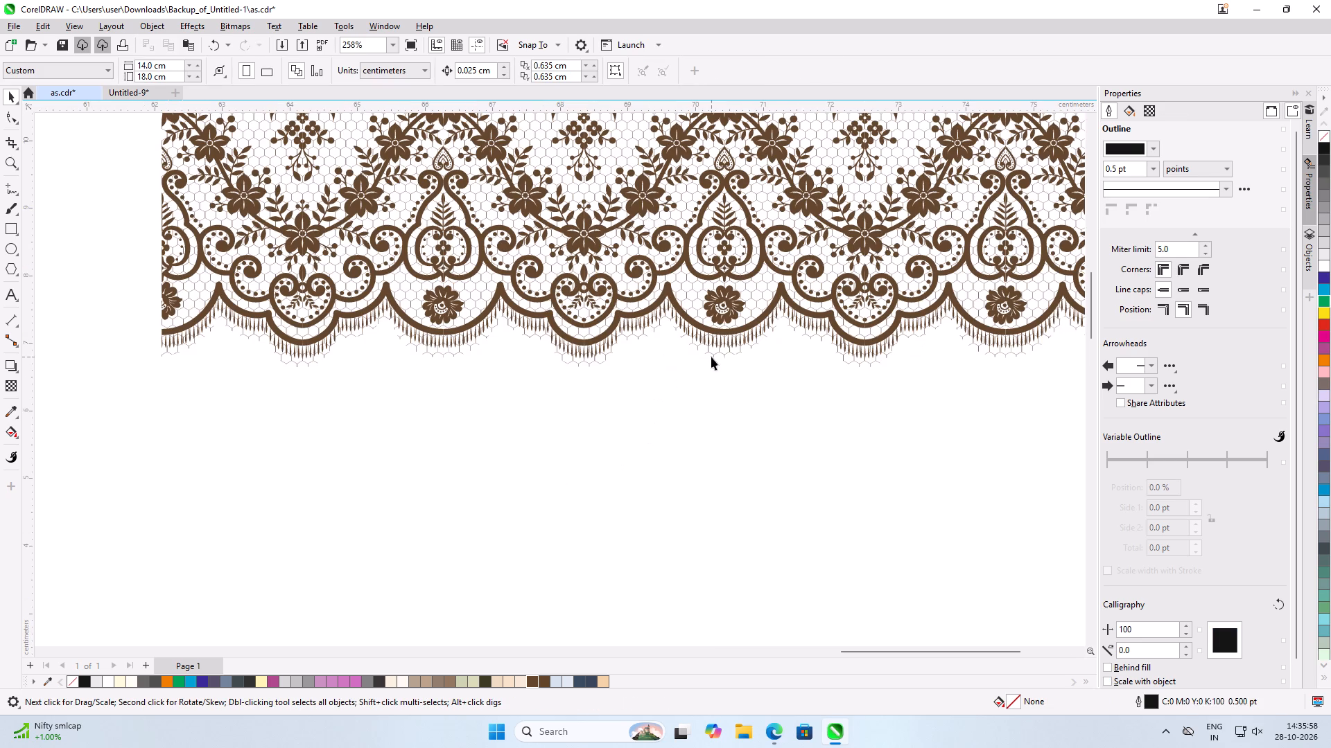
left_click(716, 354)
scroll(627, 386, "down", 7)
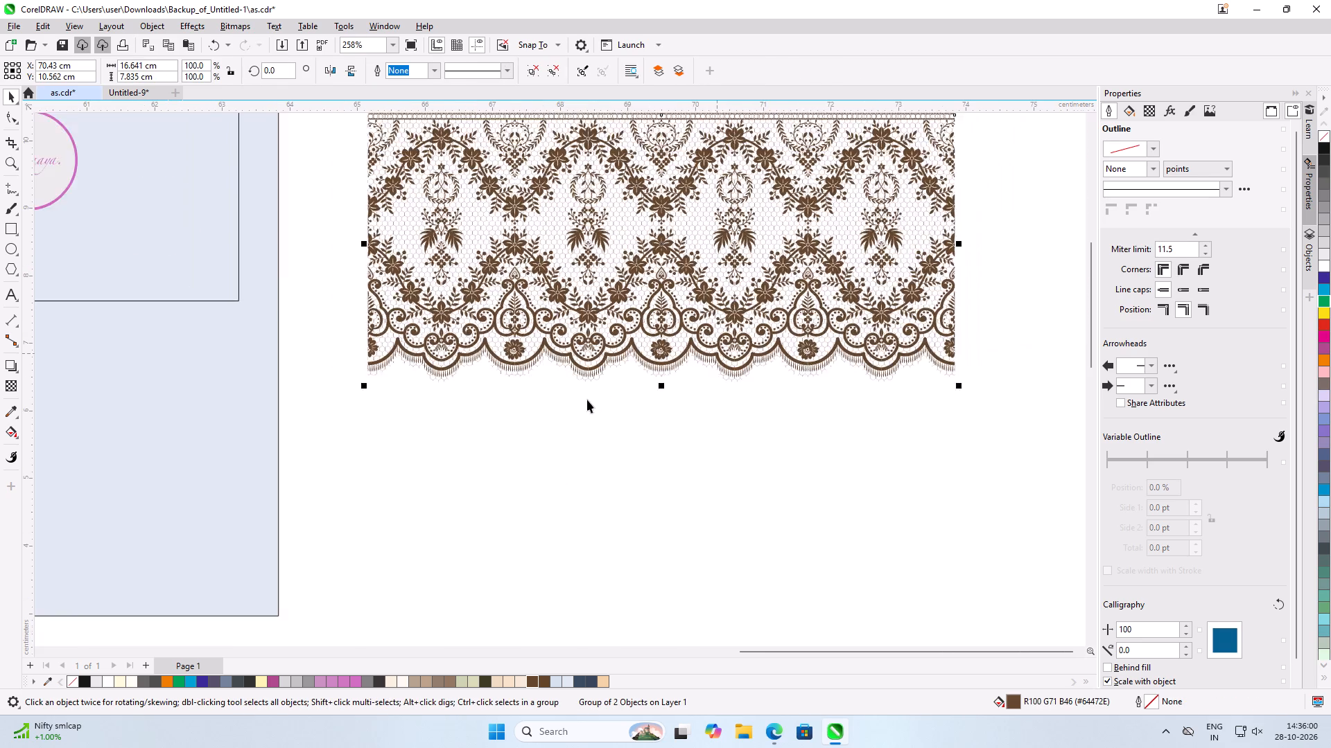
key("shift+Up")
key("shift+Up")
key("shift+Up")
key("shift+Up")
key("shift+Up")
key("shift+Up")
key("shift+Up")
key("shift+Up")
key("shift+Up")
key("shift+Up")
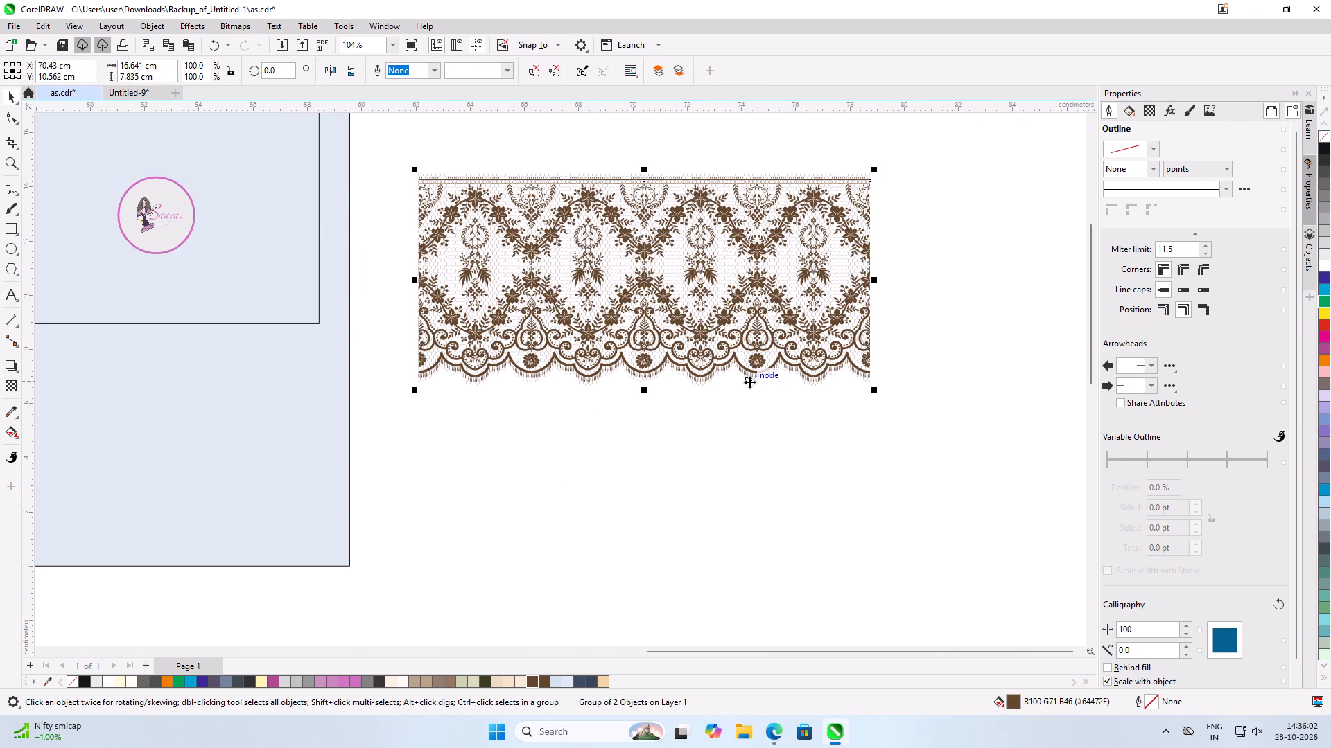
key("Up")
key("Up")
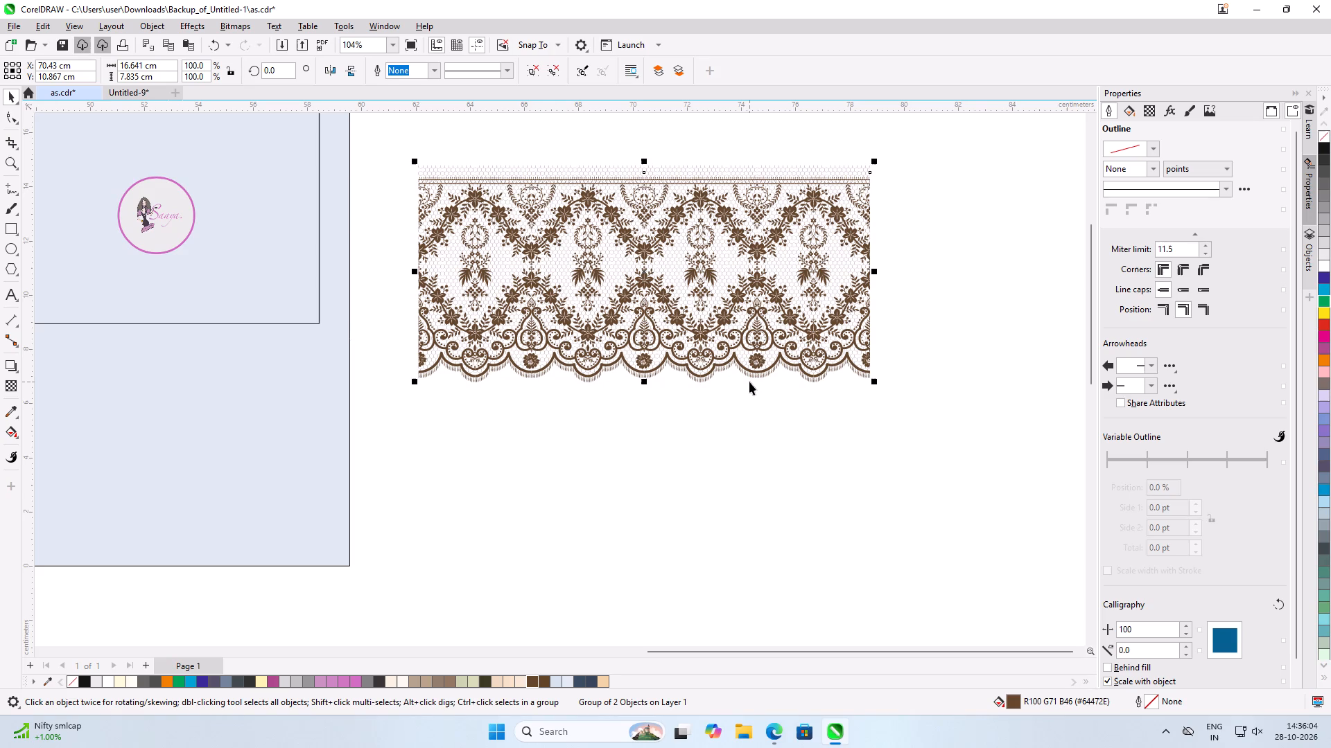
Fine-tune the net's height against the scalloped edge, nudging it to Y 10.968 cm.
scroll(749, 382, "up", 13)
scroll(514, 343, "up", 2)
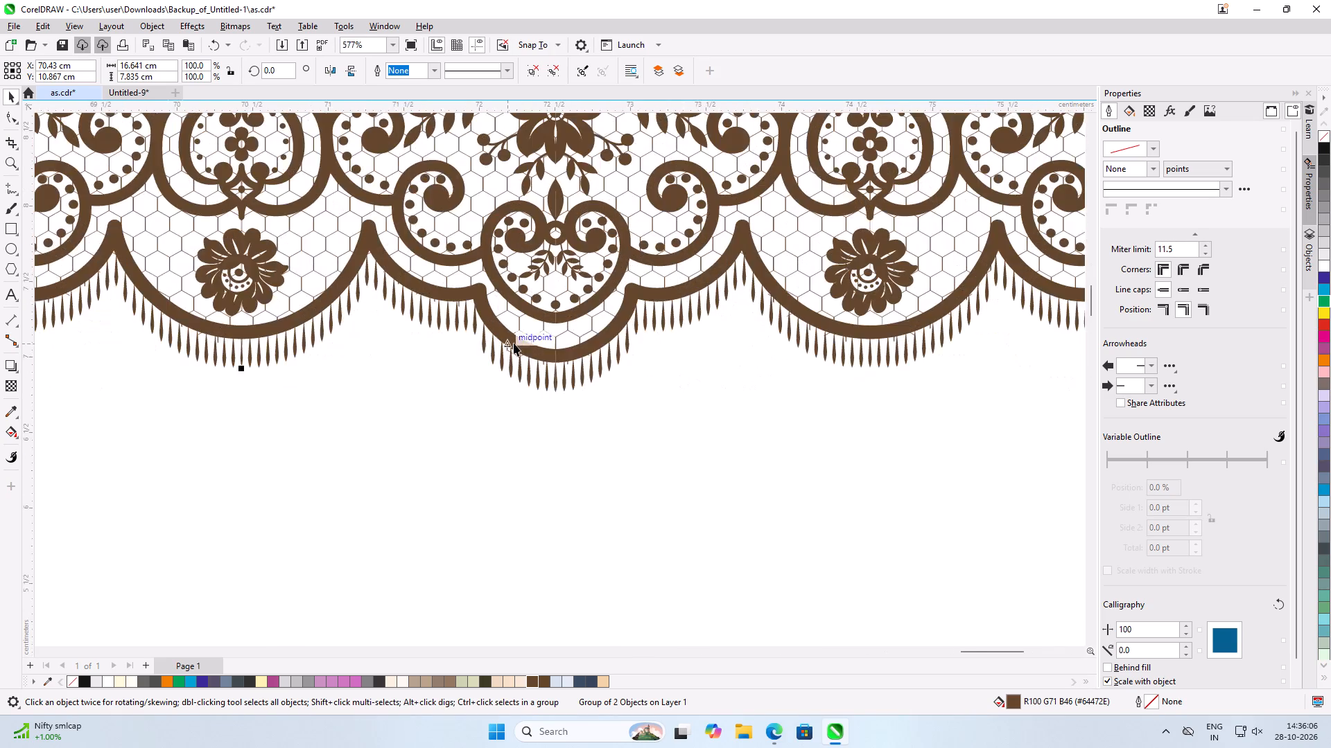
scroll(514, 343, "up", 5)
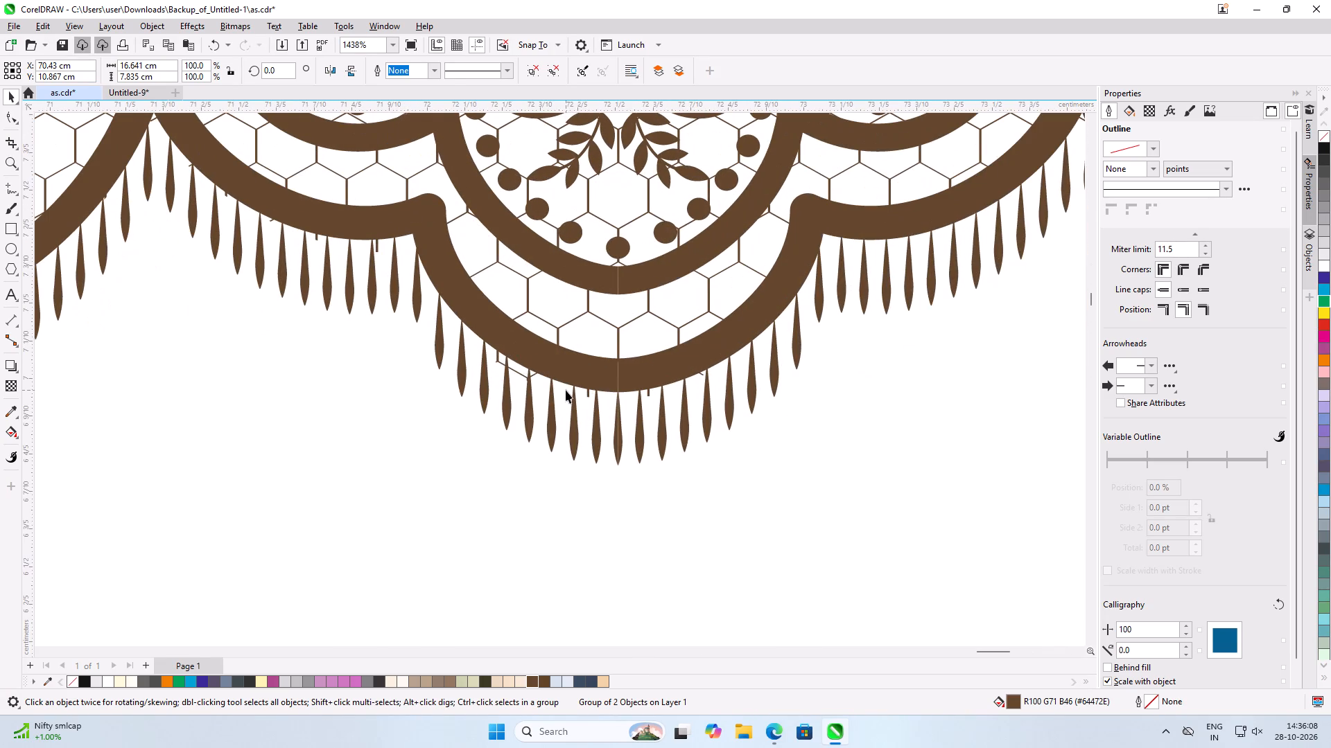
key("Up")
key("Up")
key("Up")
key("Up")
key("Up")
key("Up")
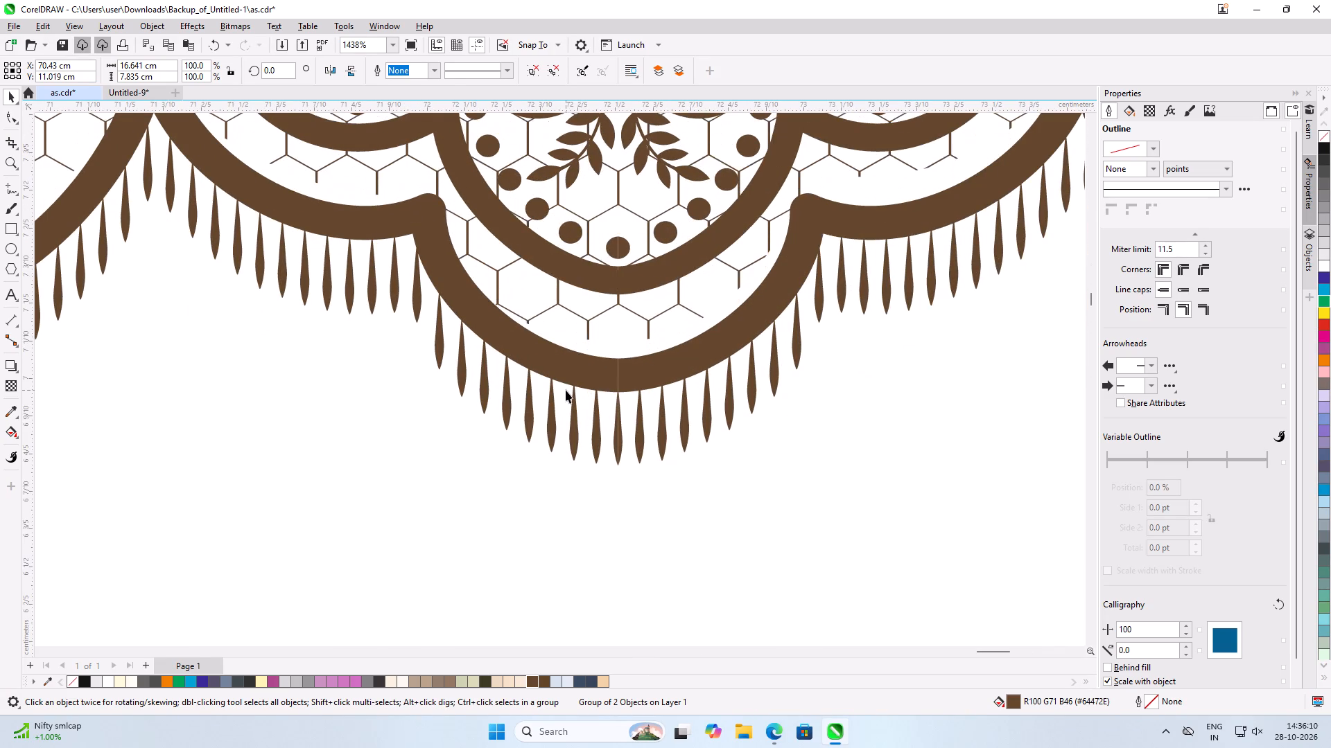
key("Down")
key("Down")
key("Down")
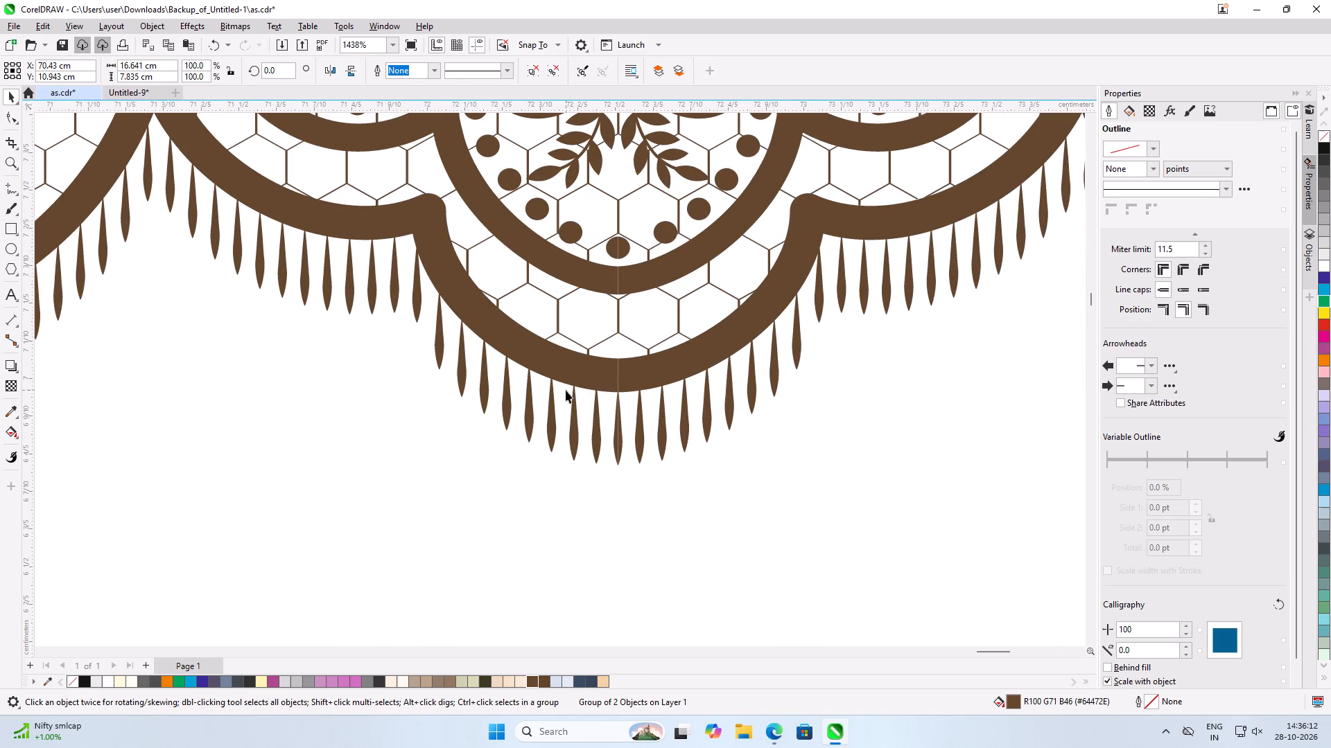
key("Up")
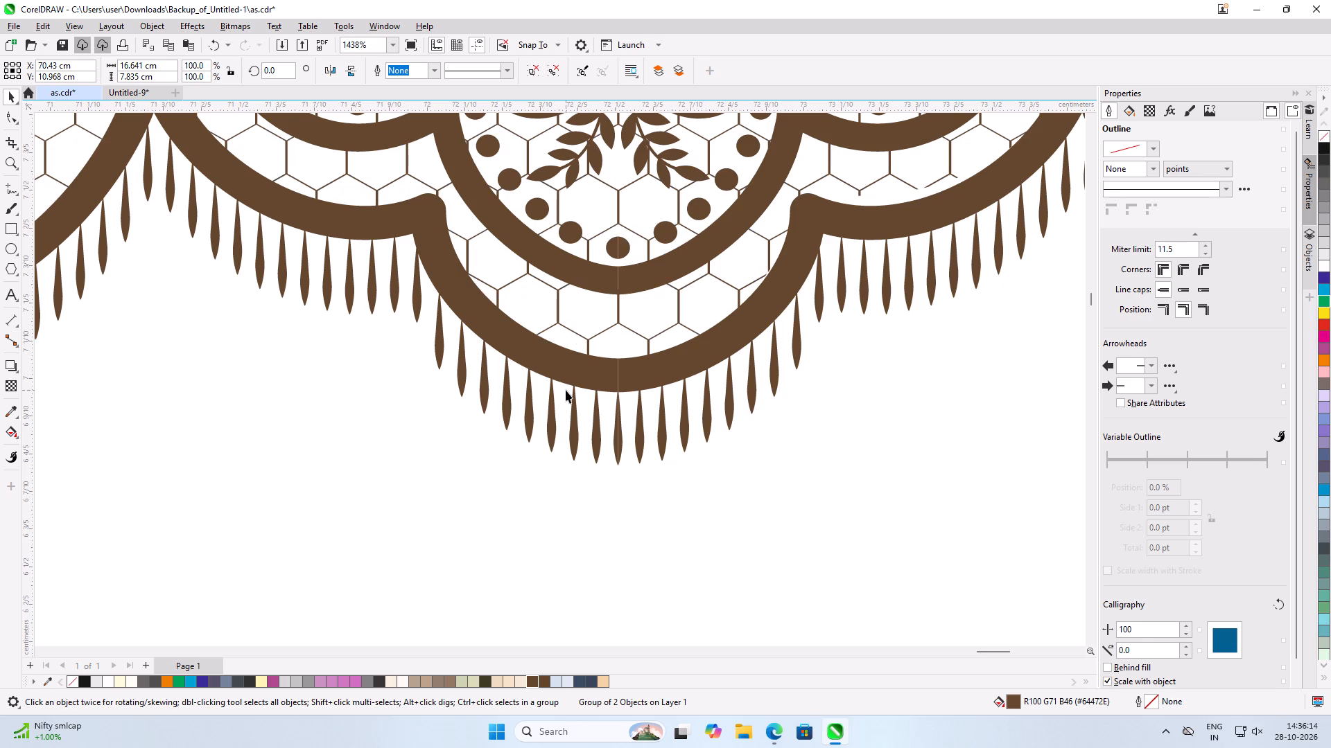
Move the hexagonal net off the floral lace to the empty area beside it, at about X 87.35 cm.
scroll(0, 649, "down", 12)
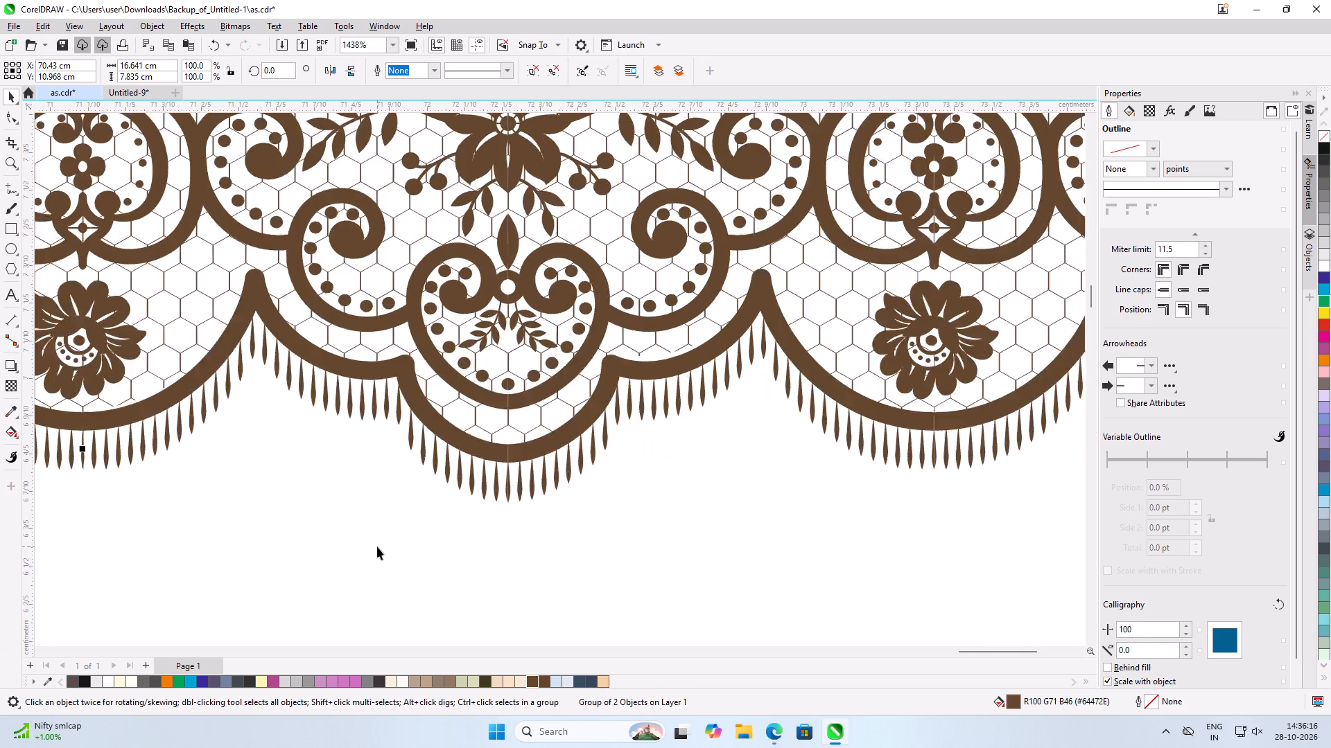
scroll(377, 546, "down", 9)
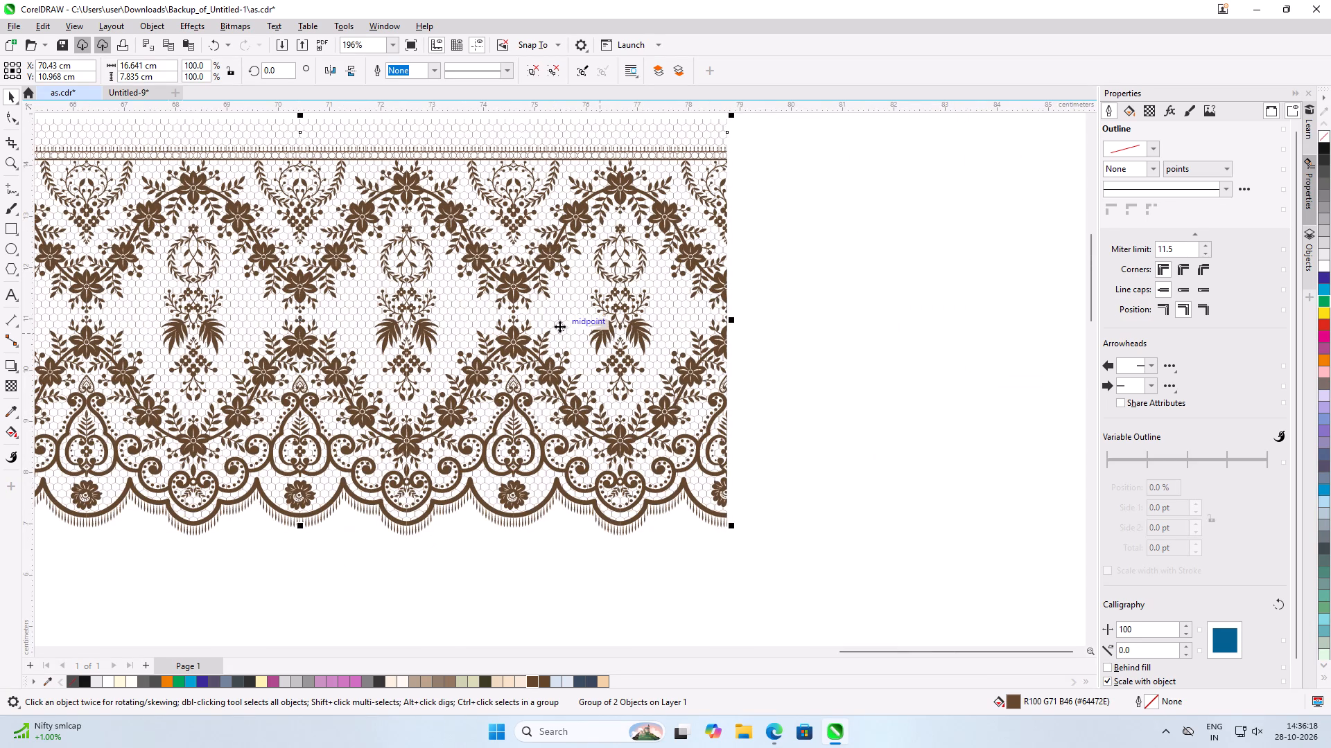
scroll(0, 337, "down", 5)
scroll(227, 335, "down", 3)
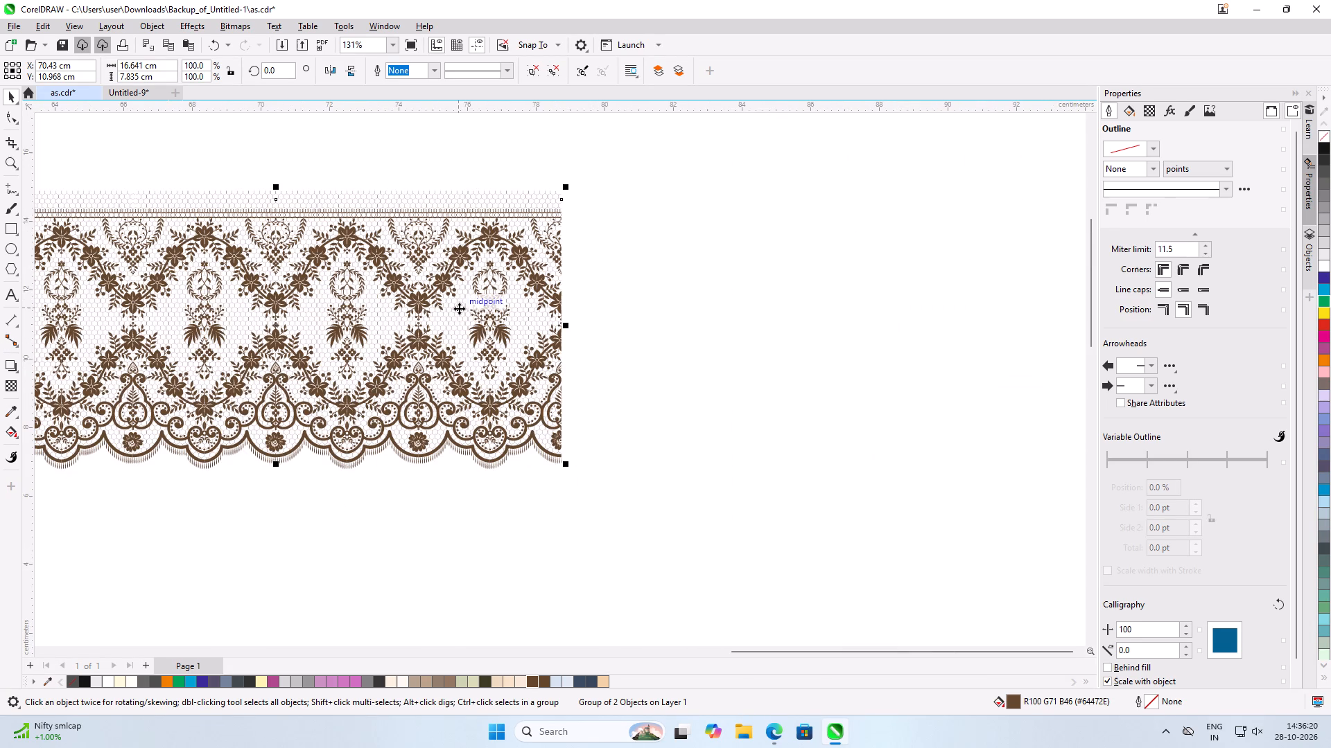
left_click_drag(459, 312, 1041, 328)
left_click(751, 540)
Ungroup all objects in the floral lace group.
scroll(778, 416, "down", 4)
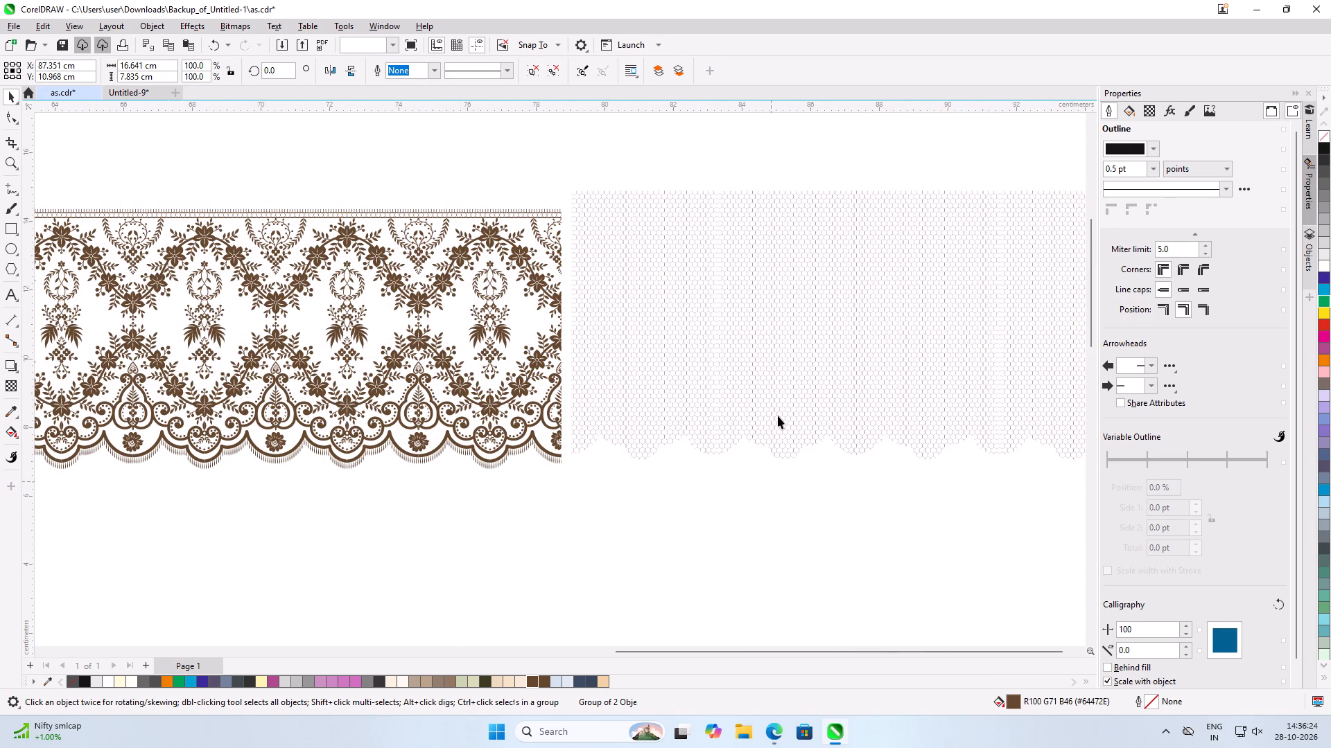
scroll(245, 388, "up", 4)
left_click_drag(275, 190, 923, 562)
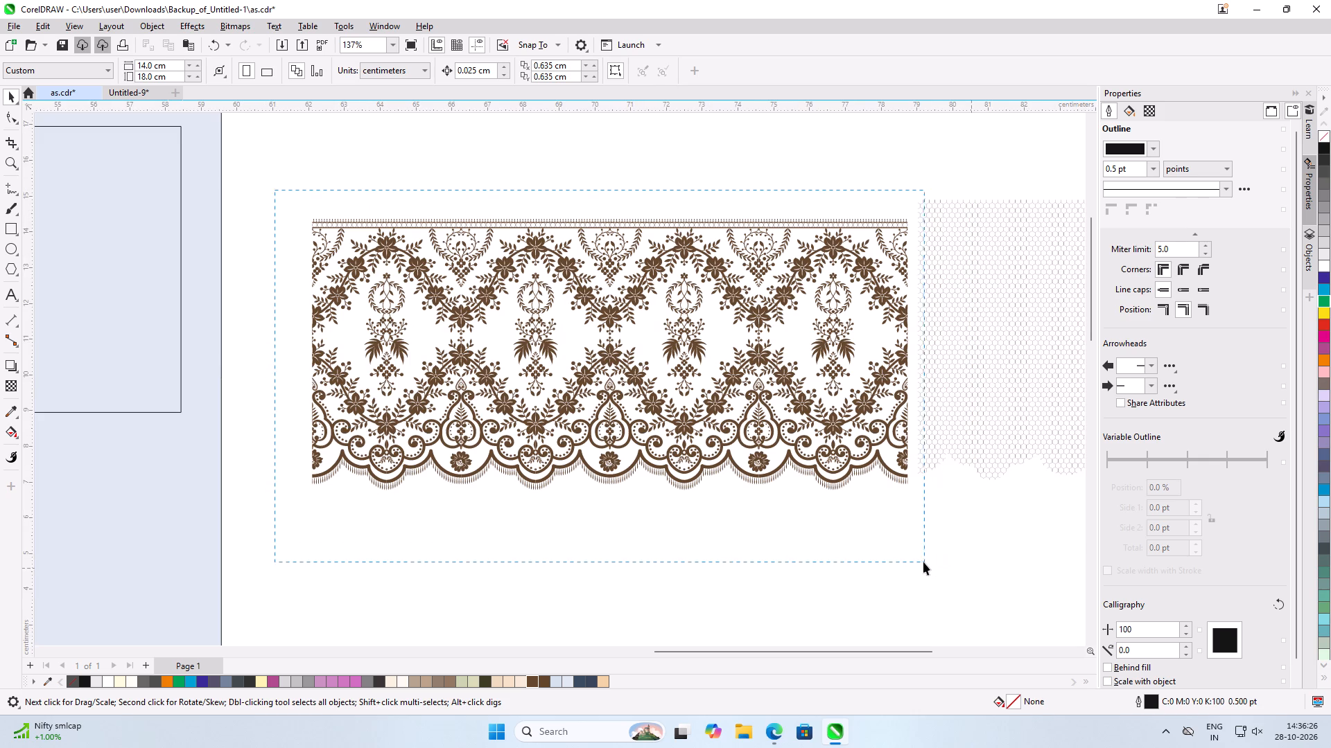
left_click_drag(923, 562, 923, 562)
left_click(551, 72)
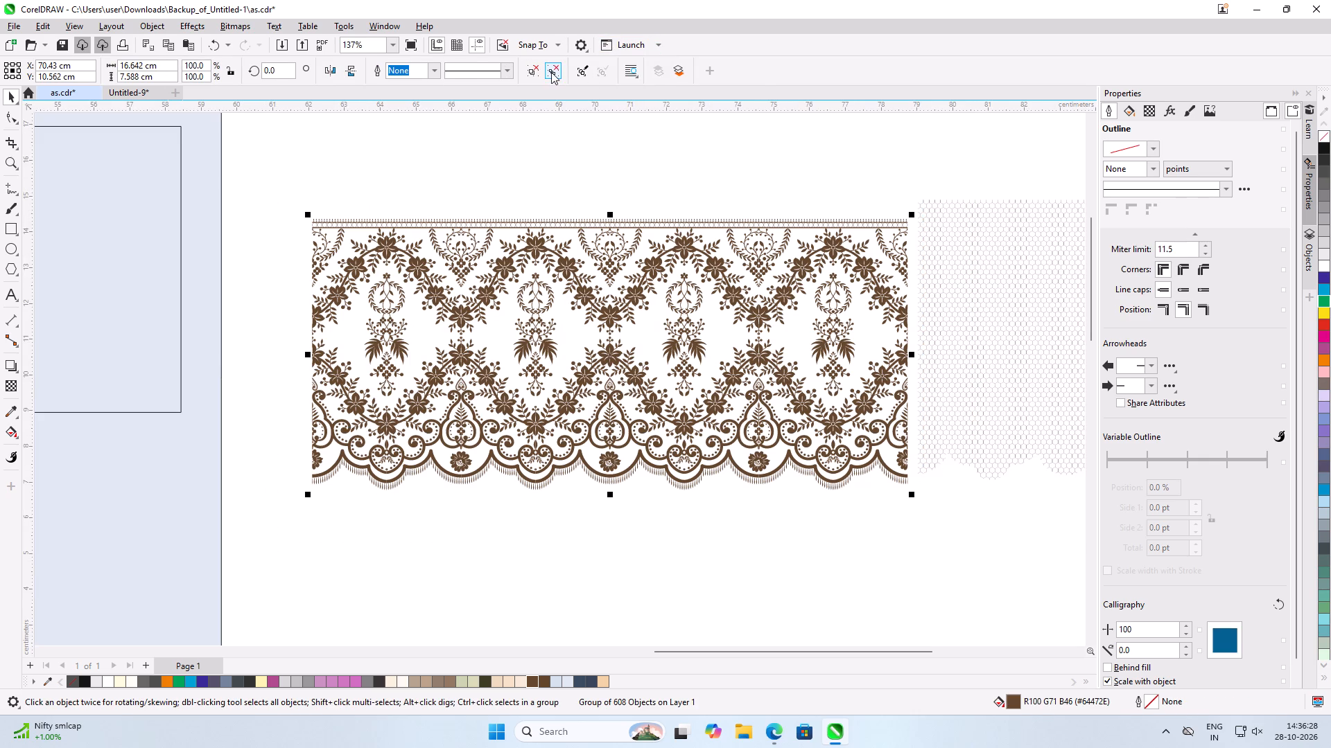
Weld all the ungrouped floral lace objects into a single shape.
left_click(398, 75)
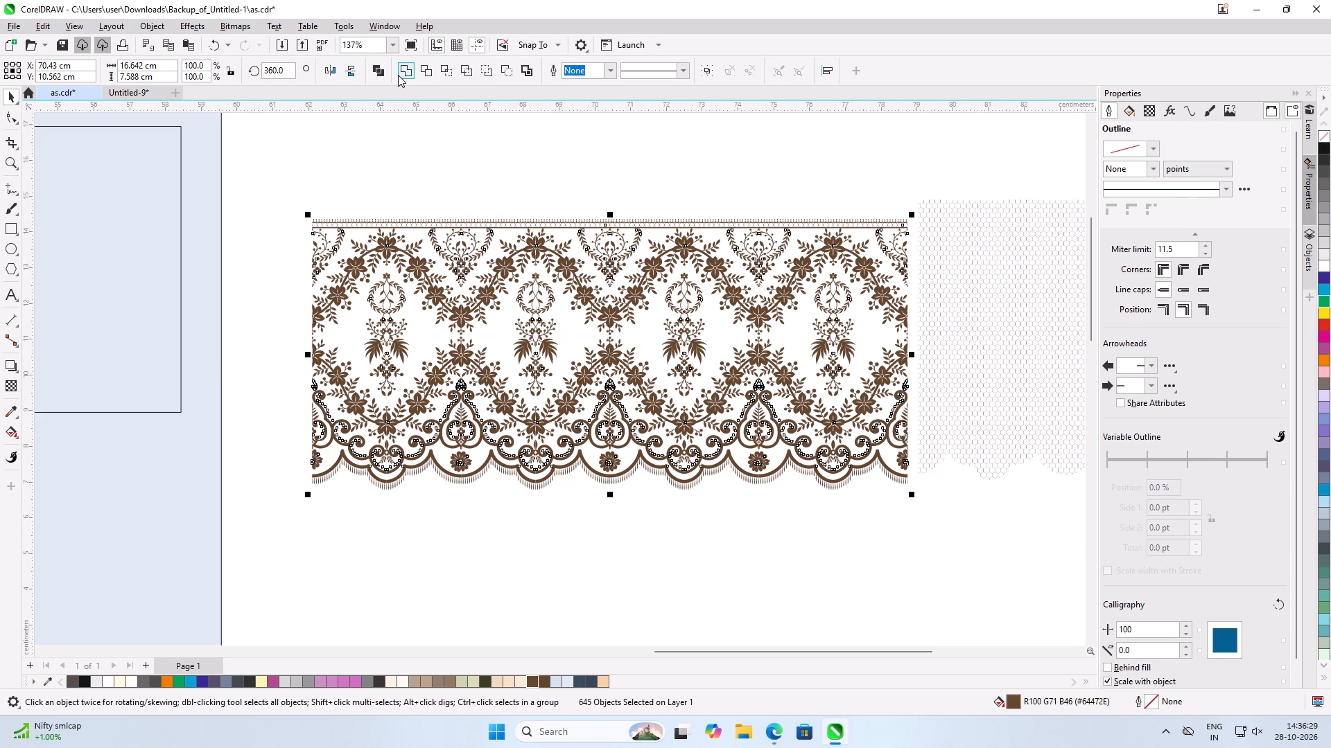
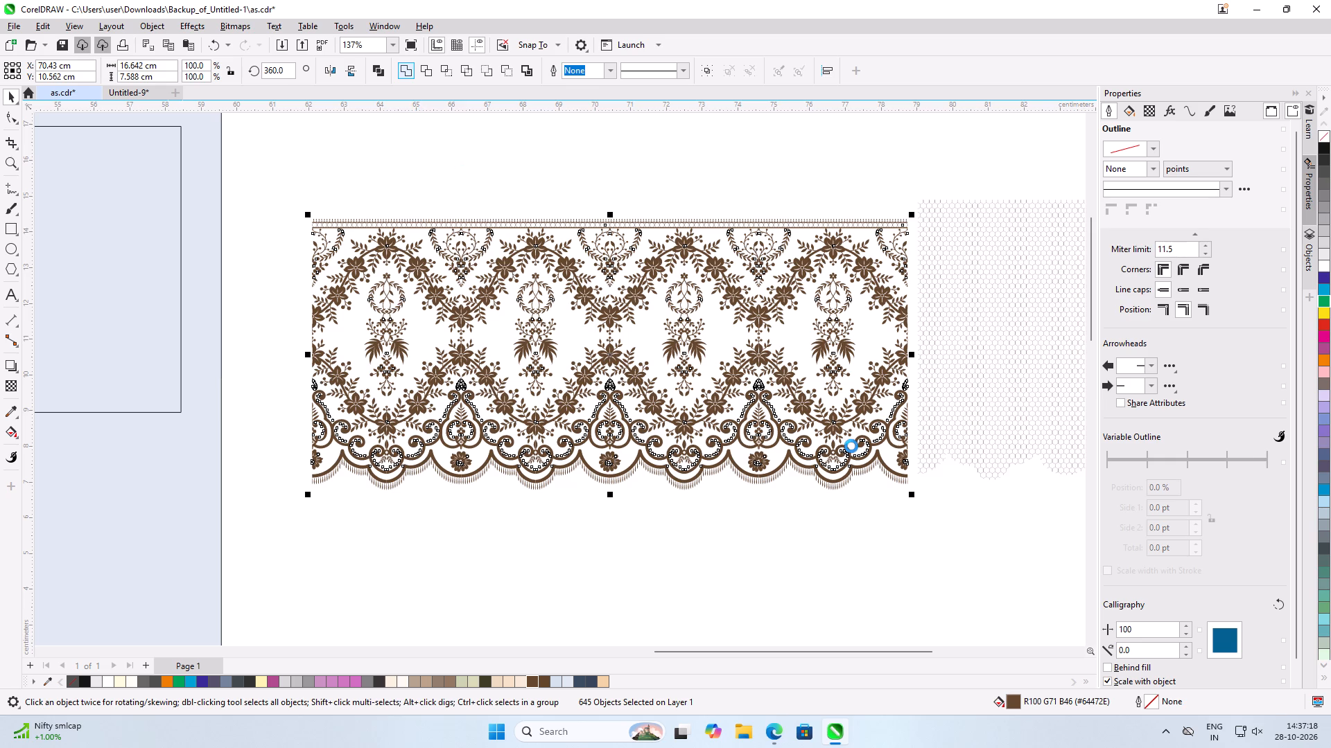
Centre the hexagonal net horizontally on the welded floral lace so the two overlap.
scroll(856, 435, "up", 1)
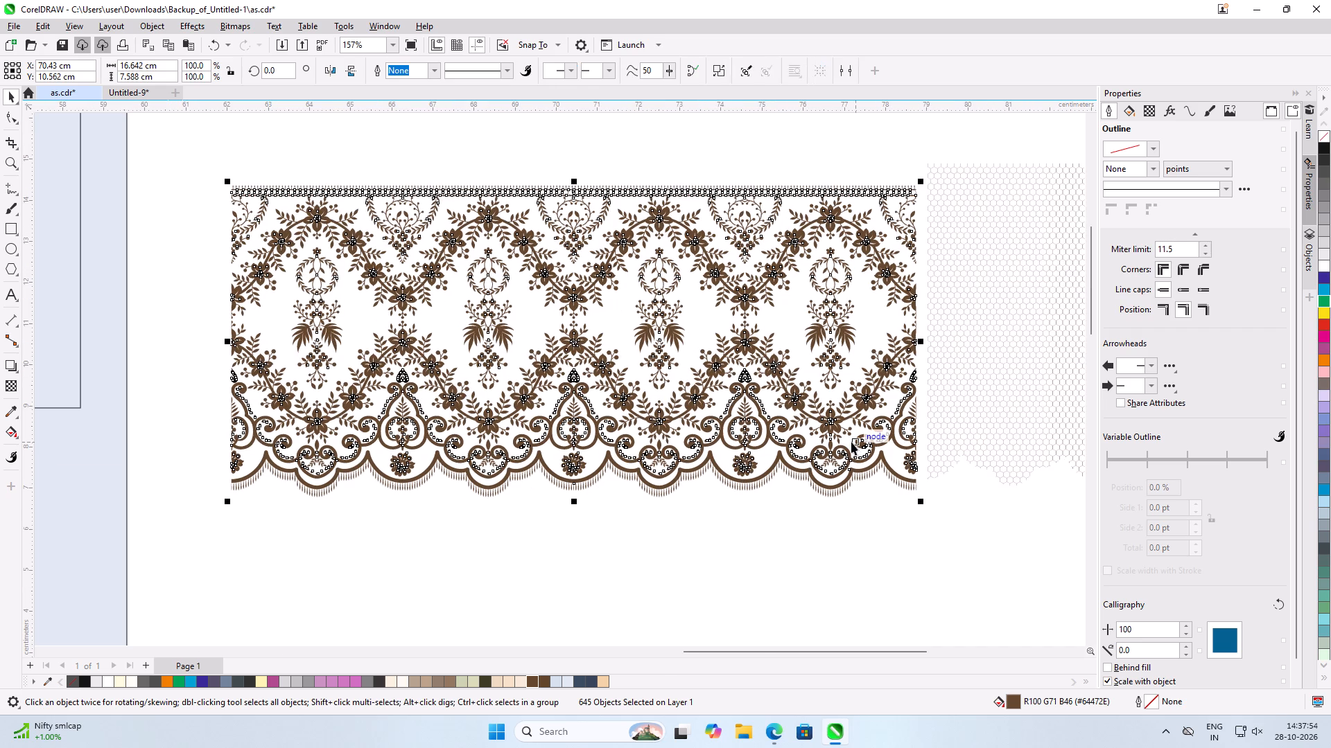
left_click(530, 514)
scroll(742, 366, "up", 5)
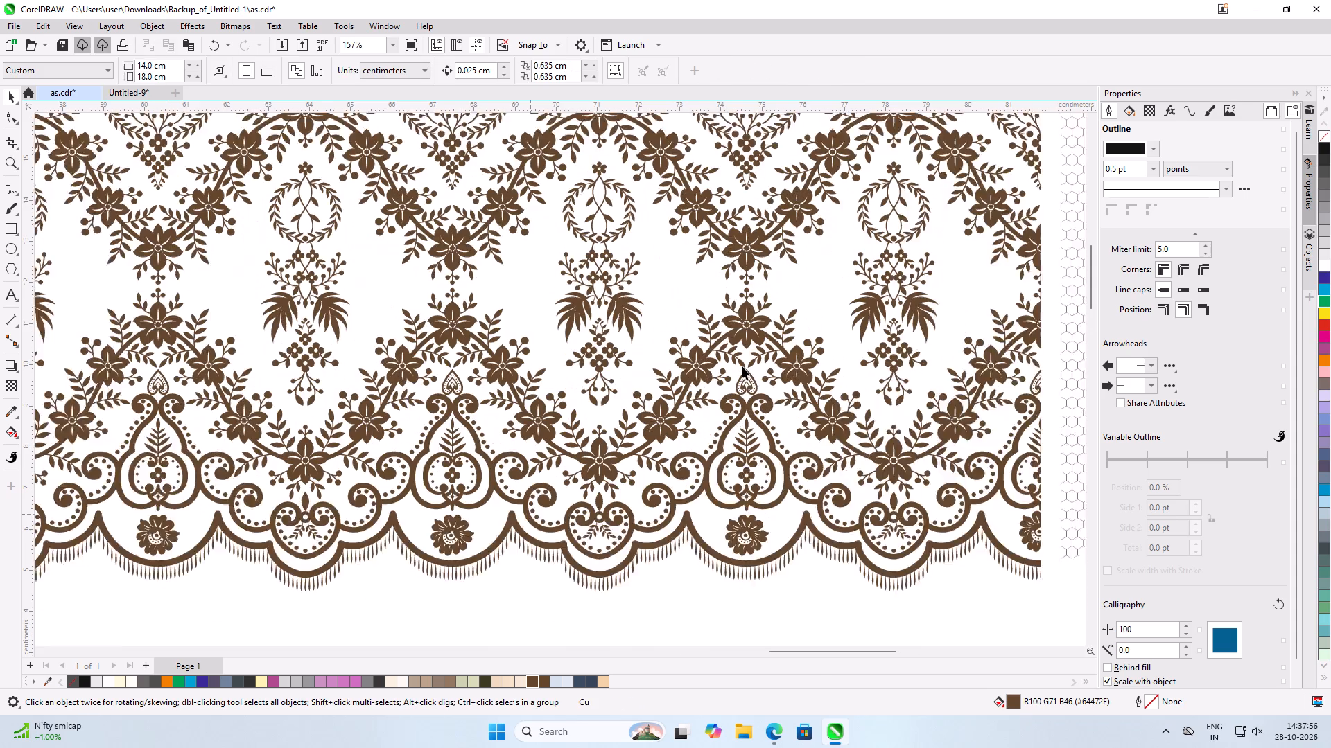
scroll(751, 355, "up", 4)
left_click(724, 301)
scroll(724, 301, "down", 13)
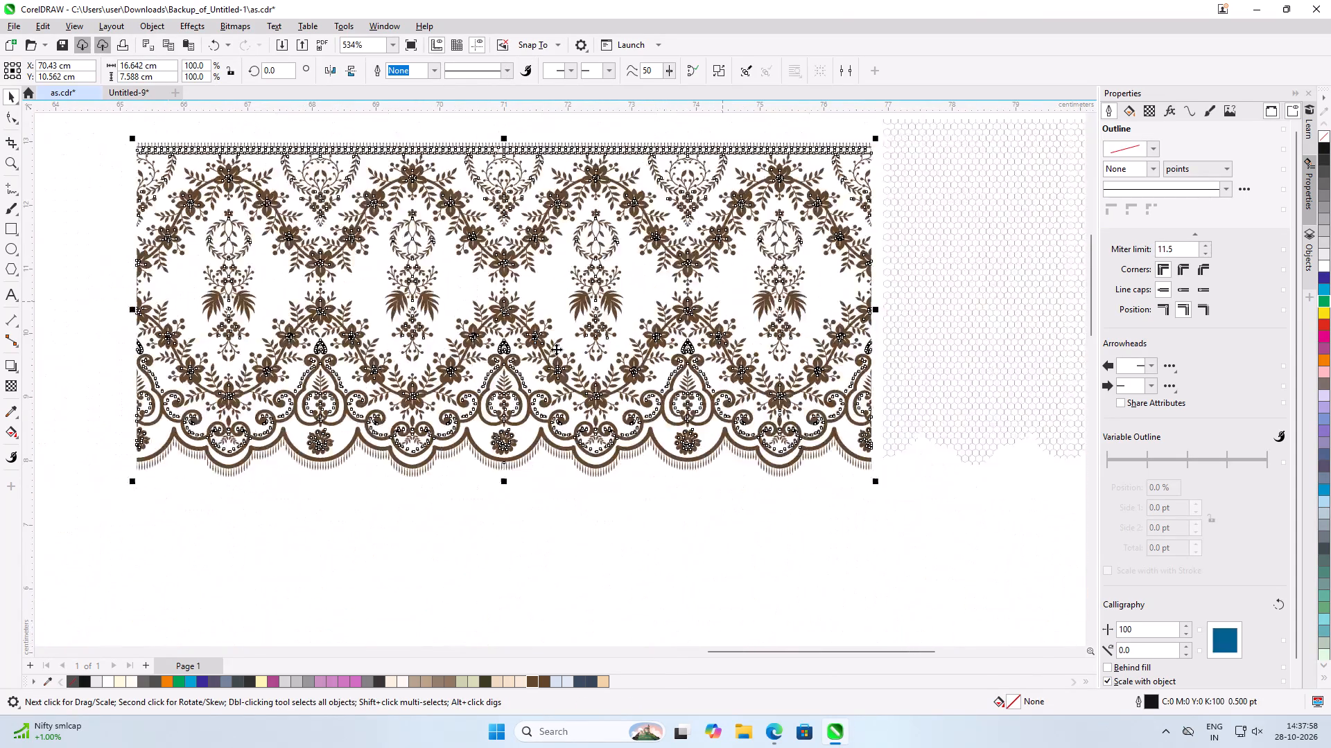
left_click(855, 394)
left_click(573, 362, "shift")
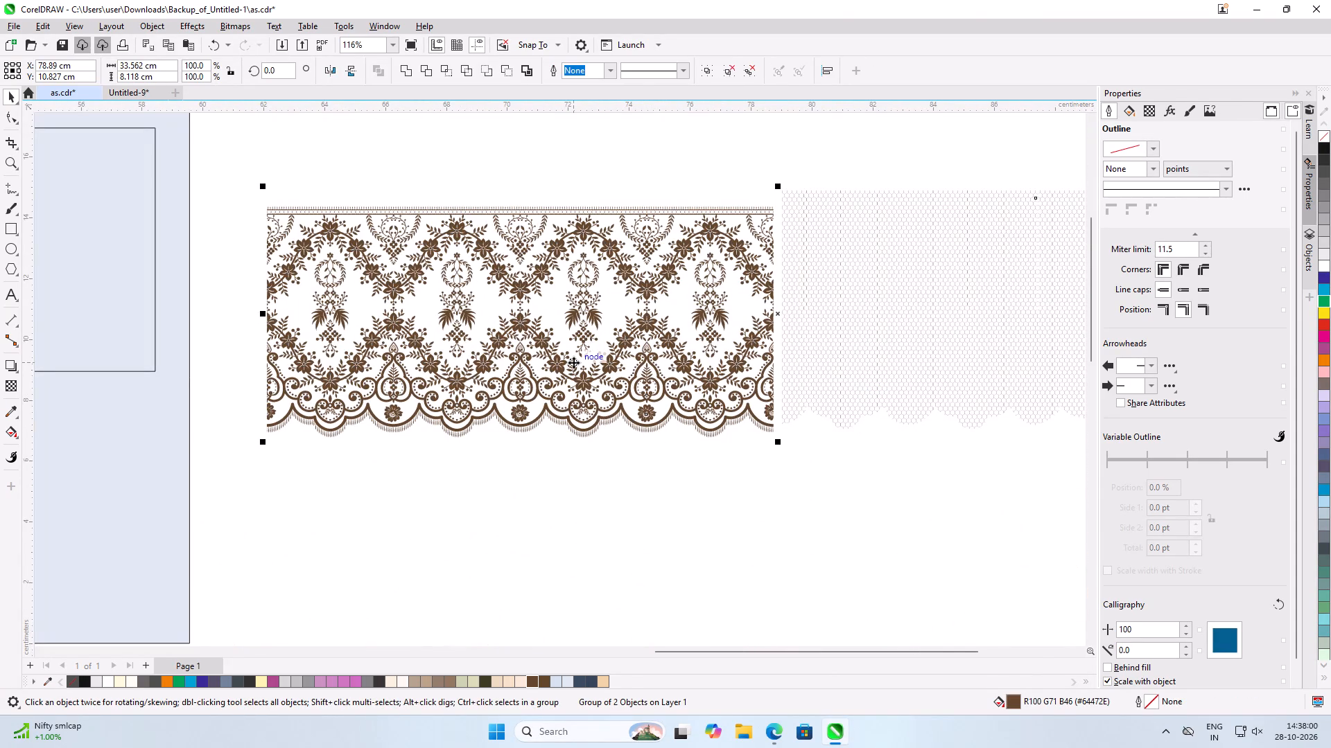
key("c")
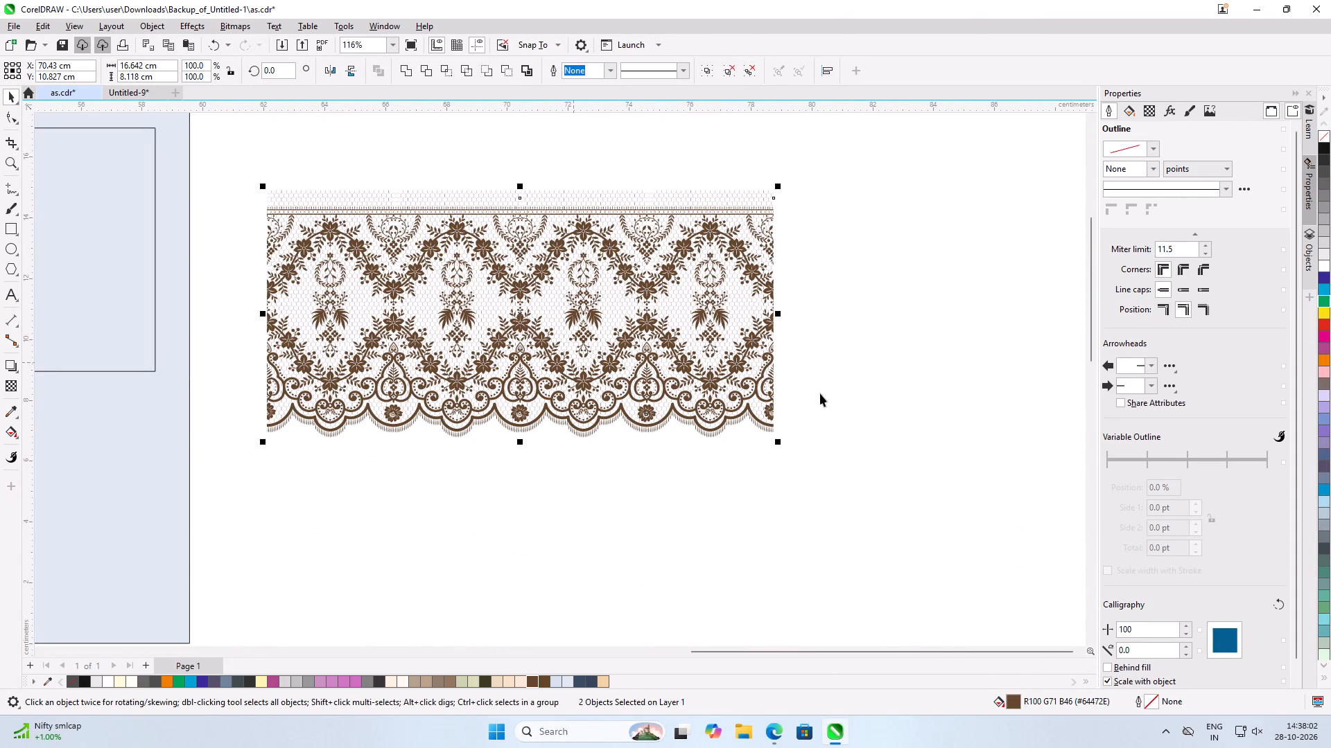
Group the hexagonal net and the floral lace together.
key("ctrl+g")
left_click(831, 389)
Centre the grouped lace horizontally on the inner rectangle of the peach card.
scroll(851, 380, "down", 5)
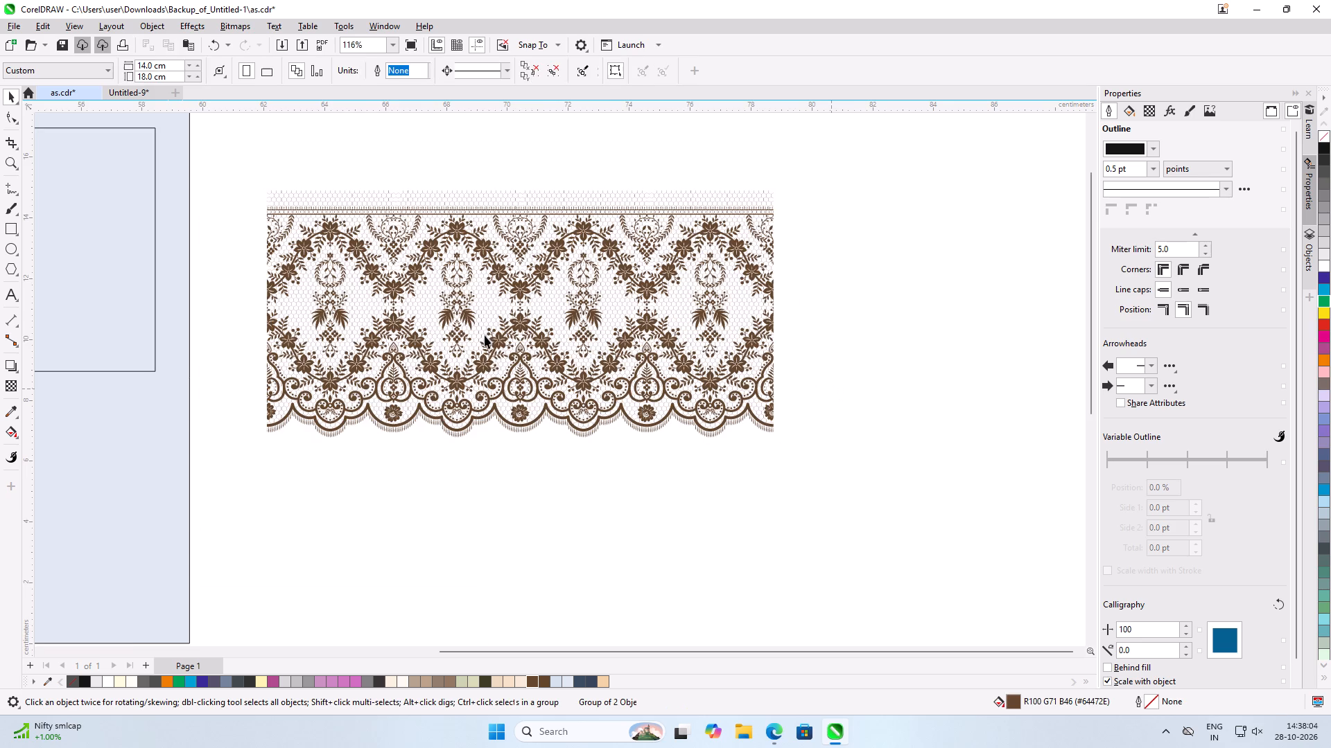
left_click(627, 332)
scroll(730, 329, "down", 1)
left_click(202, 354, "shift")
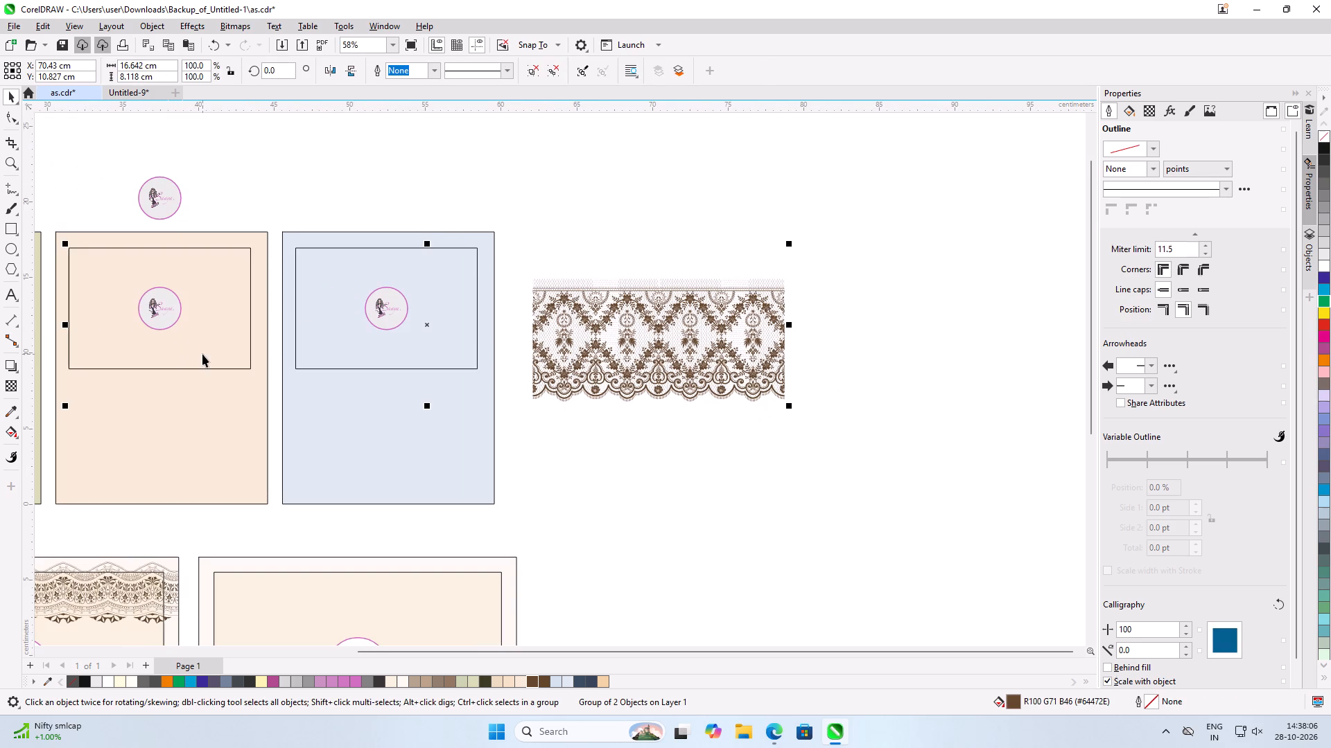
key("c")
left_click(702, 350)
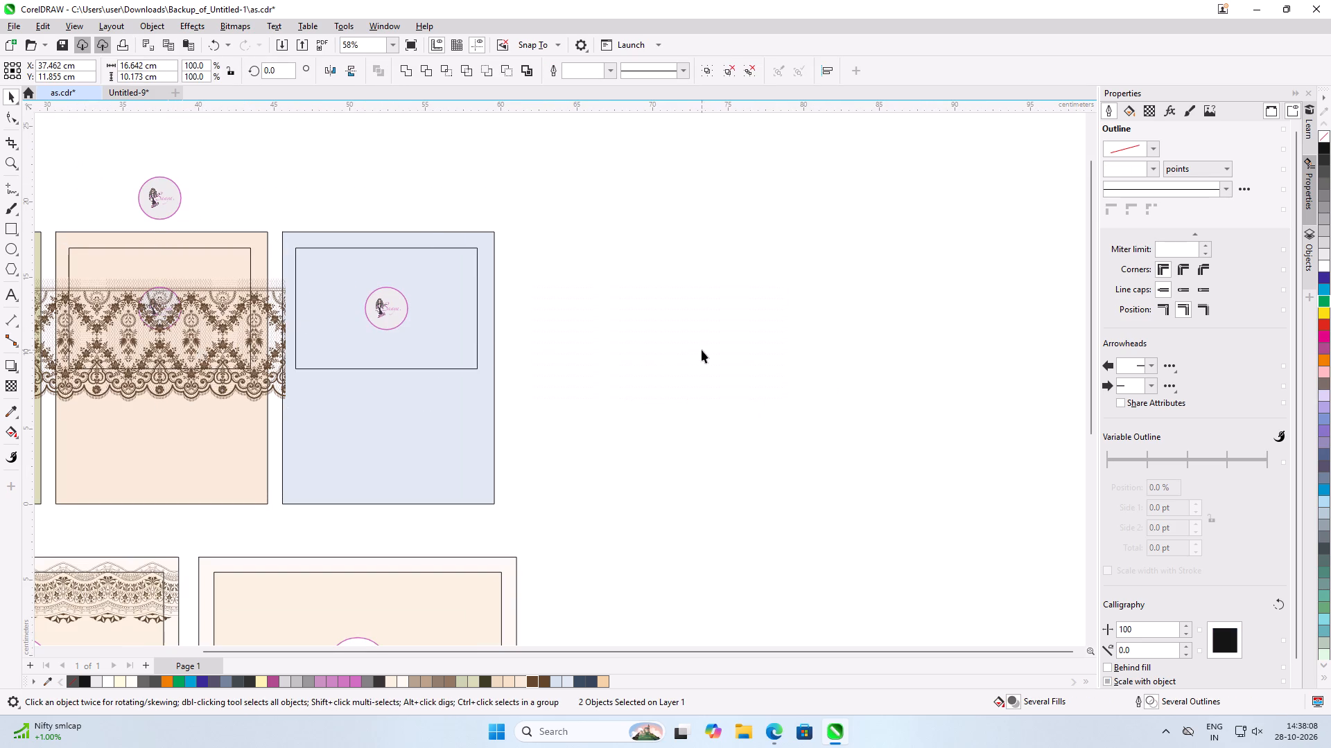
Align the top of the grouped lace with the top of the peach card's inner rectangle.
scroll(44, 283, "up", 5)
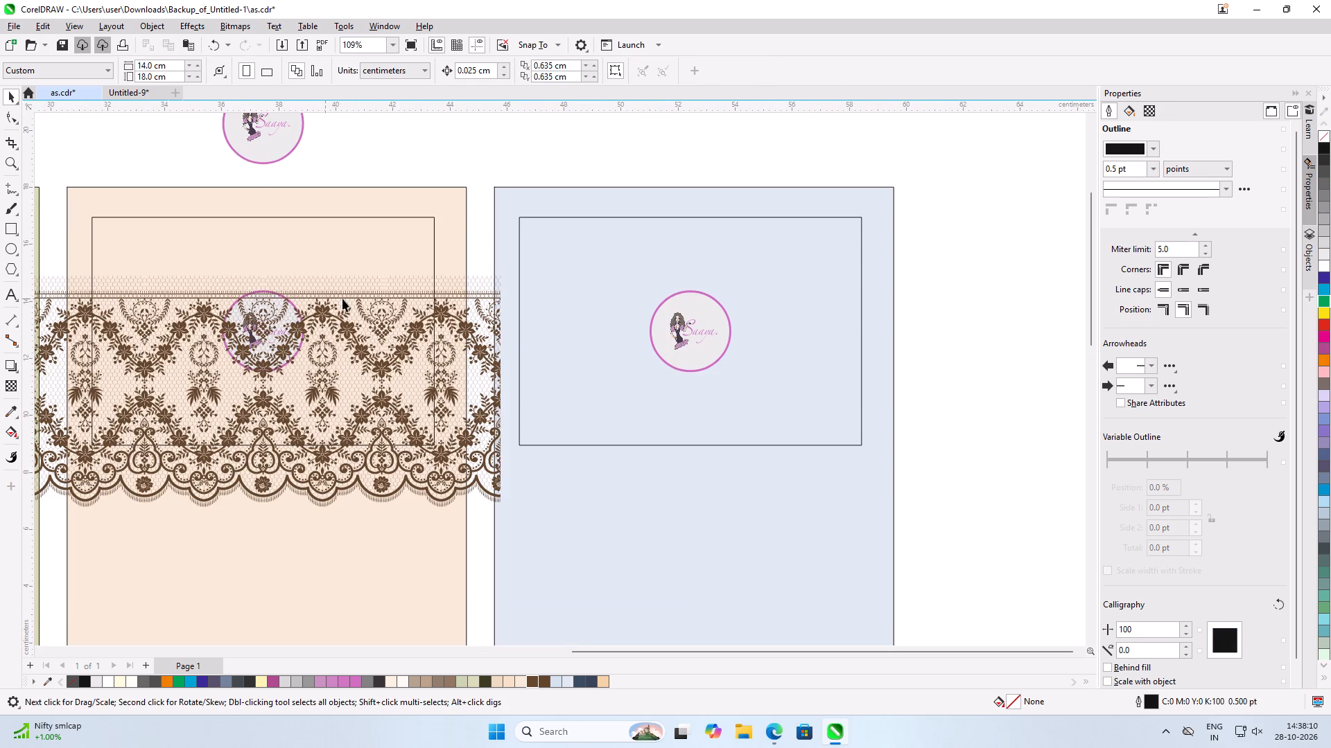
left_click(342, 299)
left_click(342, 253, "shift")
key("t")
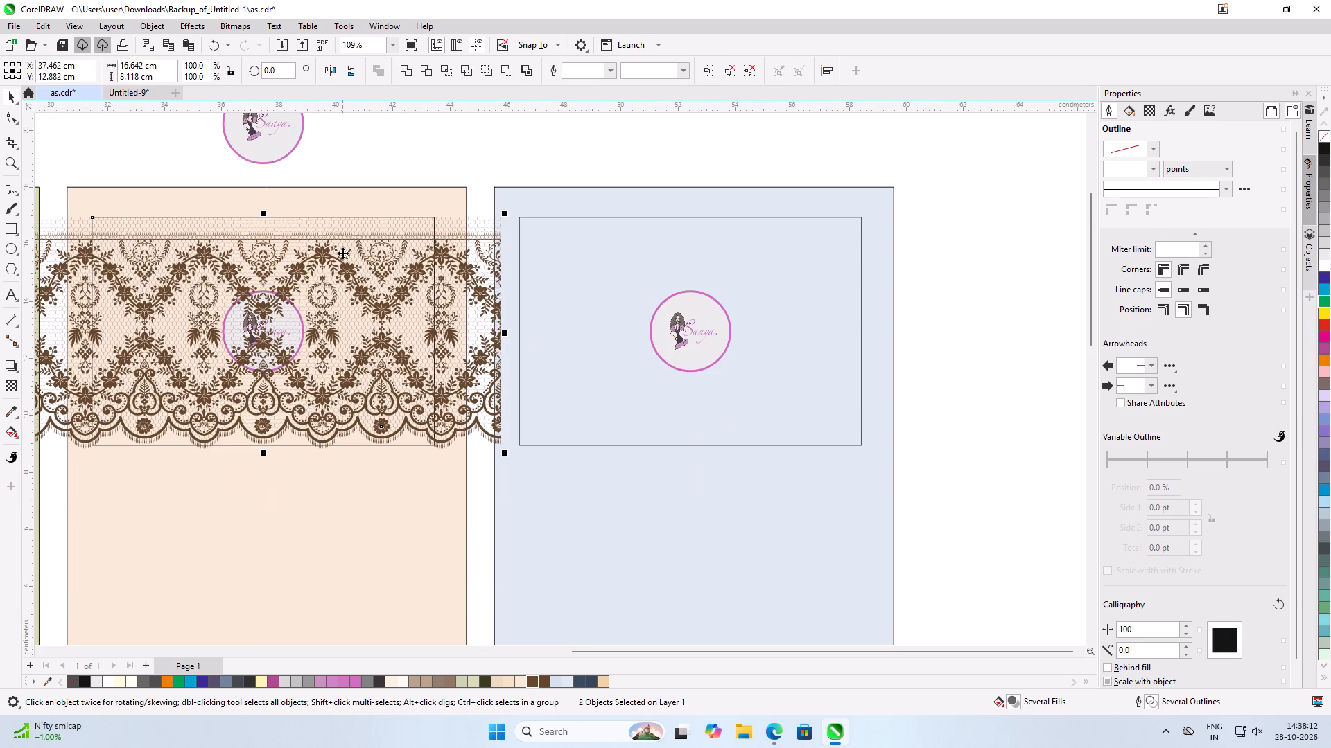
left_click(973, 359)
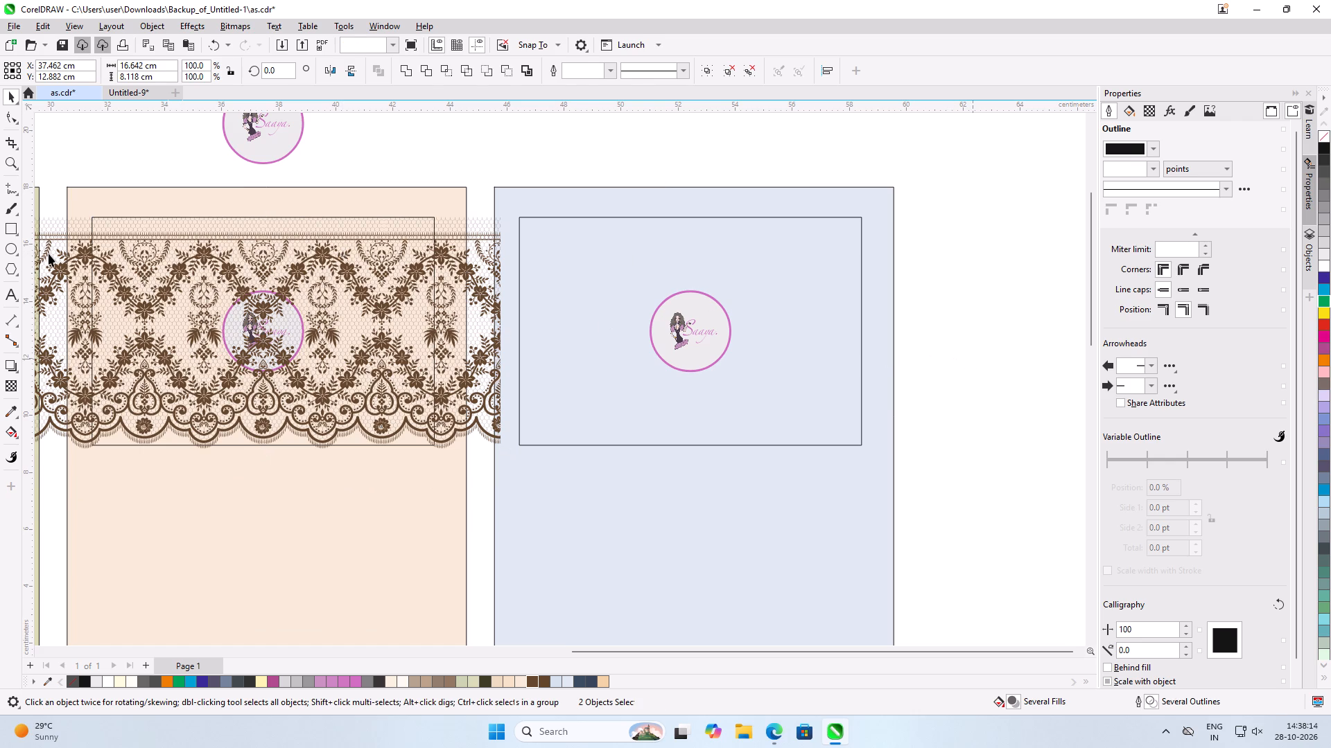
Move the grouped lace up to about Y 16.17 cm to uncover the round logo inside the peach card, and delete that logo.
scroll(49, 253, "up", 5)
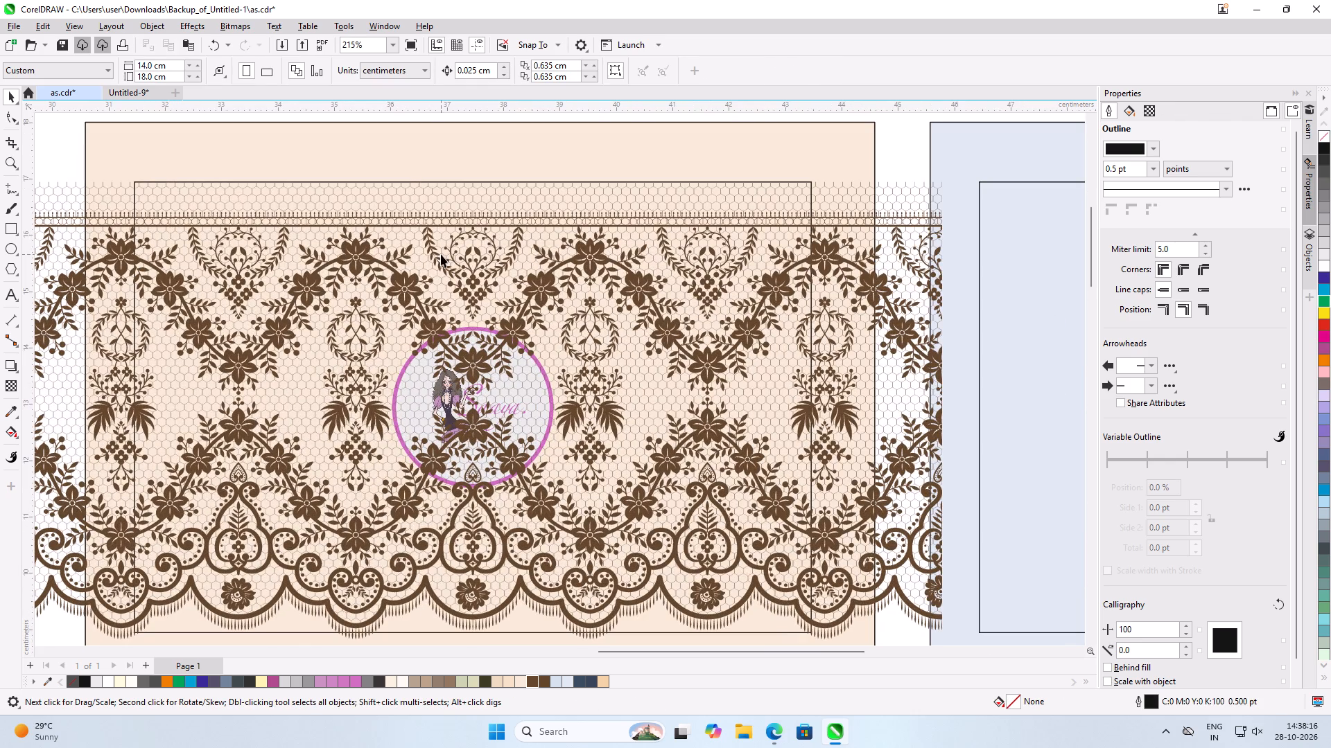
left_click(586, 261)
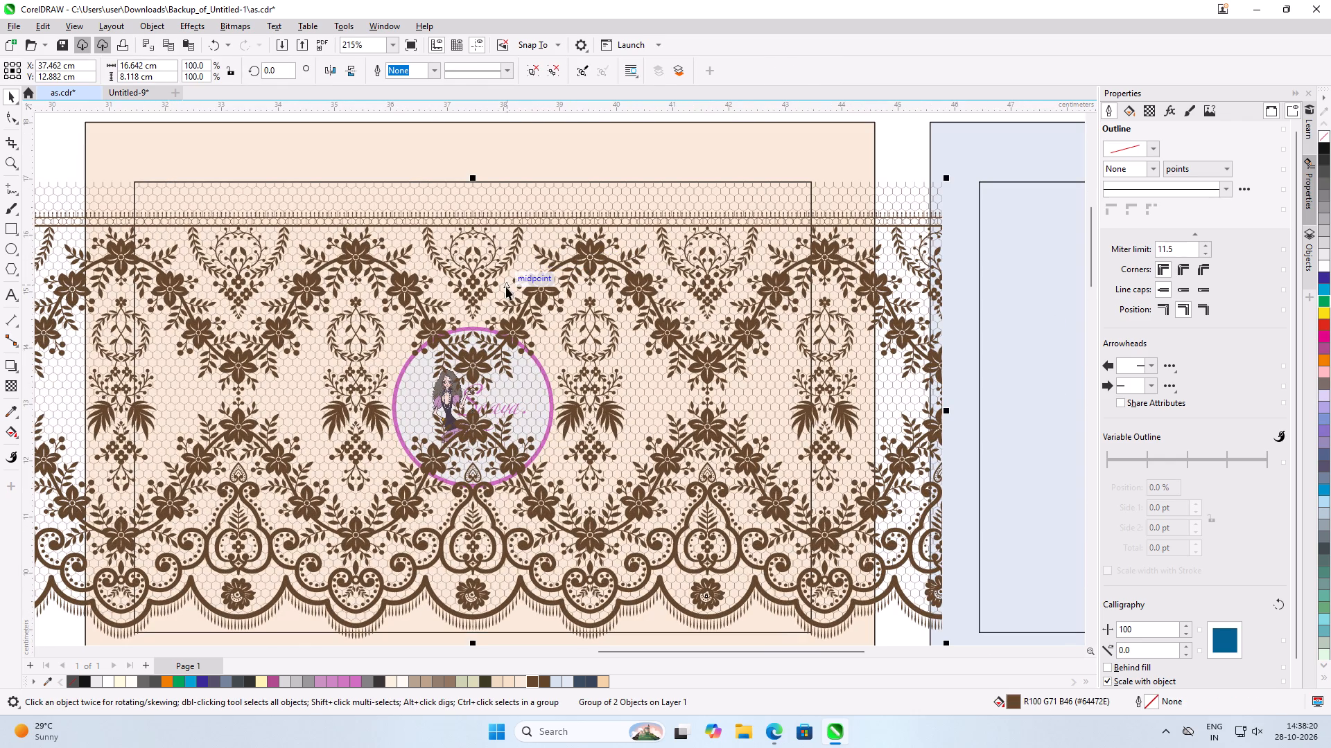
left_click_drag(509, 265, 503, 117)
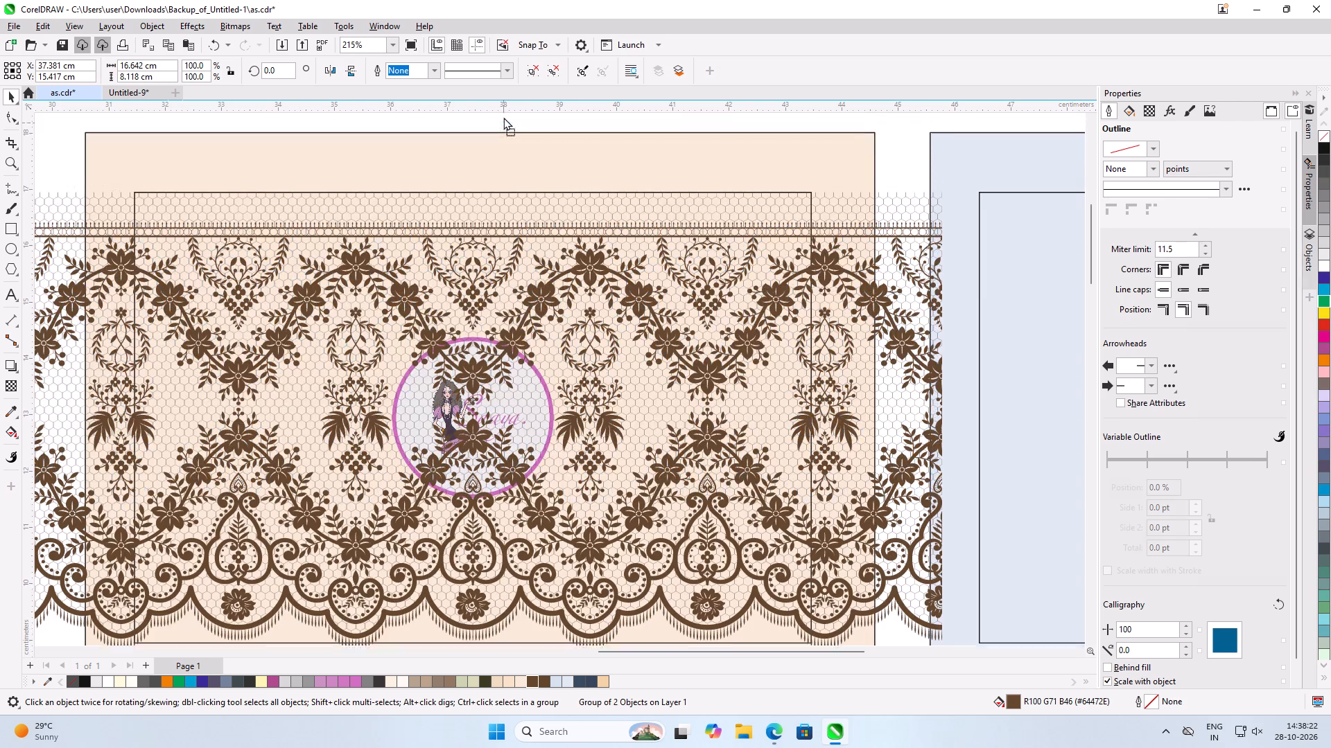
left_click_drag(503, 117, 500, 184)
left_click(498, 576)
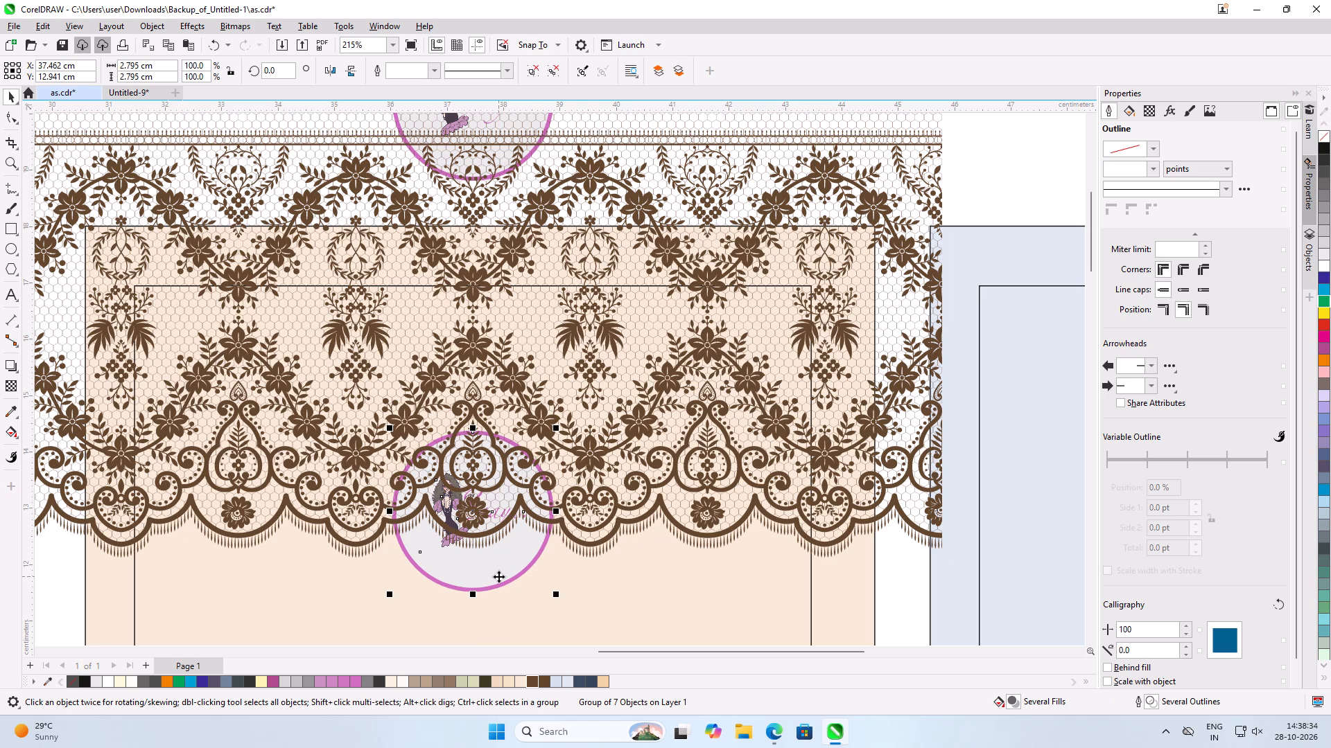
key("Delete")
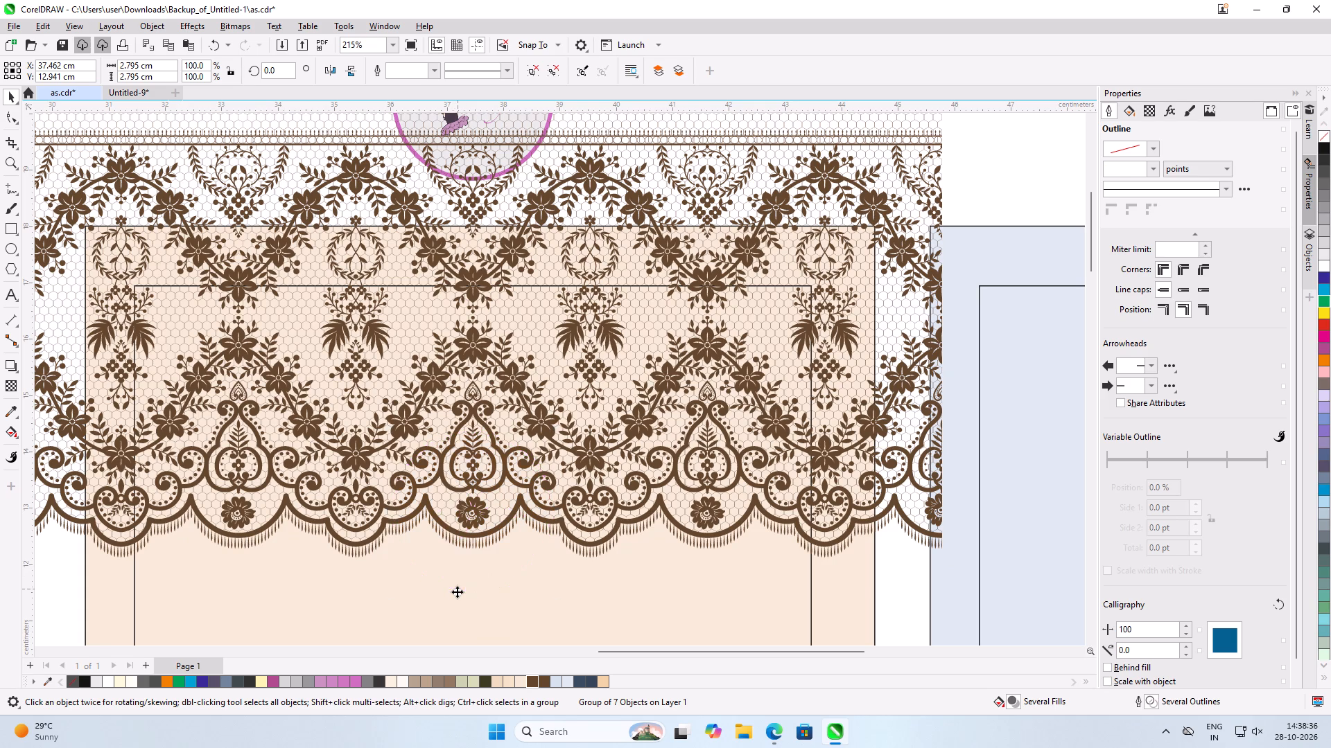
Nudge the grouped lace straight down over the peach card's inner rectangle to Y 13.38 cm.
scroll(475, 427, "down", 4)
scroll(458, 286, "down", 3)
scroll(448, 406, "up", 3)
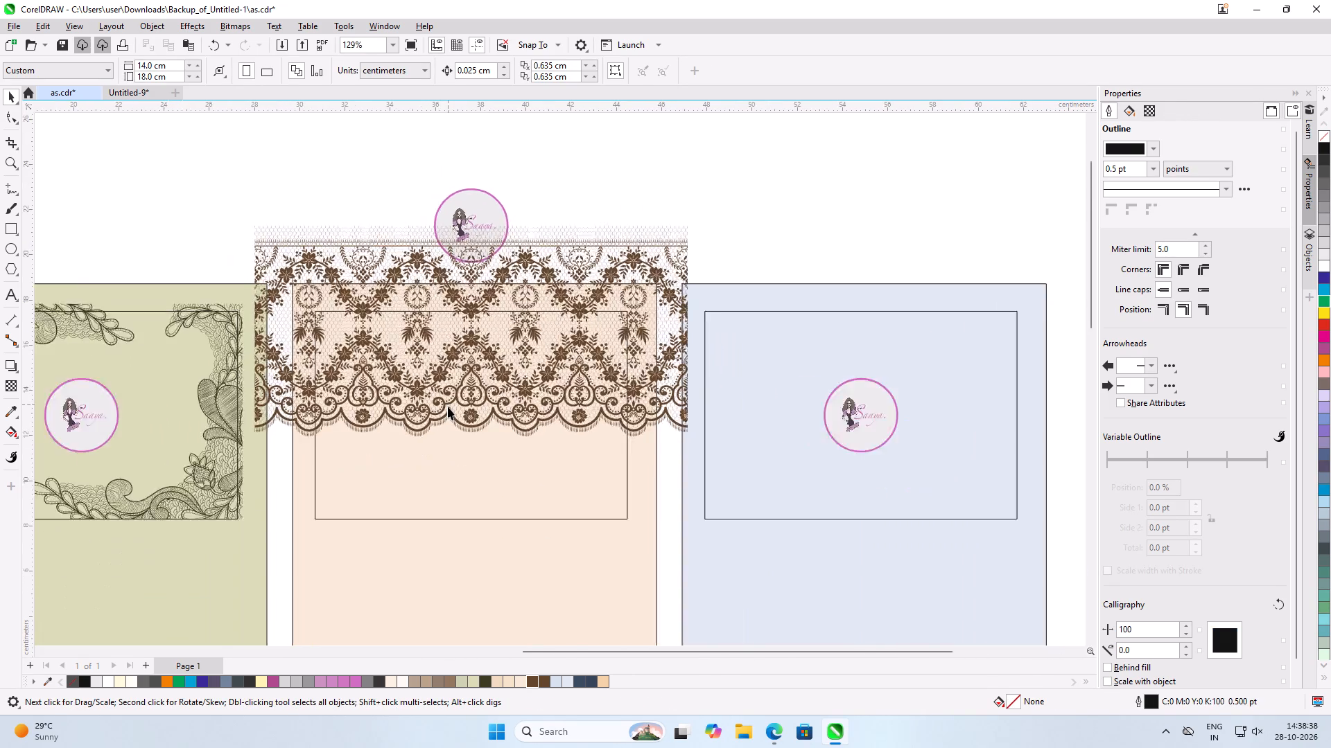
scroll(448, 407, "up", 3)
left_click(453, 356)
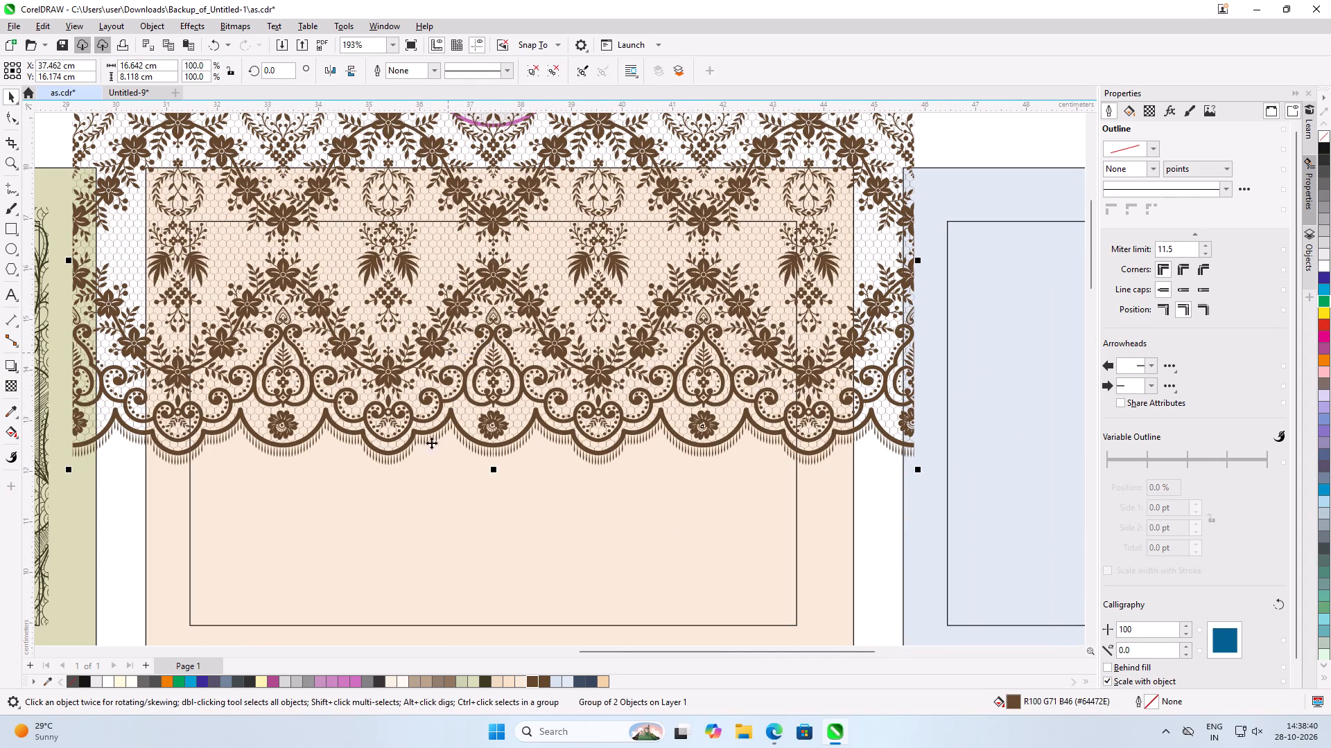
key("Down")
key("Down")
key("Down")
key("Down")
key("Down")
key("Down")
key("Down")
key("Down")
key("Down")
key("Down")
key("Down")
key("Down")
key("Down")
key("Down")
key("Down")
key("Down")
key("Down")
key("Down")
key("Down")
key("Down")
key("Down")
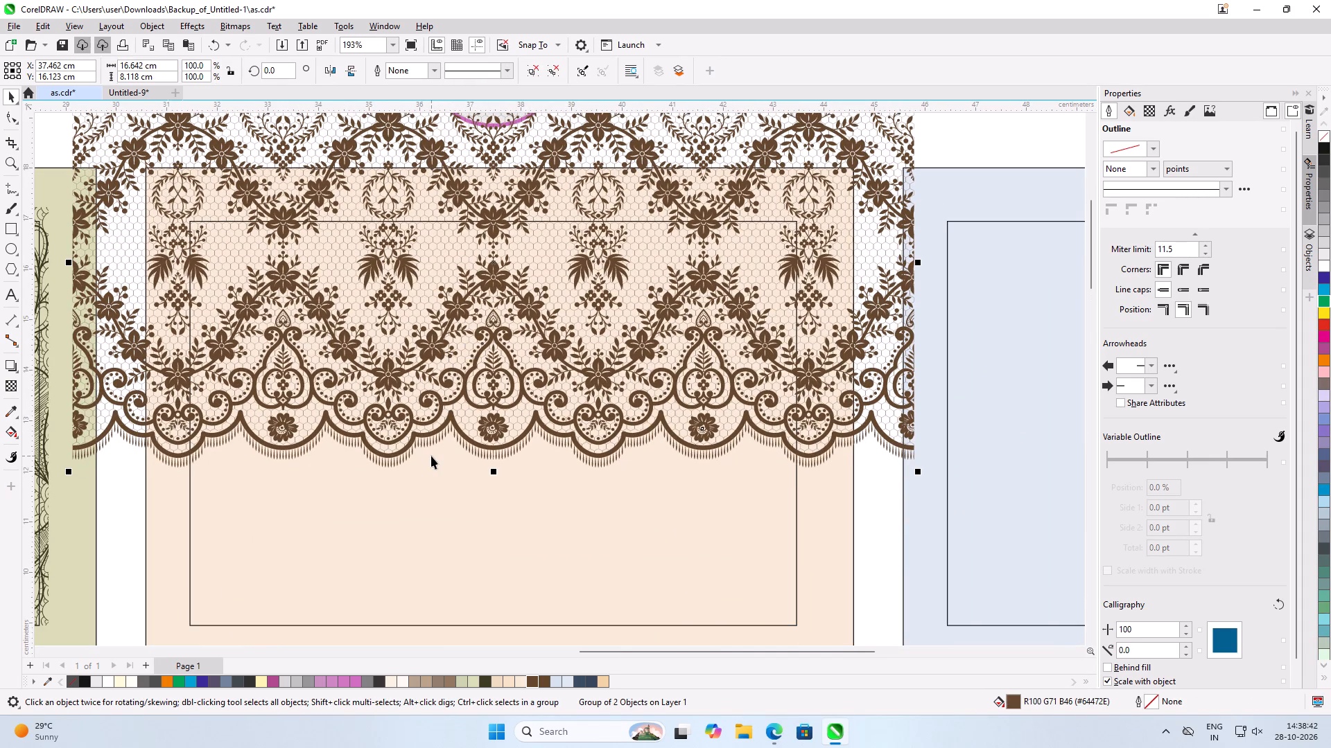
key("shift+Down")
key("shift+Down")
key("shift+Down")
key("shift+Down")
key("shift+Down")
key("shift+Down")
key("shift+Down")
key("shift+Down")
key("shift+Down")
key("shift+Down")
key("shift+Down")
key("shift+Down")
key("shift+Down")
key("shift+Down")
key("shift+Down")
key("shift+Down")
key("shift+Down")
key("shift+Down")
key("shift+Down")
key("shift+Down")
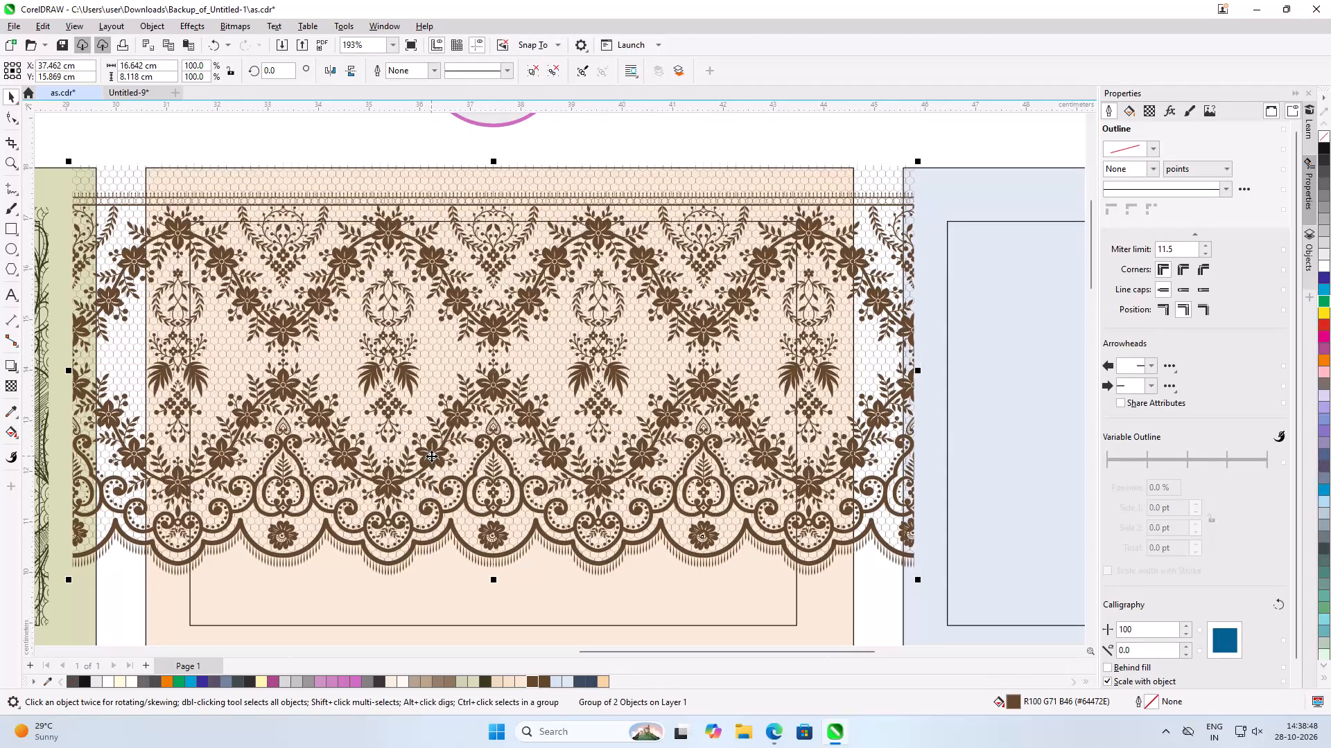
key("shift+Down")
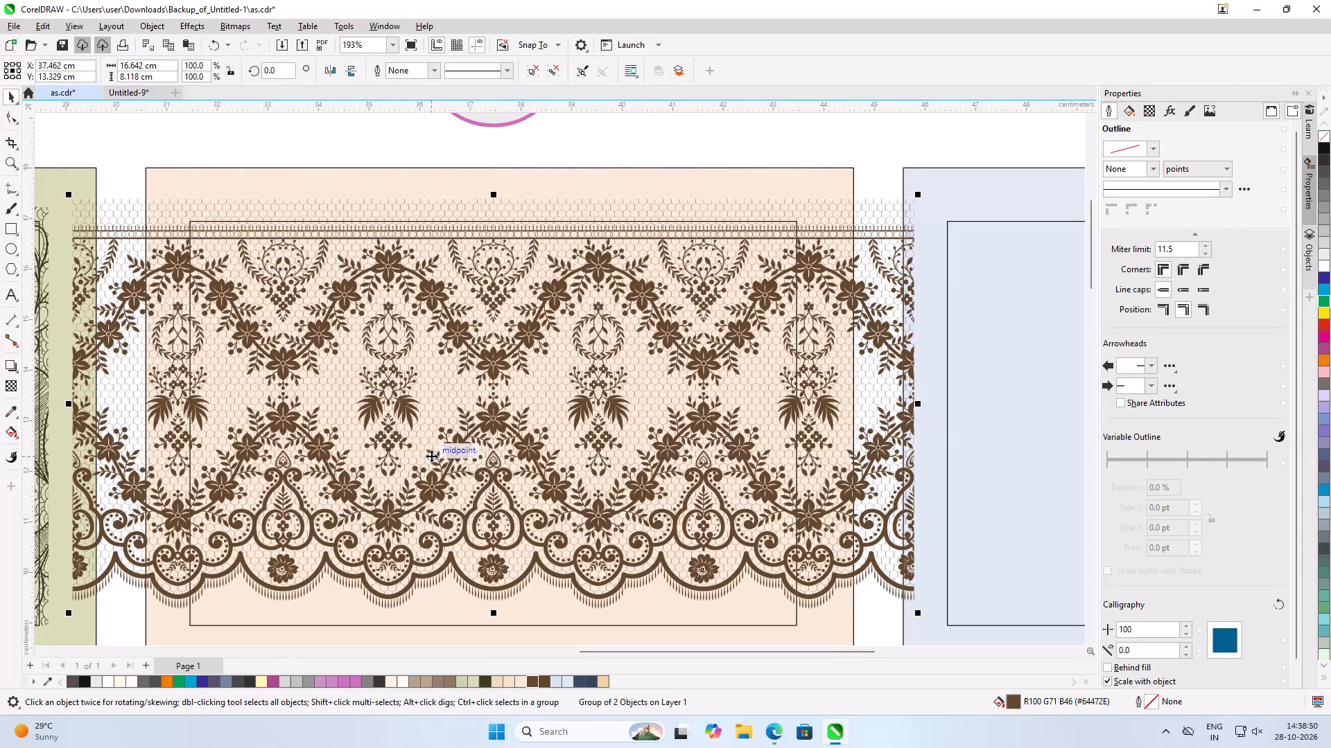
key("shift+Up")
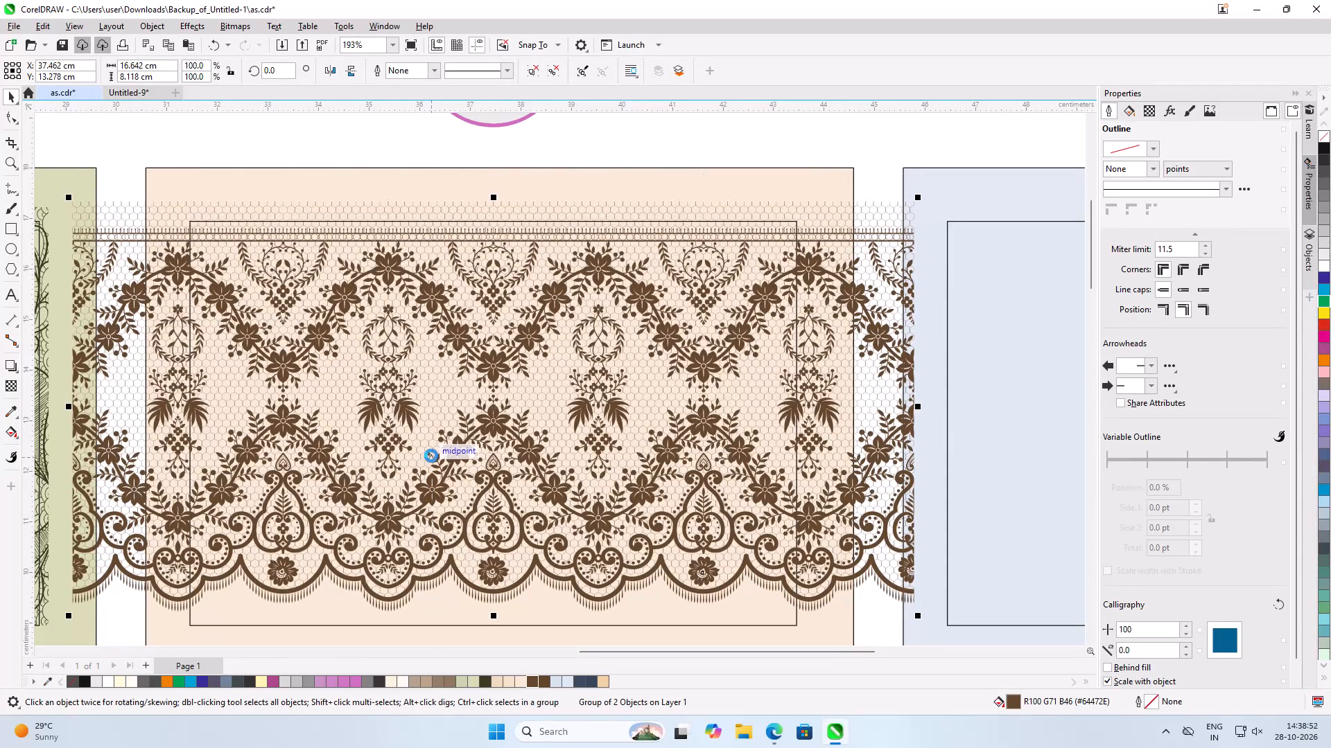
key("shift+Up")
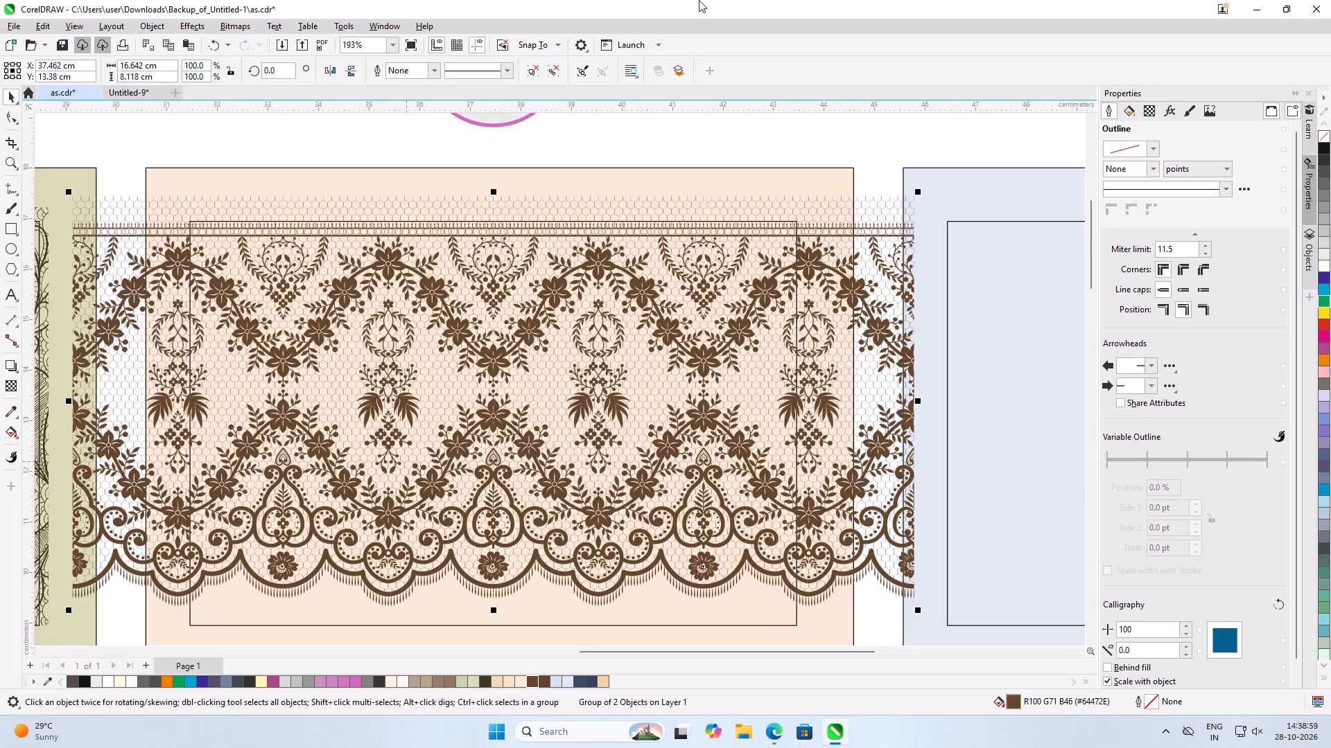
left_click(367, 141)
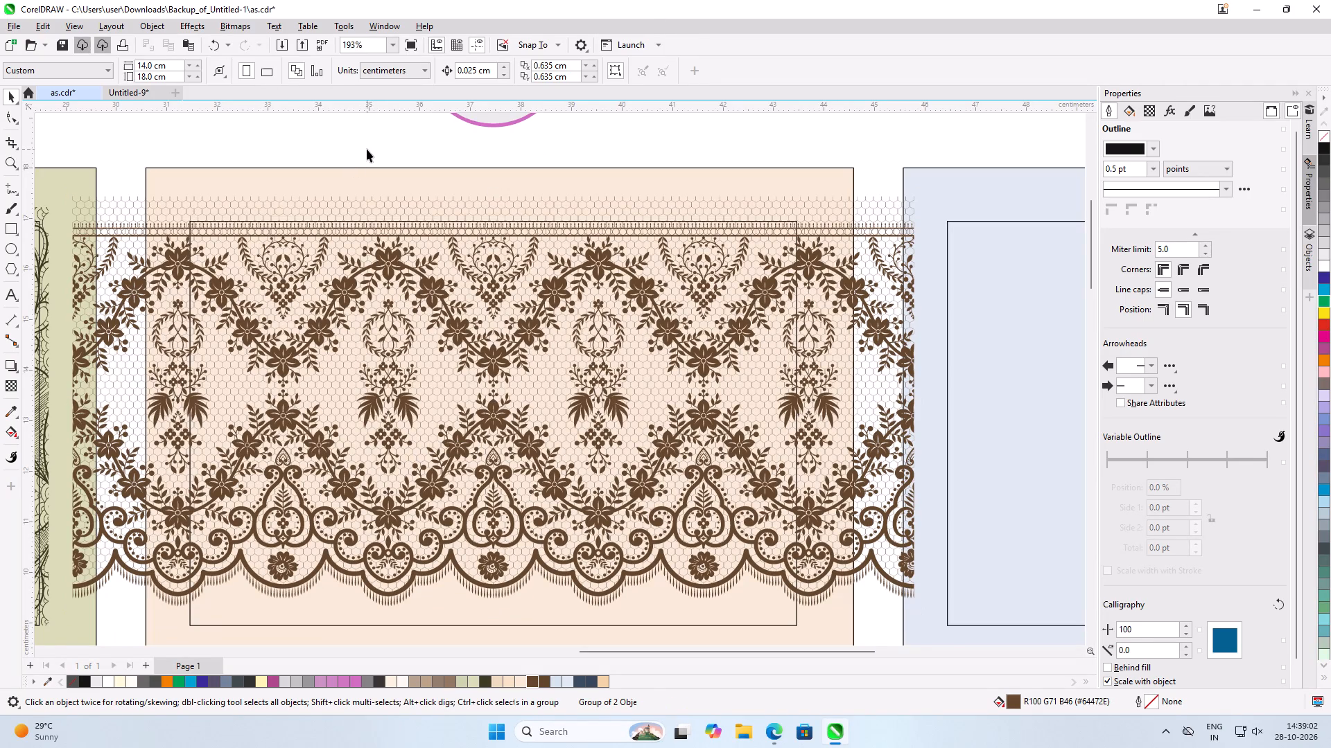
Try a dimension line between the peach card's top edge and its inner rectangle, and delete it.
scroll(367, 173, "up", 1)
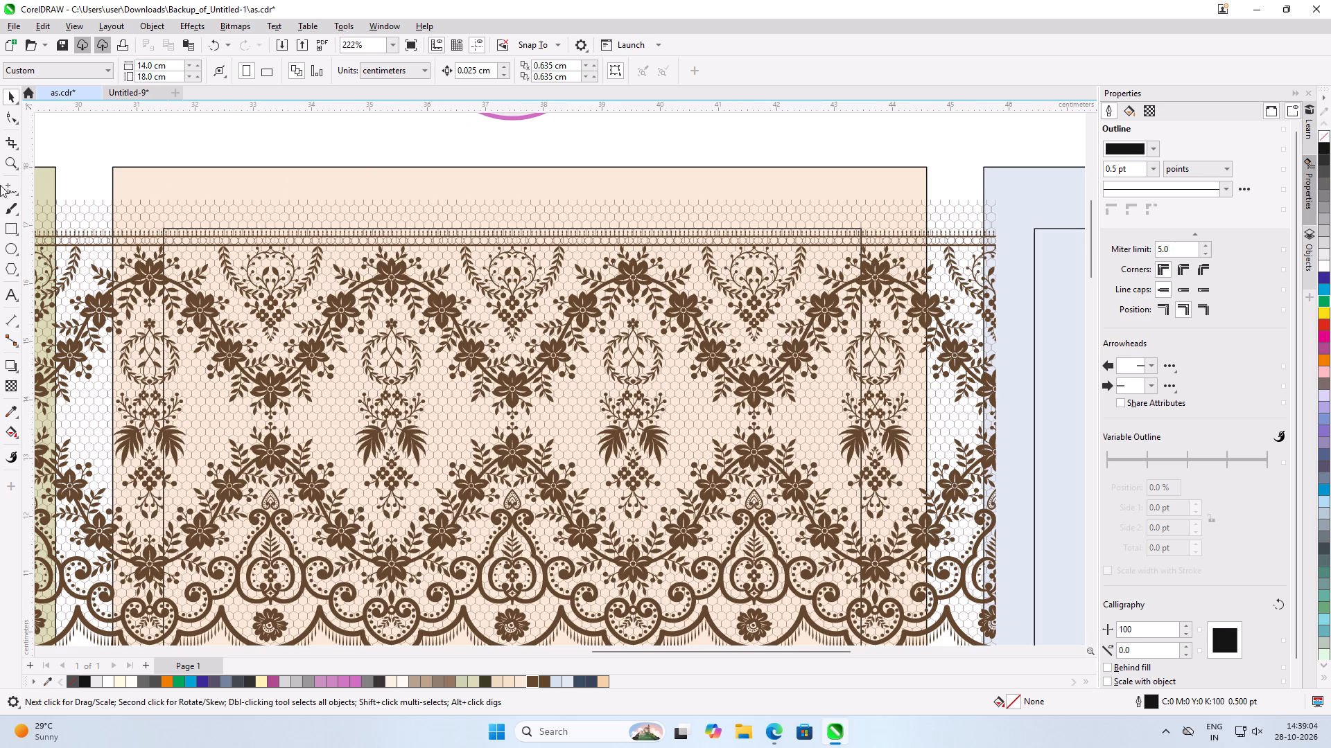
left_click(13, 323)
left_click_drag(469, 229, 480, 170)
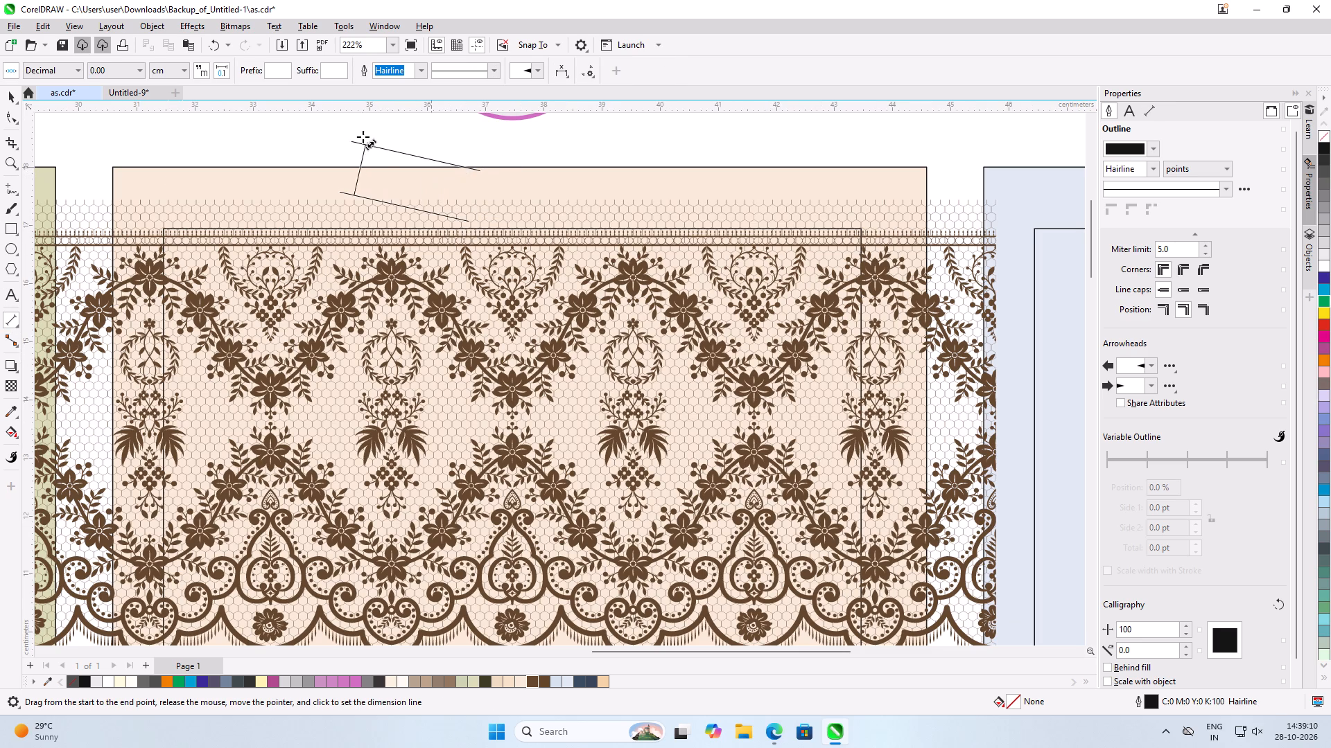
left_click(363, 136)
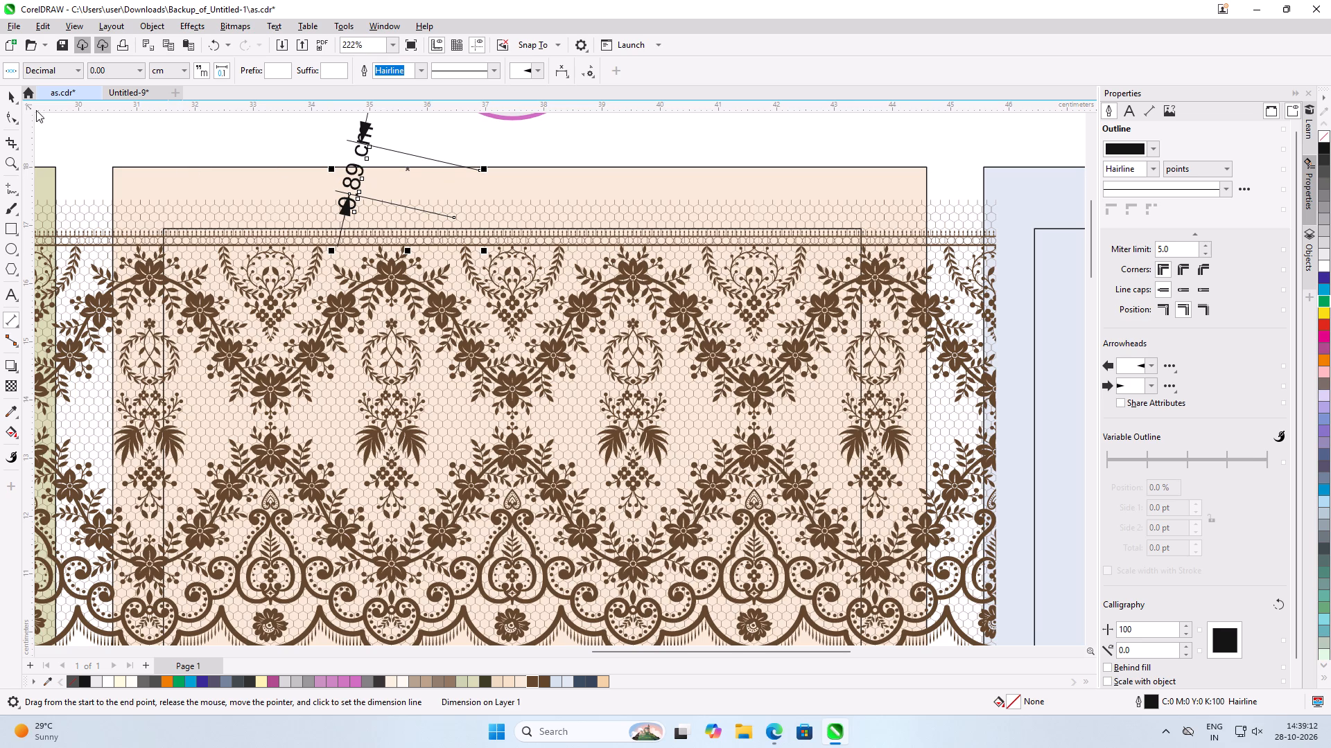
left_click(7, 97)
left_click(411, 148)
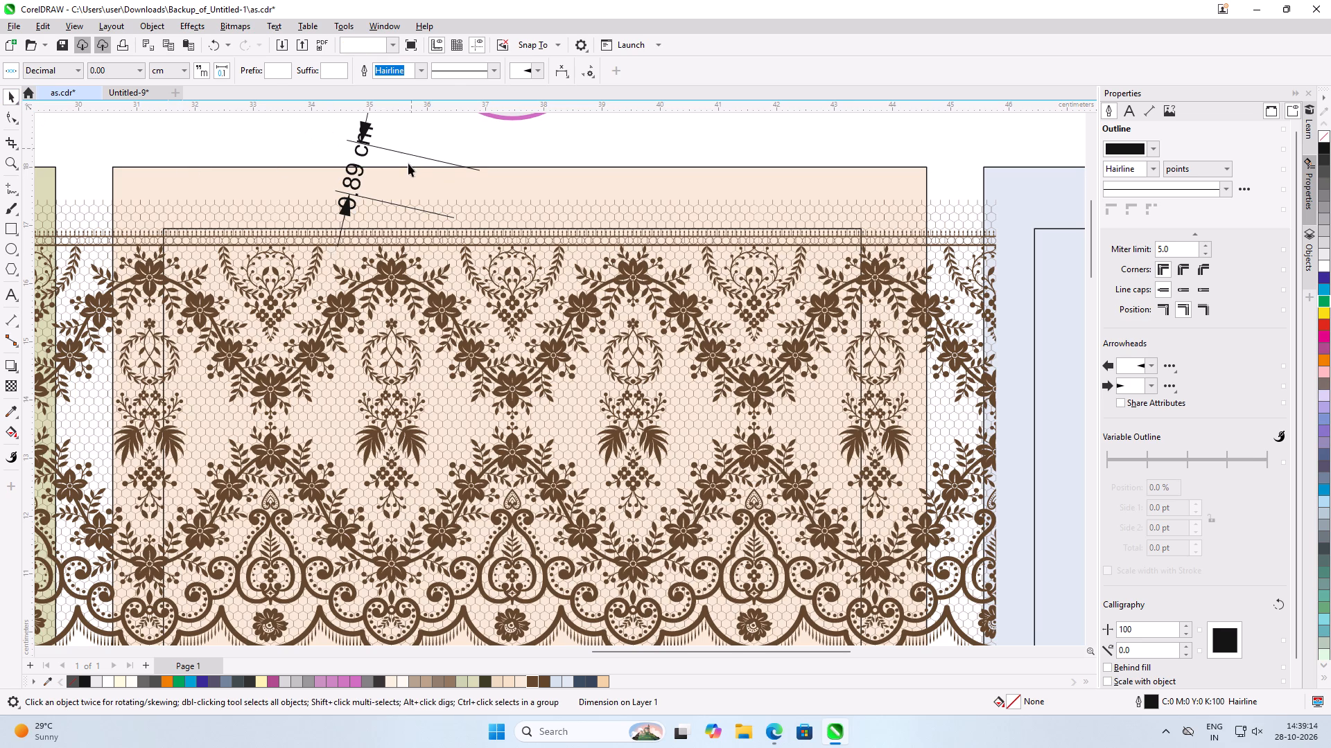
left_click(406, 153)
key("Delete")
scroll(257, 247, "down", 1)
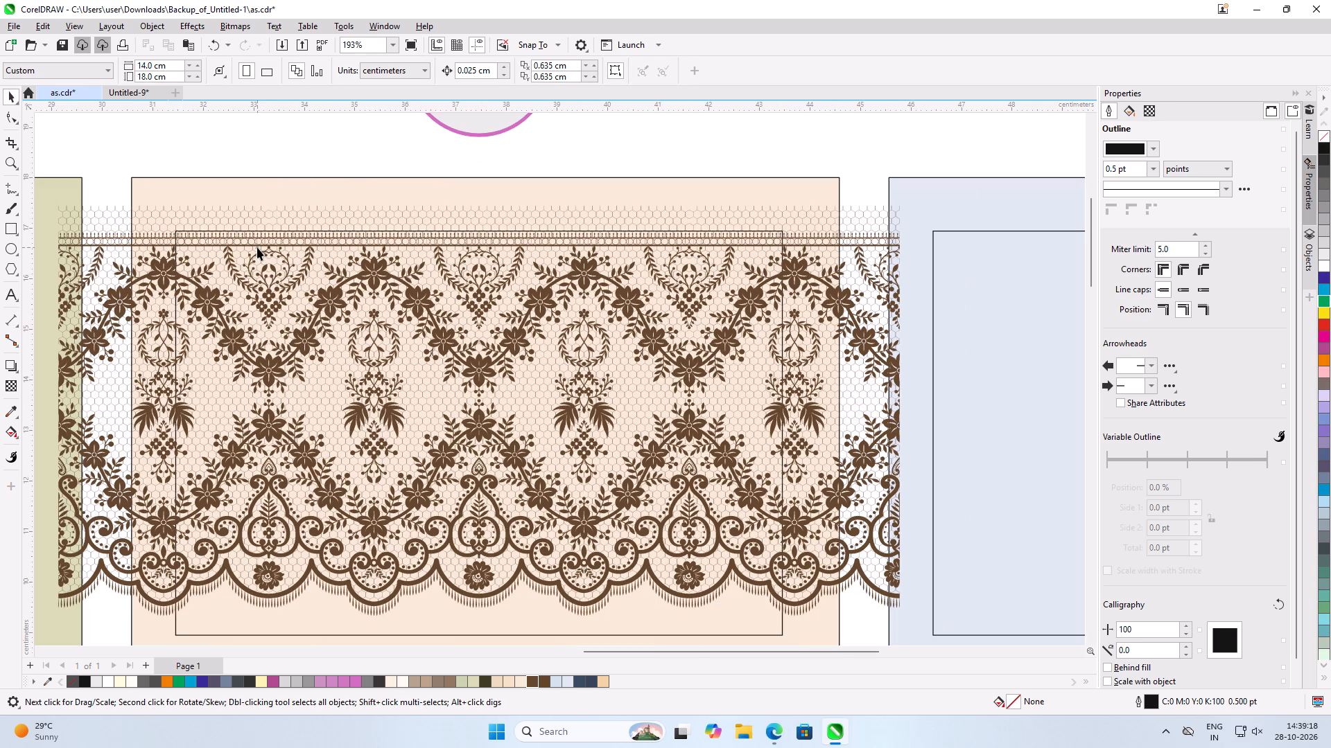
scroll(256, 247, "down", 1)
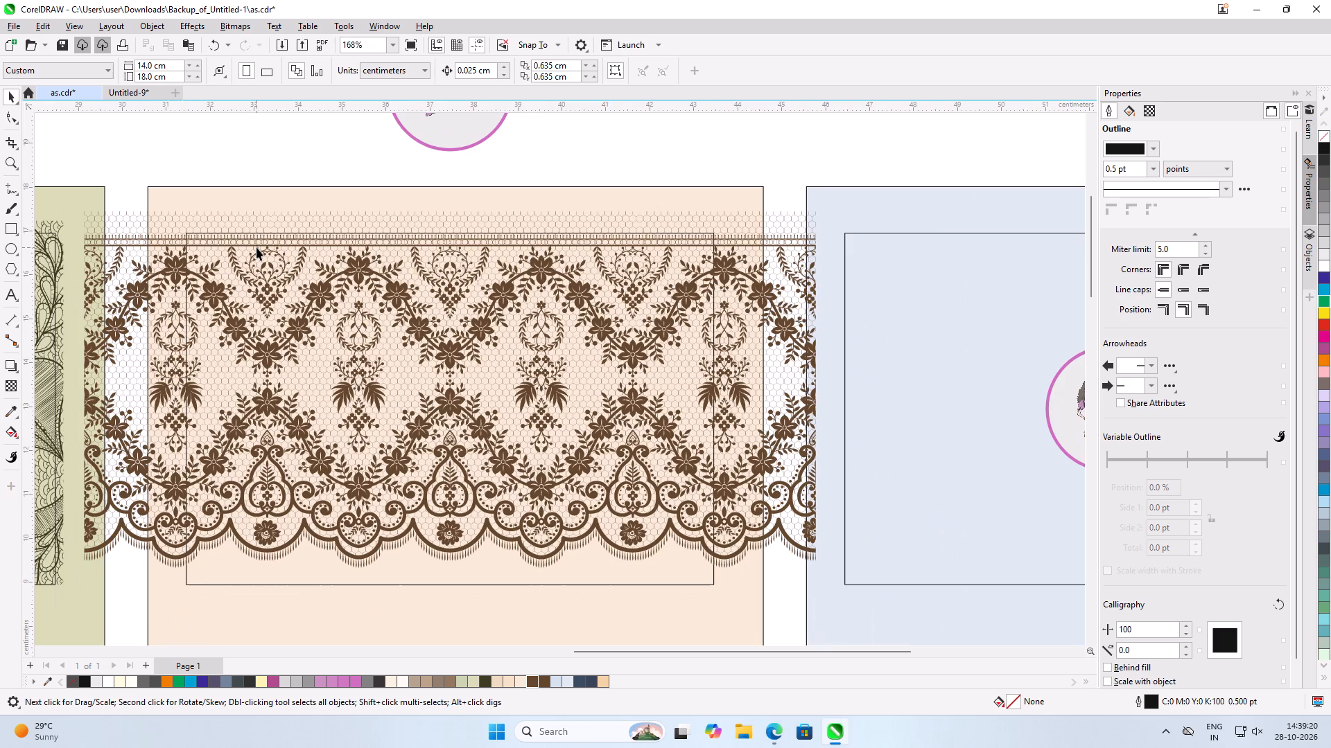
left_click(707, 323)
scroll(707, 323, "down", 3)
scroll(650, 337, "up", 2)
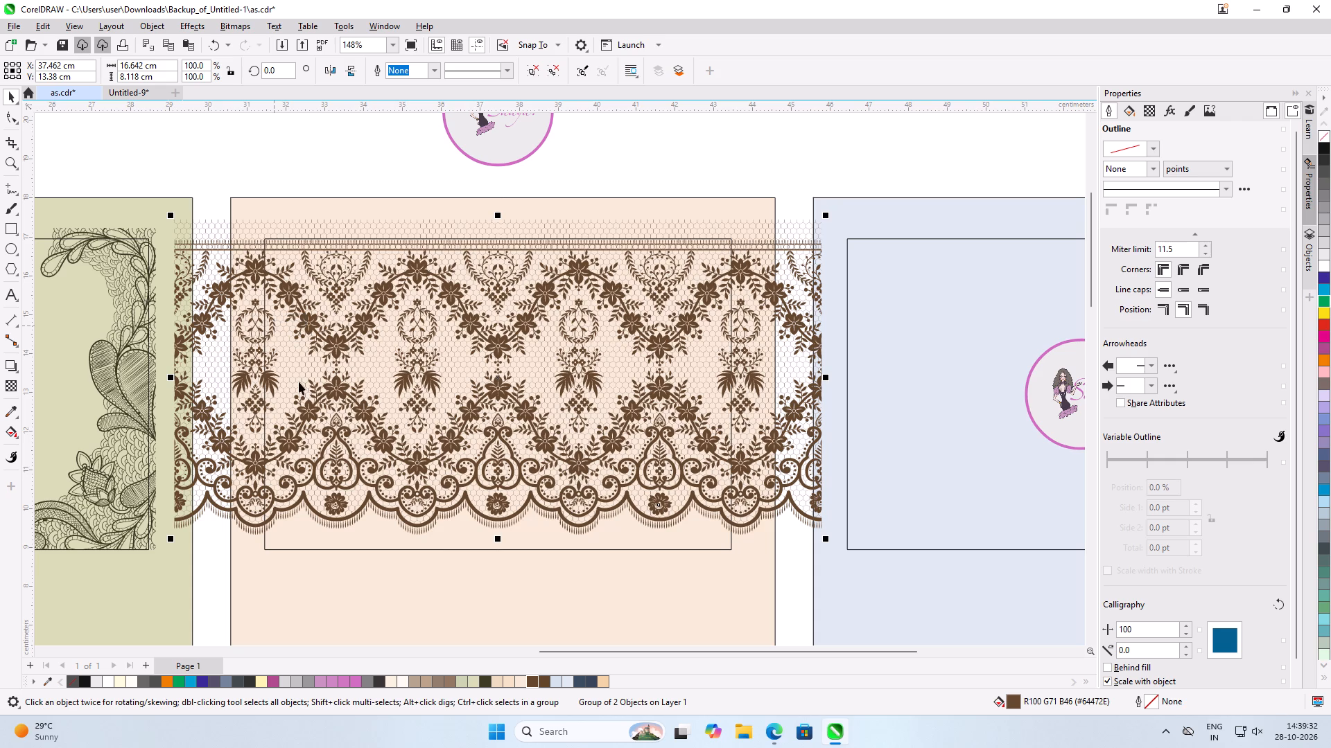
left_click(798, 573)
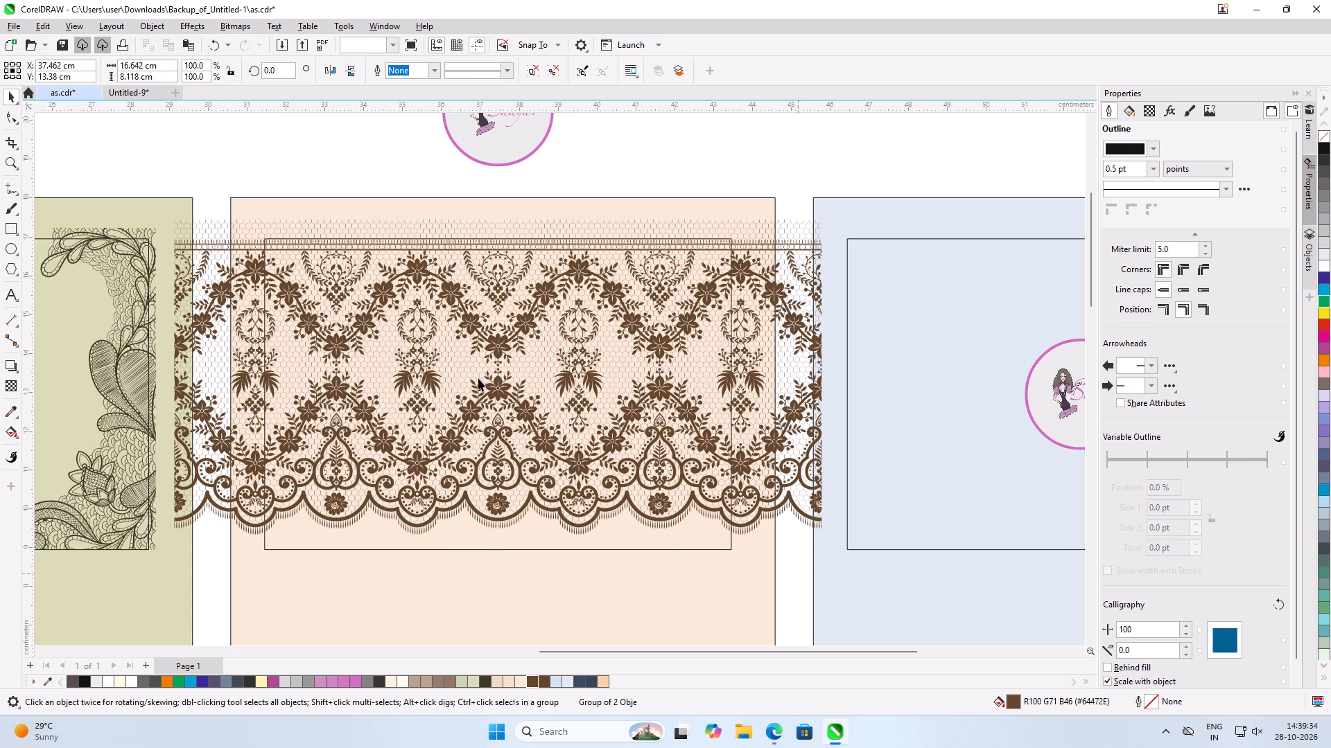
Nudge the grouped lace straight down on the peach card to Y 13.1 cm.
left_click(507, 339)
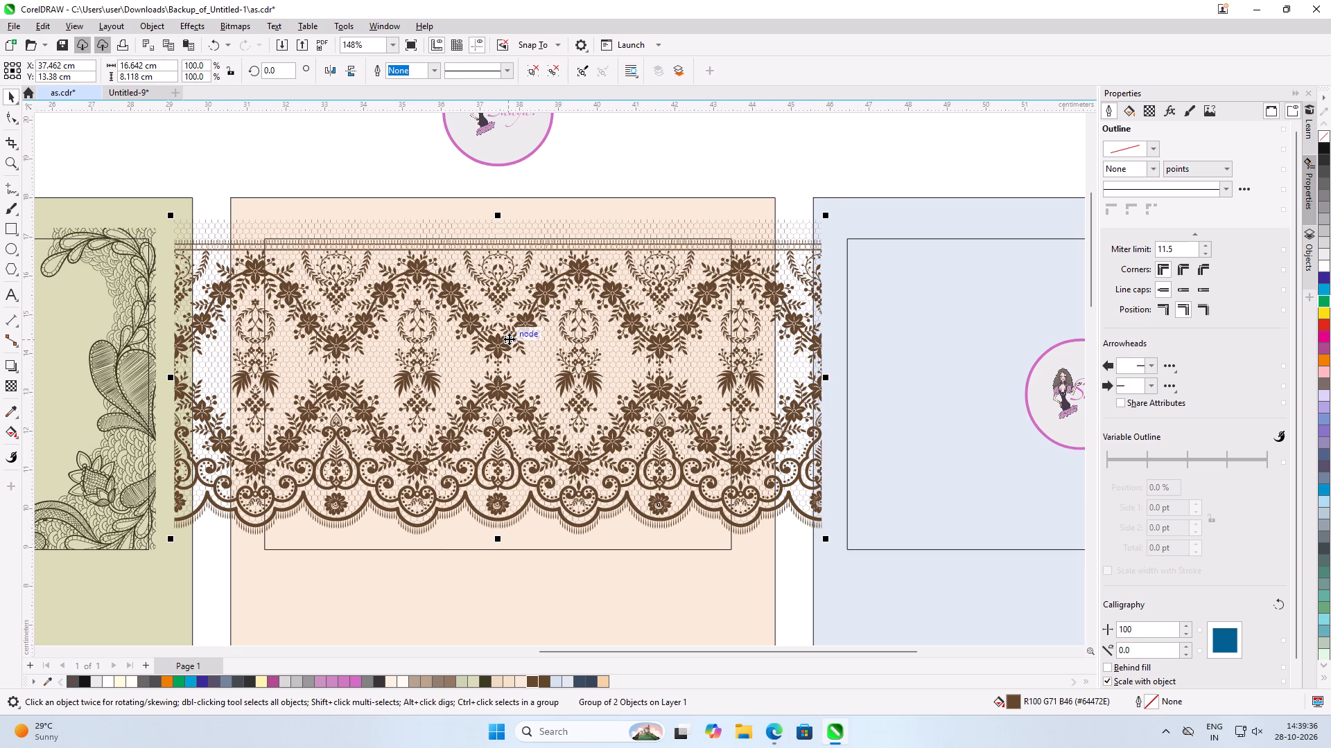
key("Down")
key("Down")
key("Down")
key("Down")
key("Down")
key("Down")
key("Down")
key("Down")
key("Down")
key("Down")
key("Down")
key("Down")
key("Down")
key("Down")
key("Down")
key("Down")
key("Down")
key("Down")
key("Down")
key("Down")
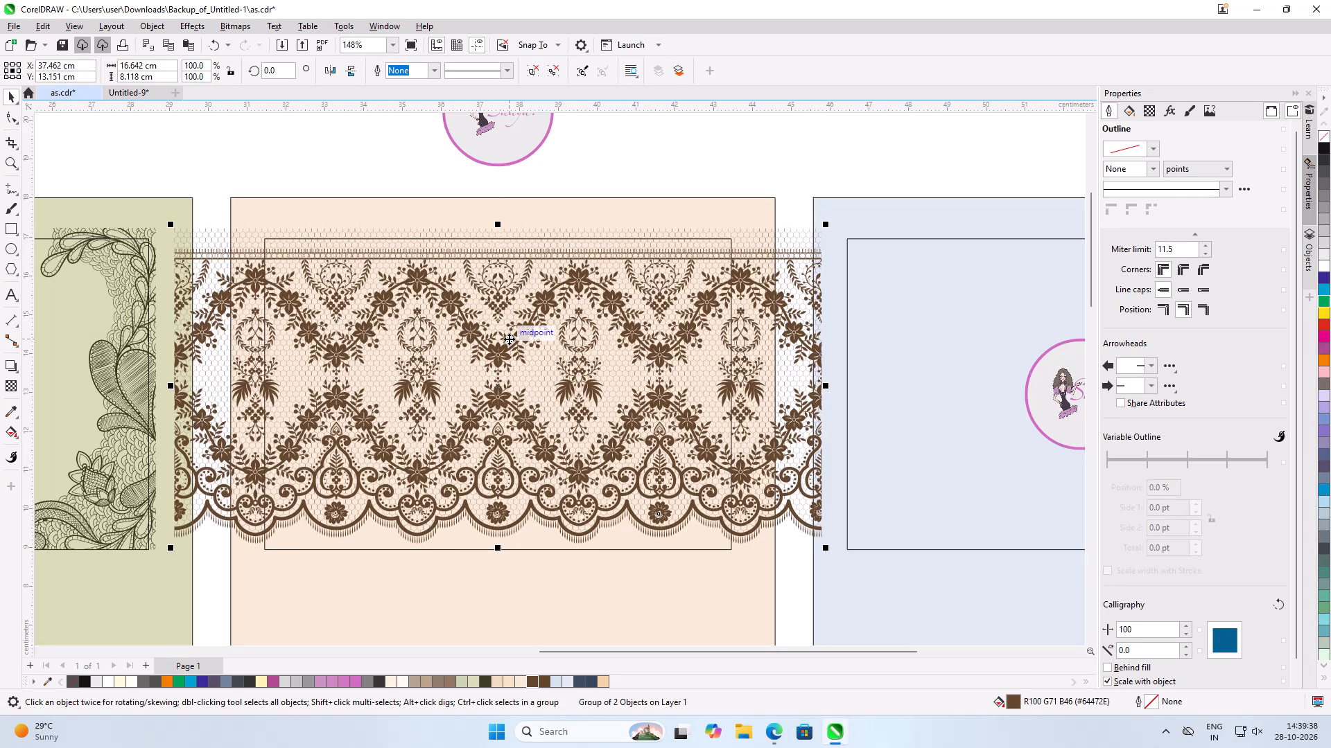
key("Down")
key("Down")
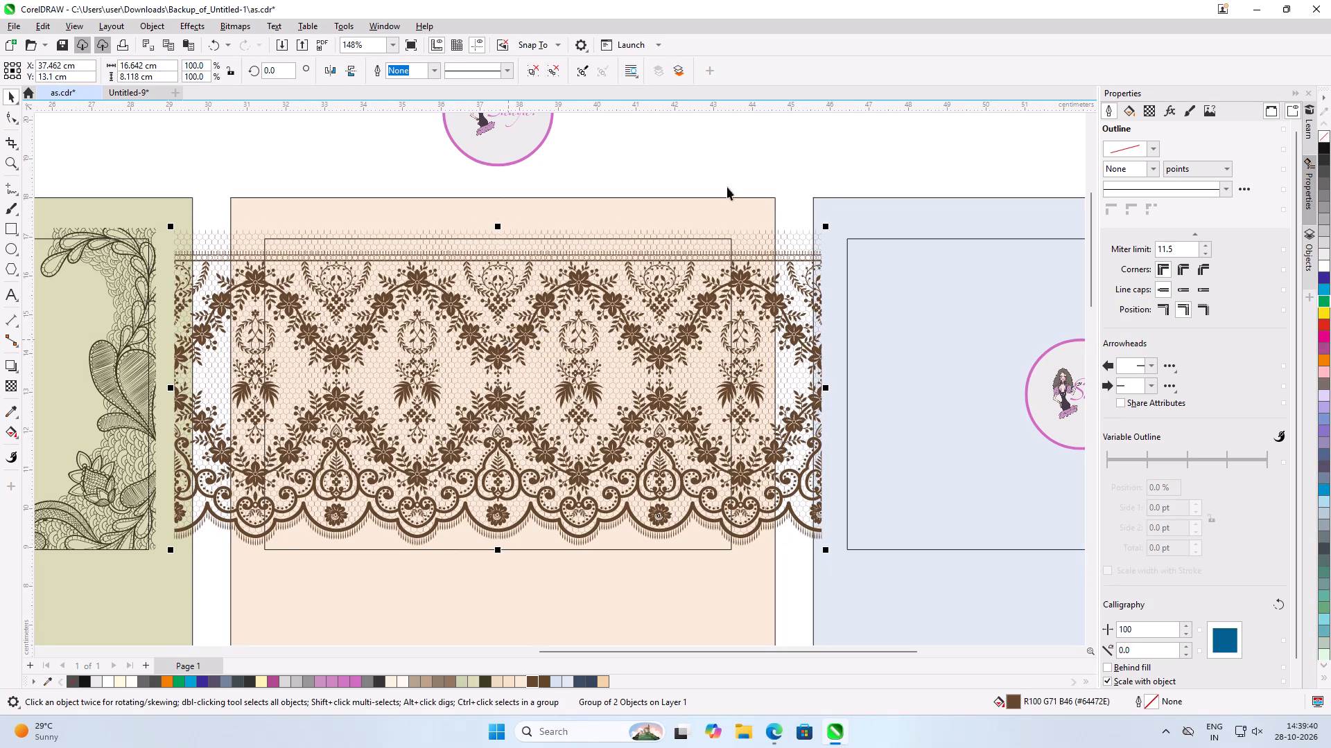
left_click(742, 163)
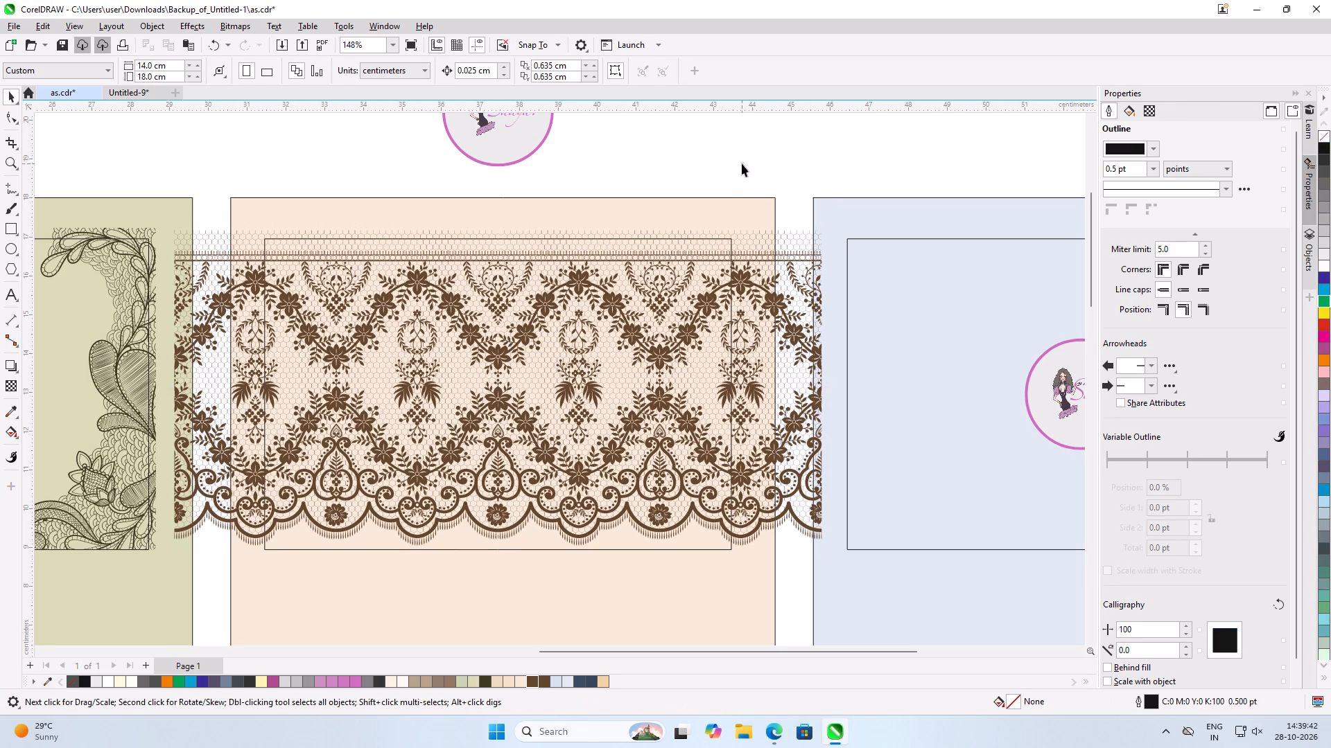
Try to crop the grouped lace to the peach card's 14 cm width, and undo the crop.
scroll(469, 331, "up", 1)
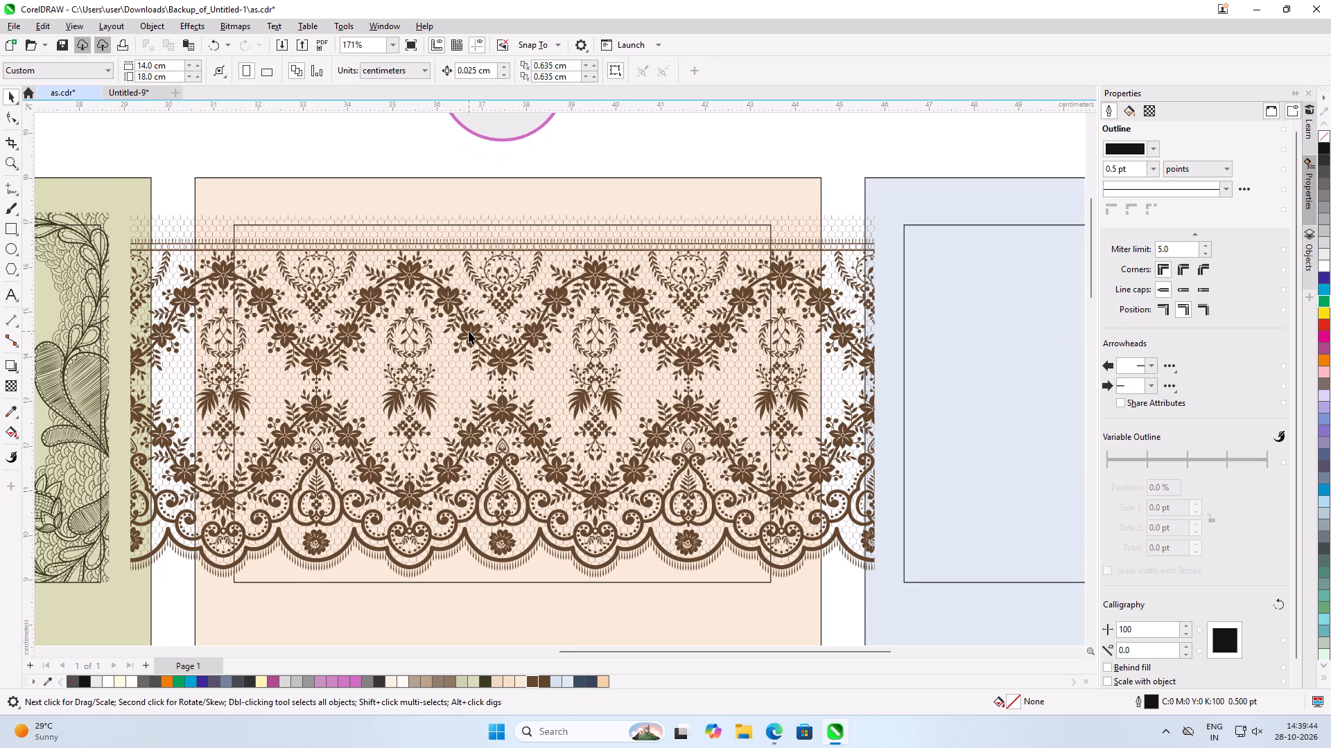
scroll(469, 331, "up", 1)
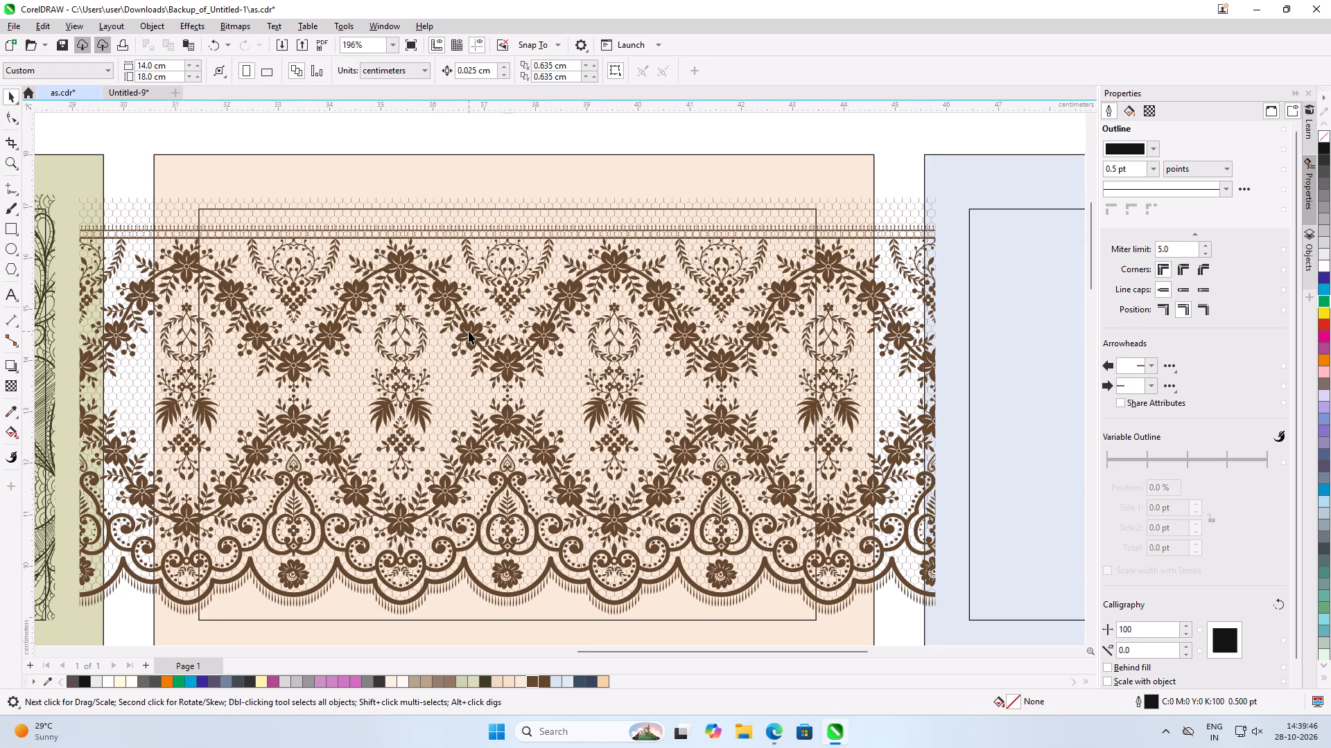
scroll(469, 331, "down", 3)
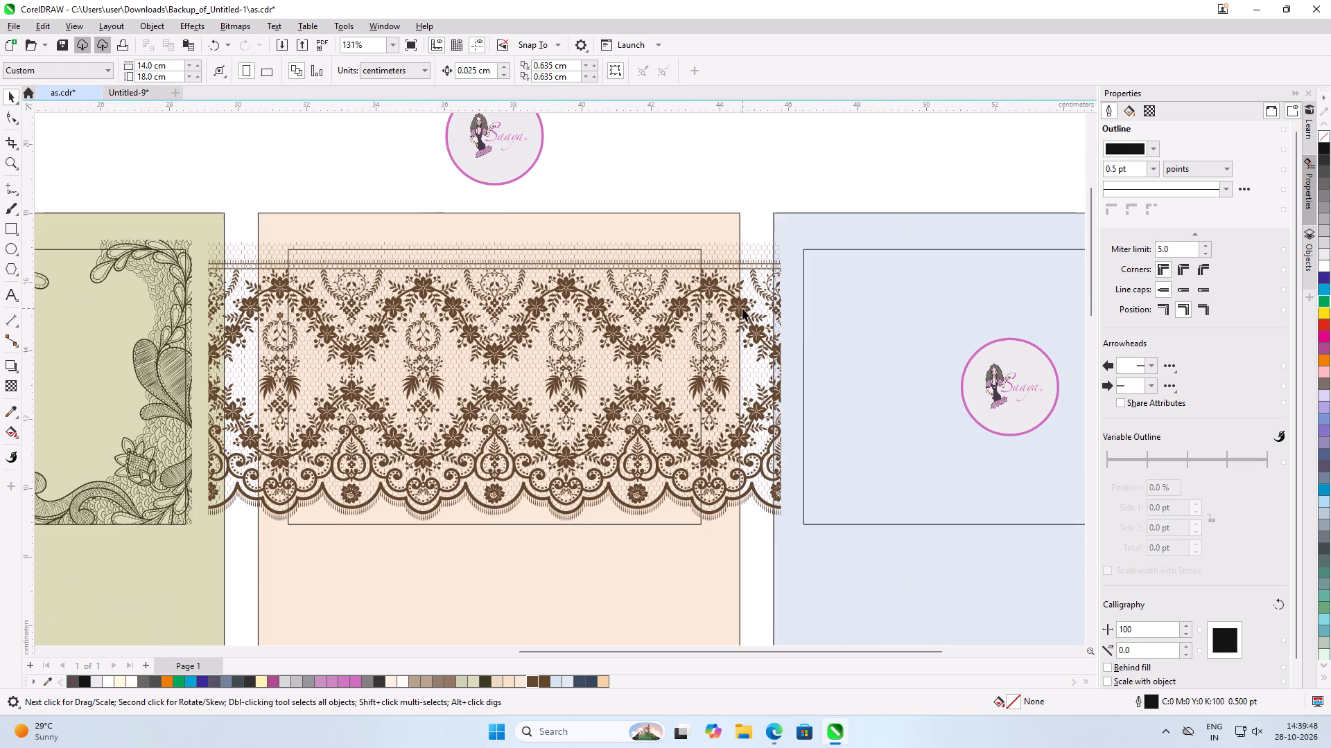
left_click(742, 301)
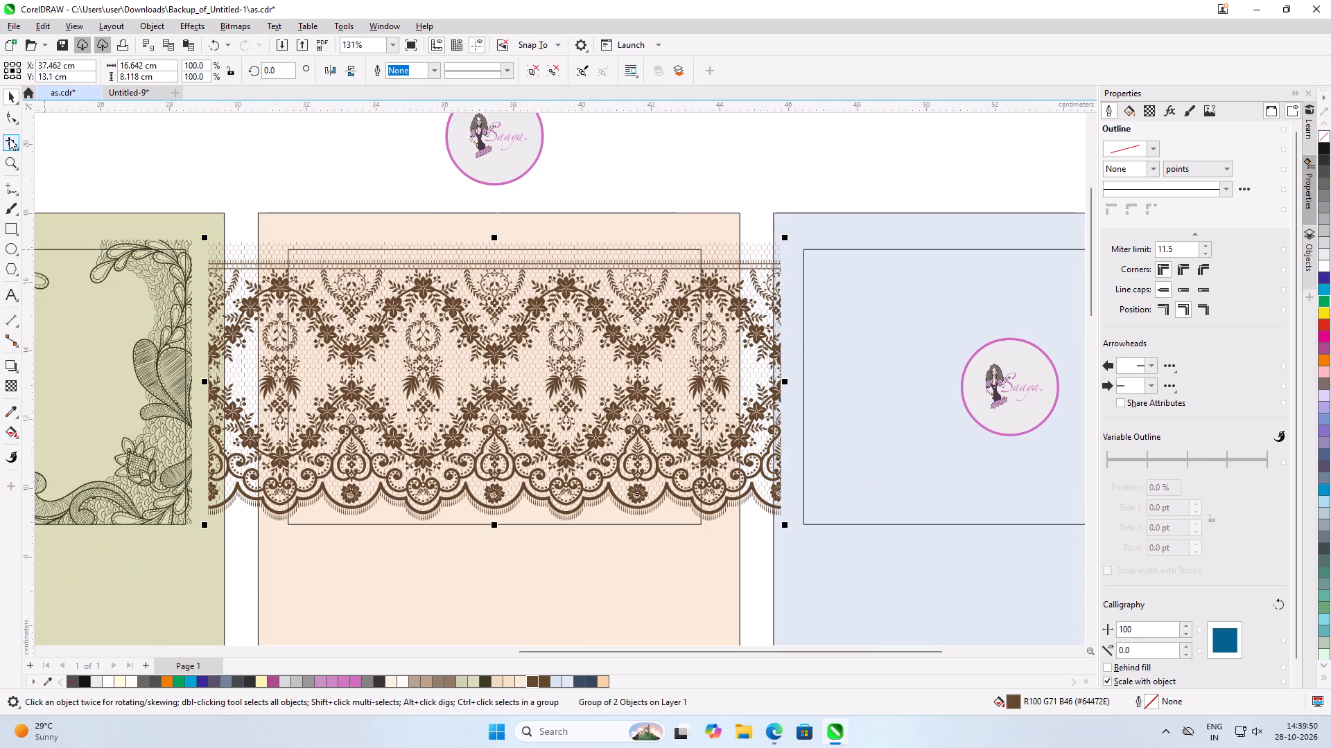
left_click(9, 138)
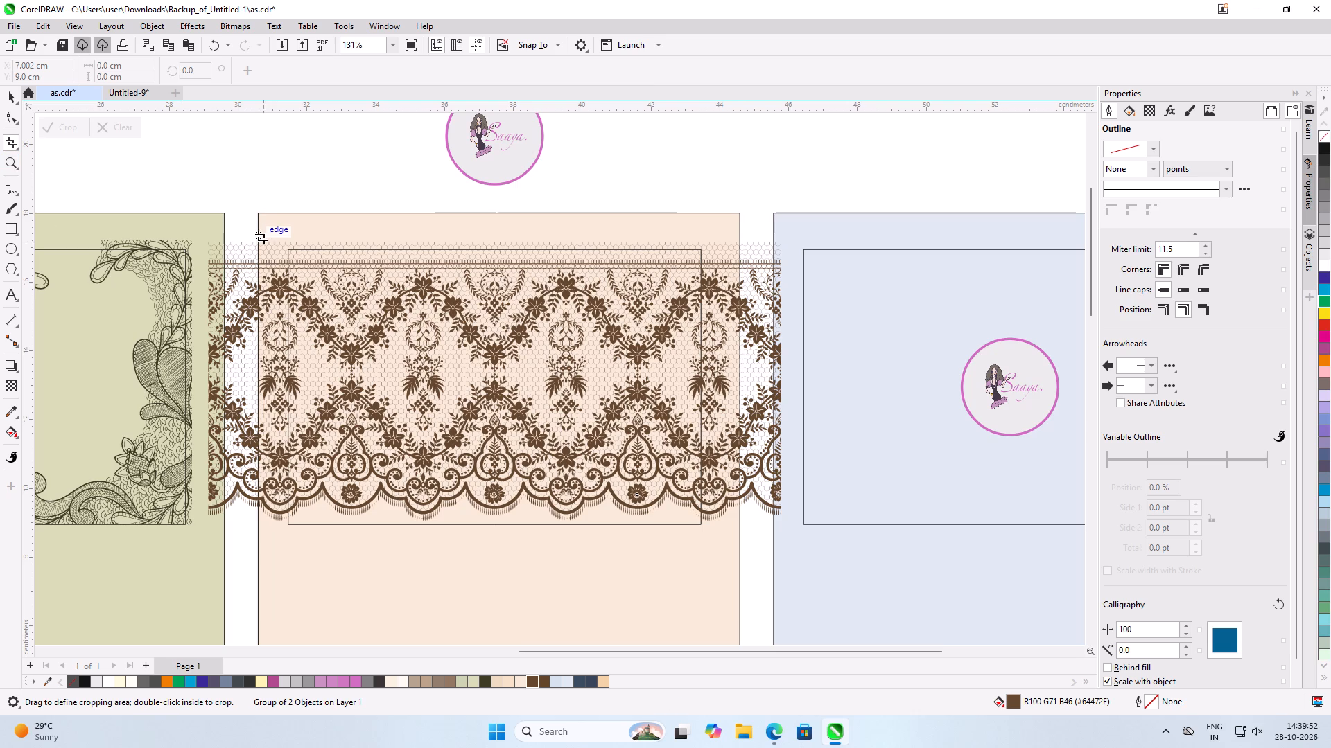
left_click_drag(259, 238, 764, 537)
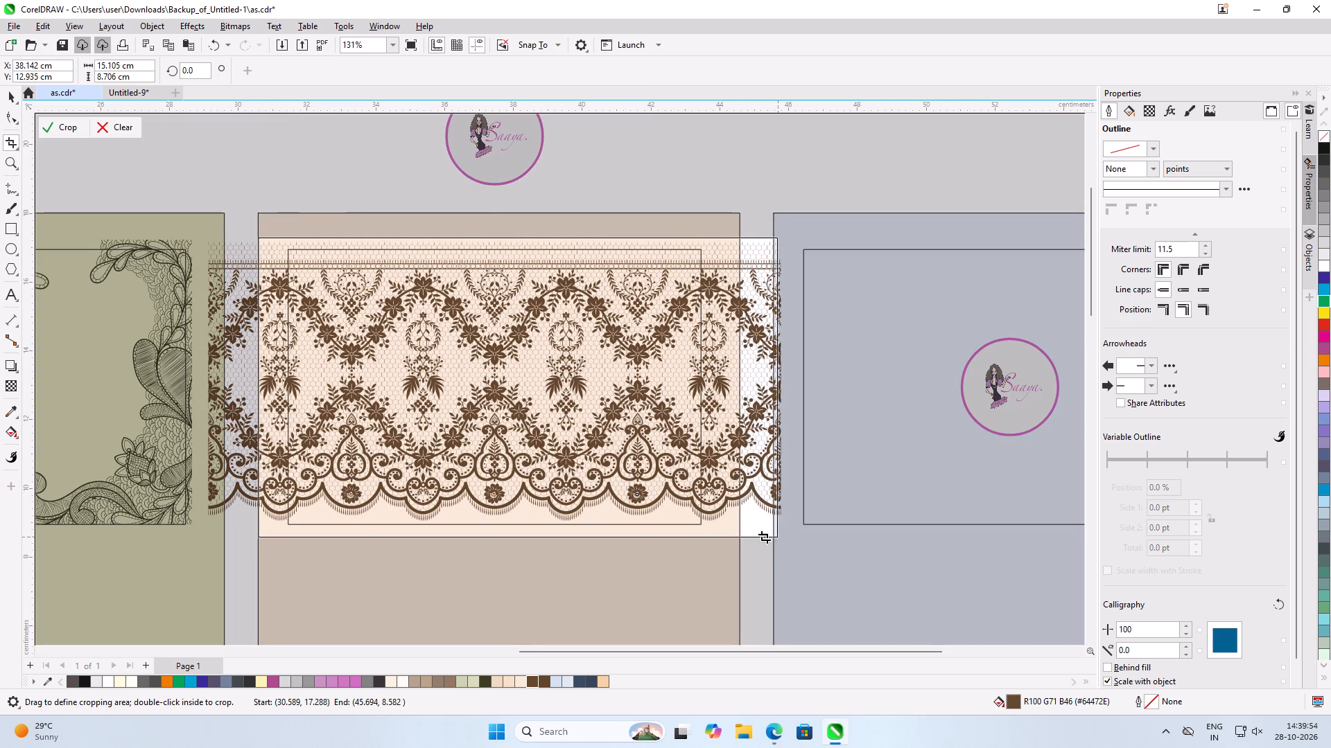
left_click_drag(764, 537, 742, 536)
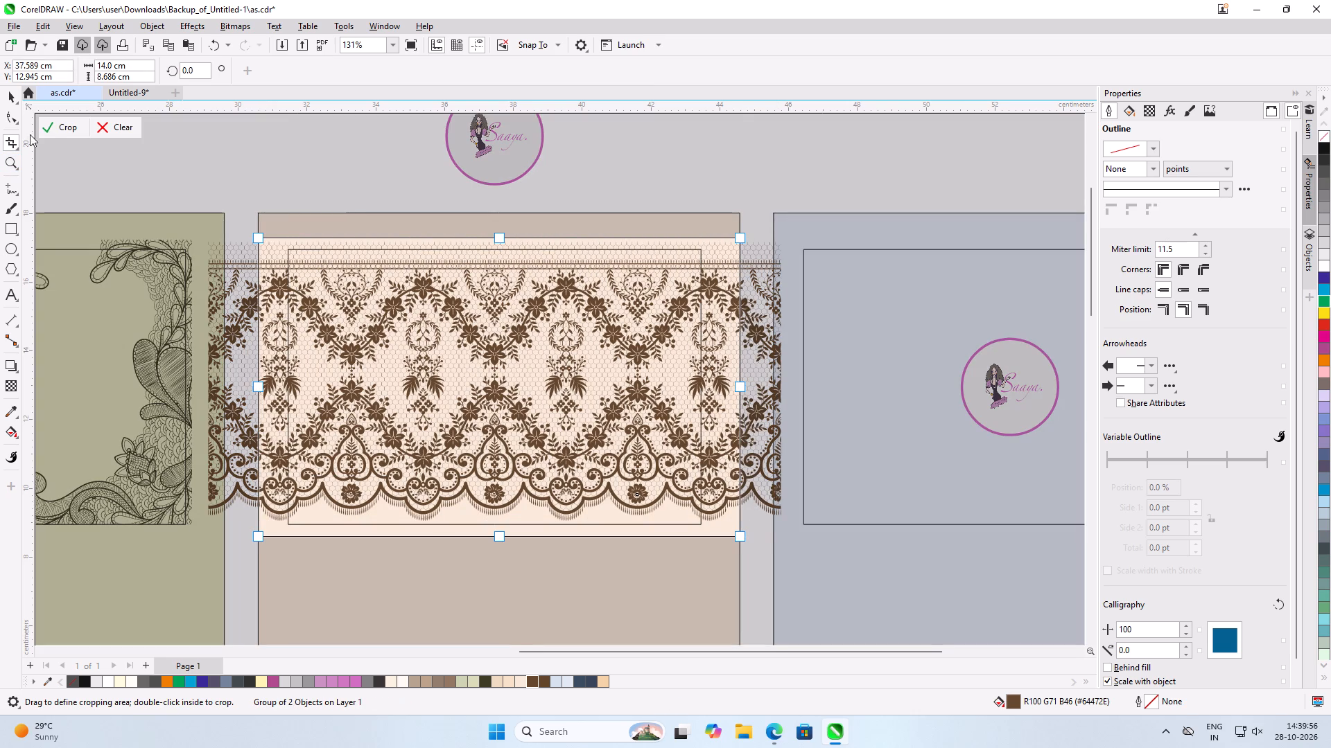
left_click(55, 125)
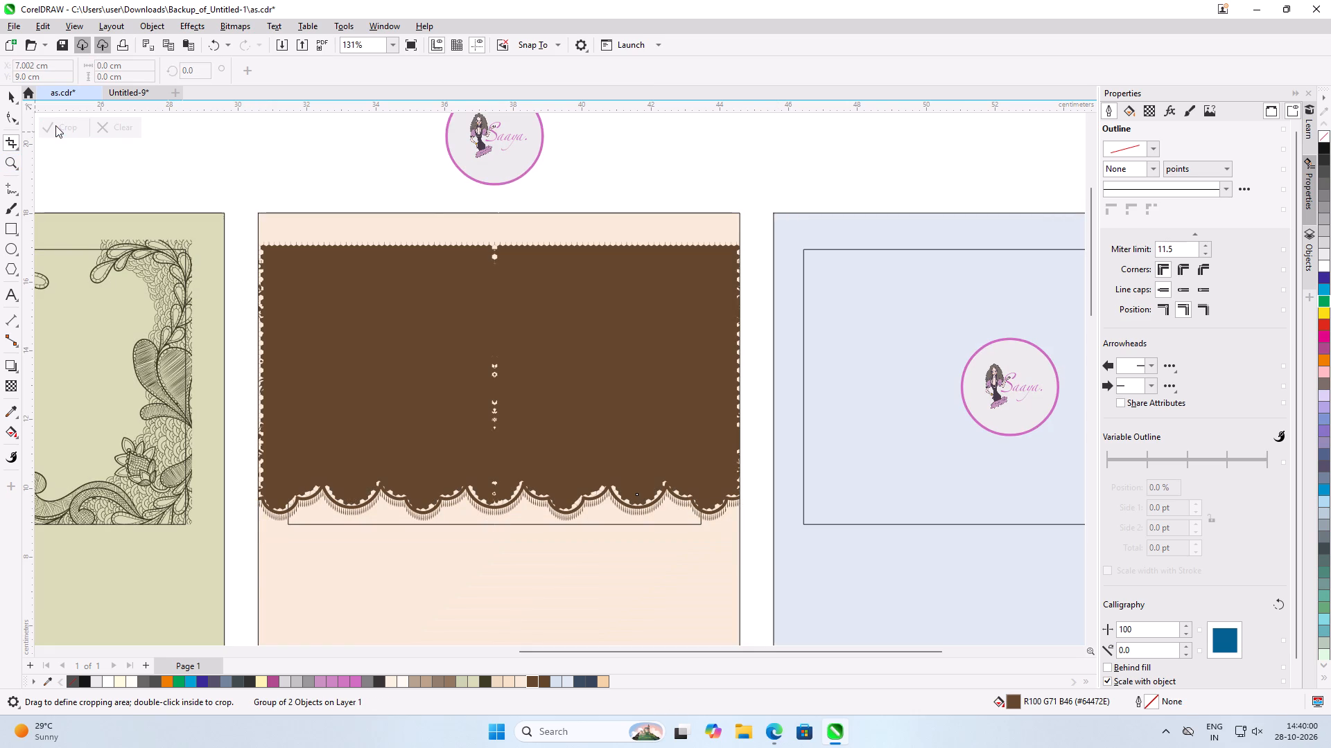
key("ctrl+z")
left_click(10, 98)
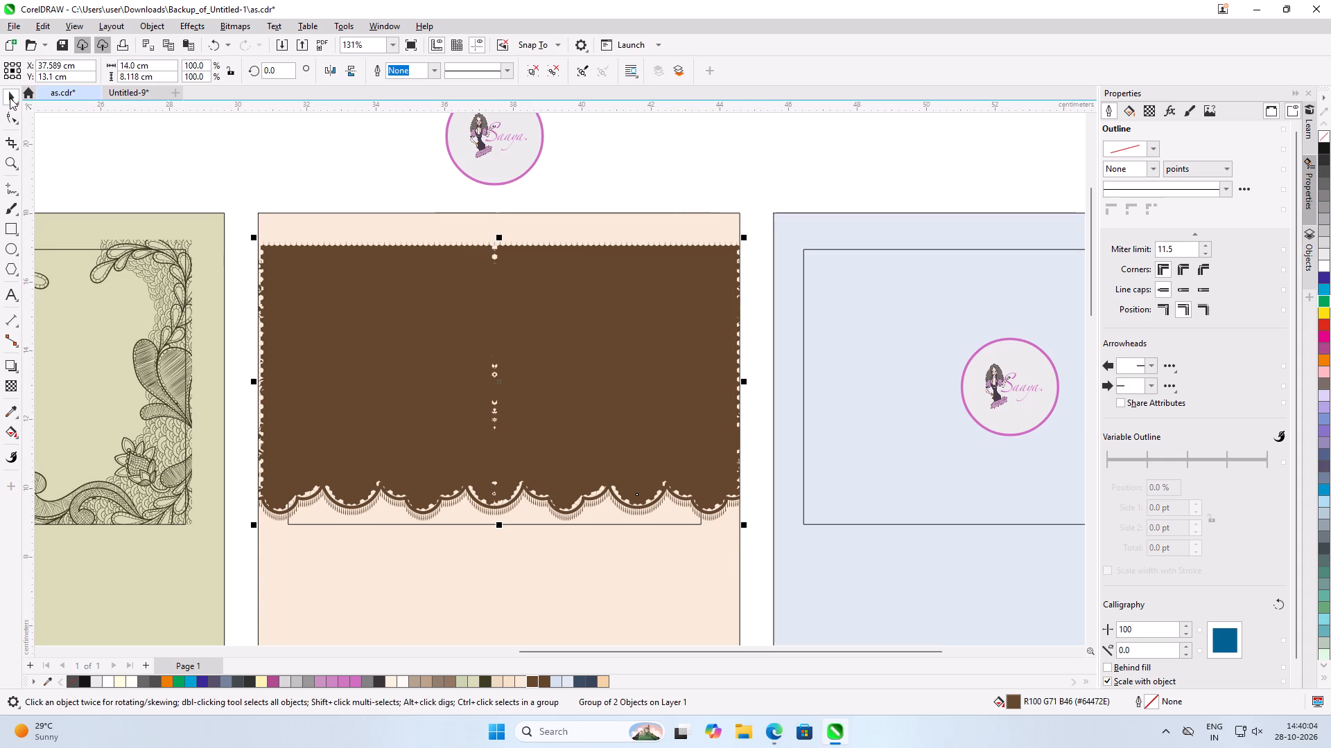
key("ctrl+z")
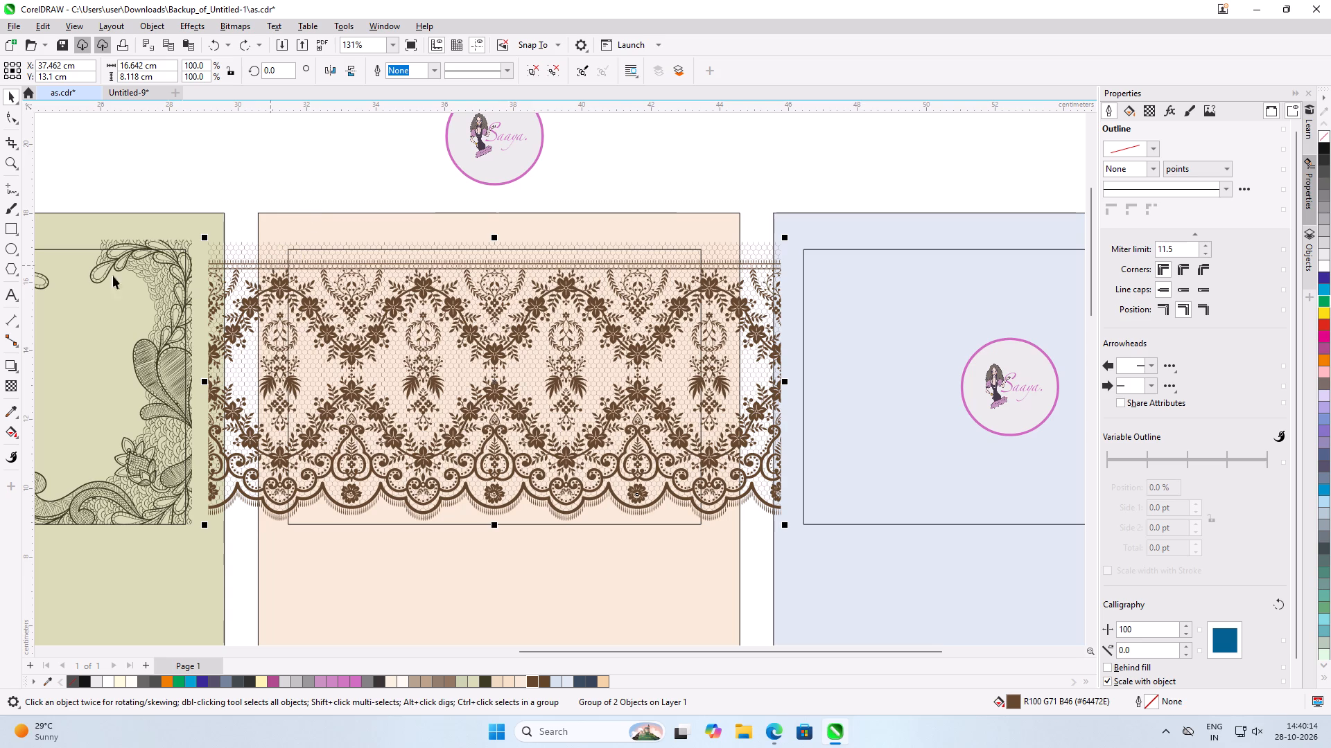
Draw a rectangle about 14 × 8.9 cm over the lace, spanning the peach card's full width and the lace's height.
left_click(5, 231)
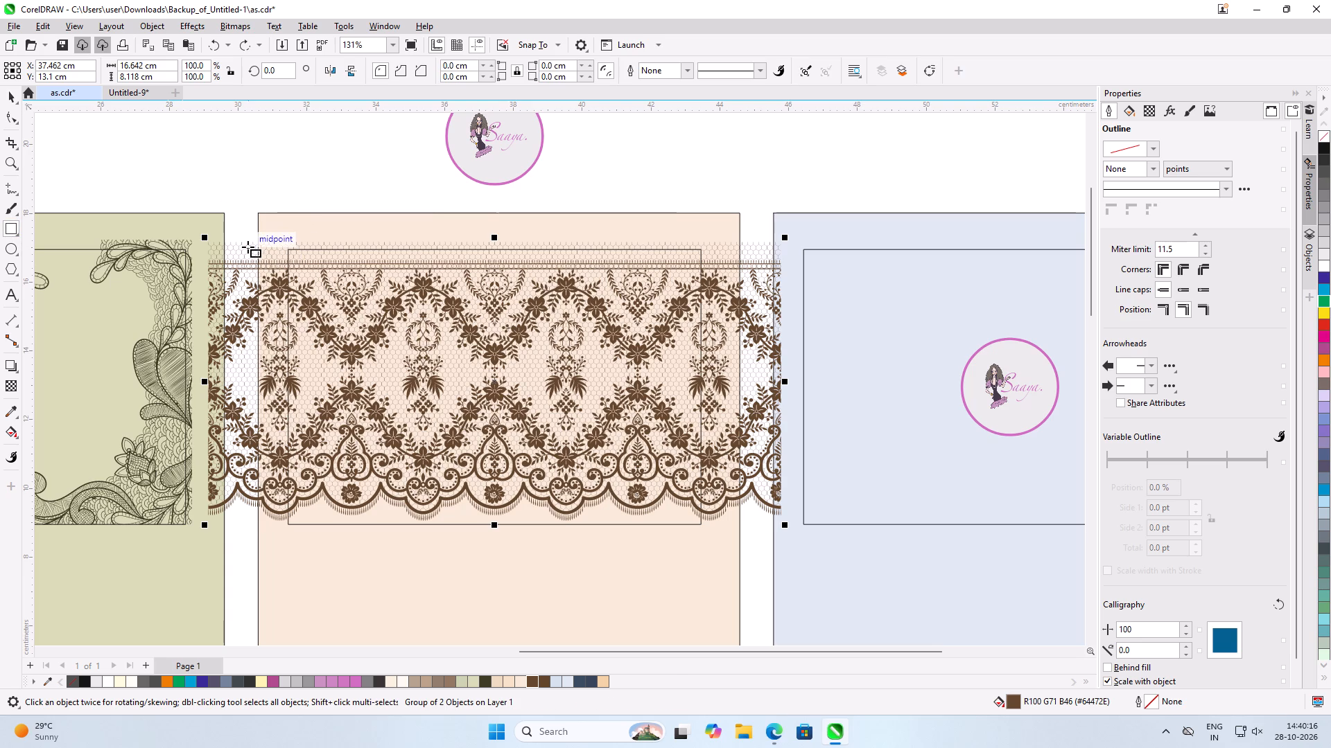
left_click_drag(259, 238, 347, 377)
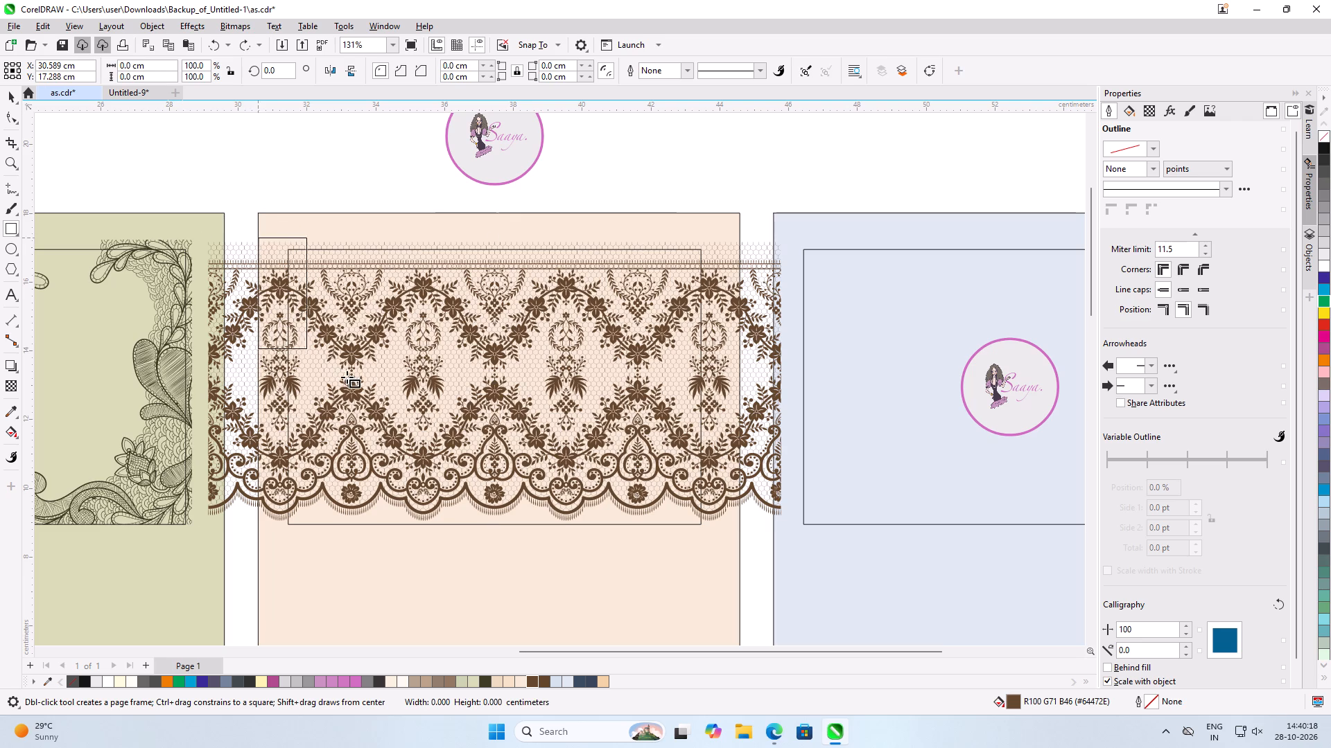
left_click_drag(347, 377, 743, 544)
left_click(9, 99)
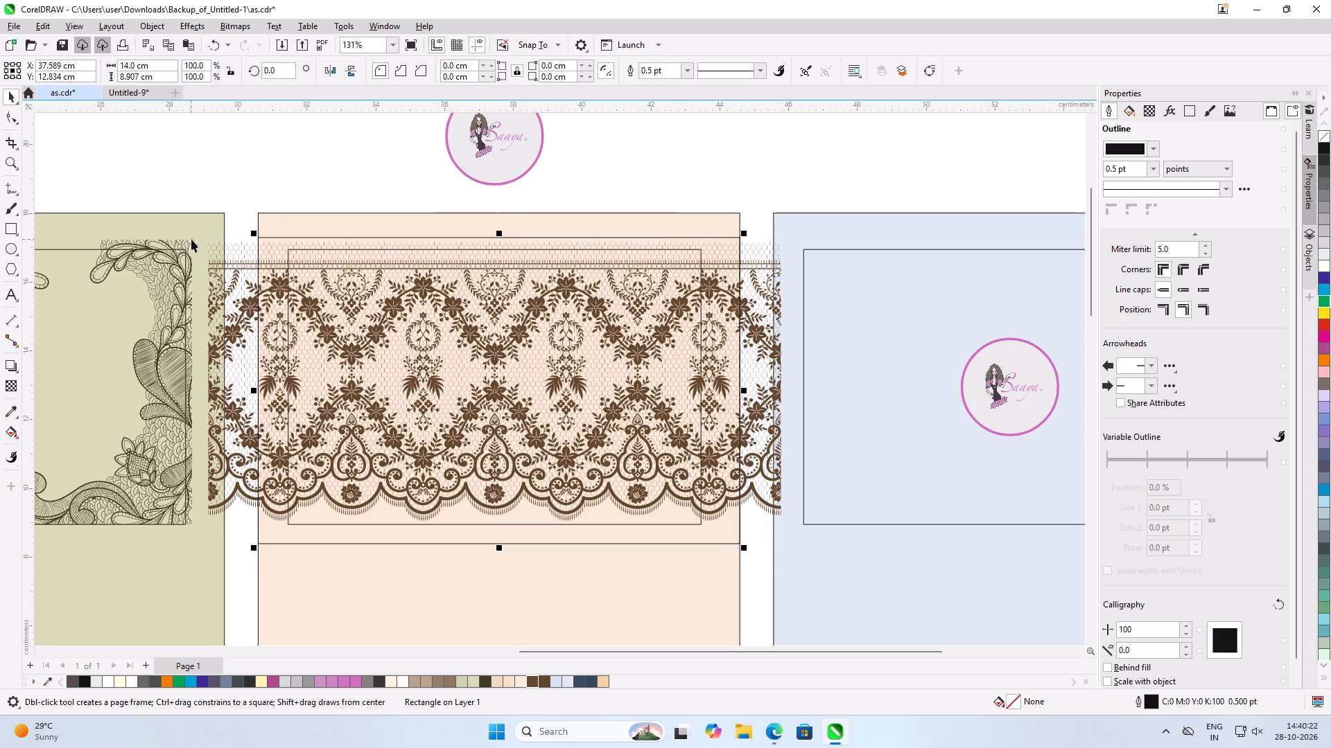
PowerClip the grouped lace inside the new rectangle across the peach card.
left_click(228, 283)
right_click(228, 283)
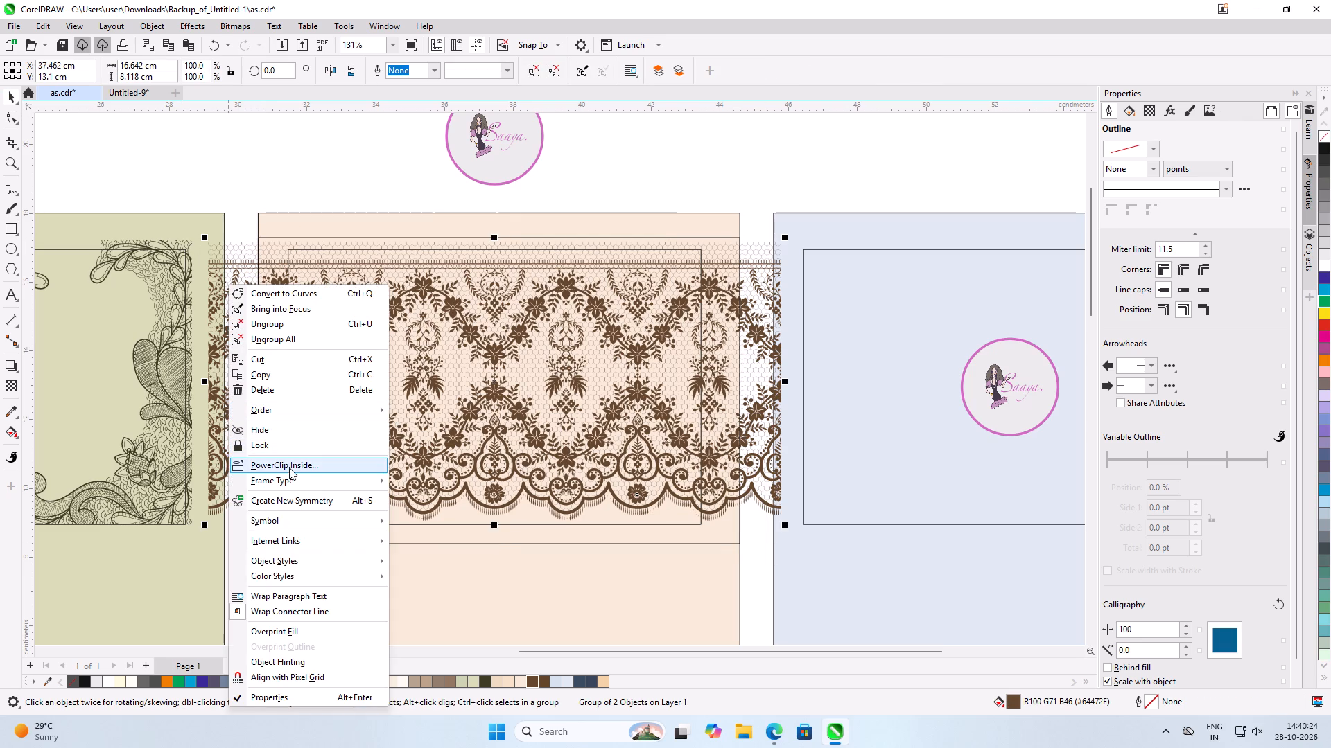
left_click(289, 467)
left_click(345, 412)
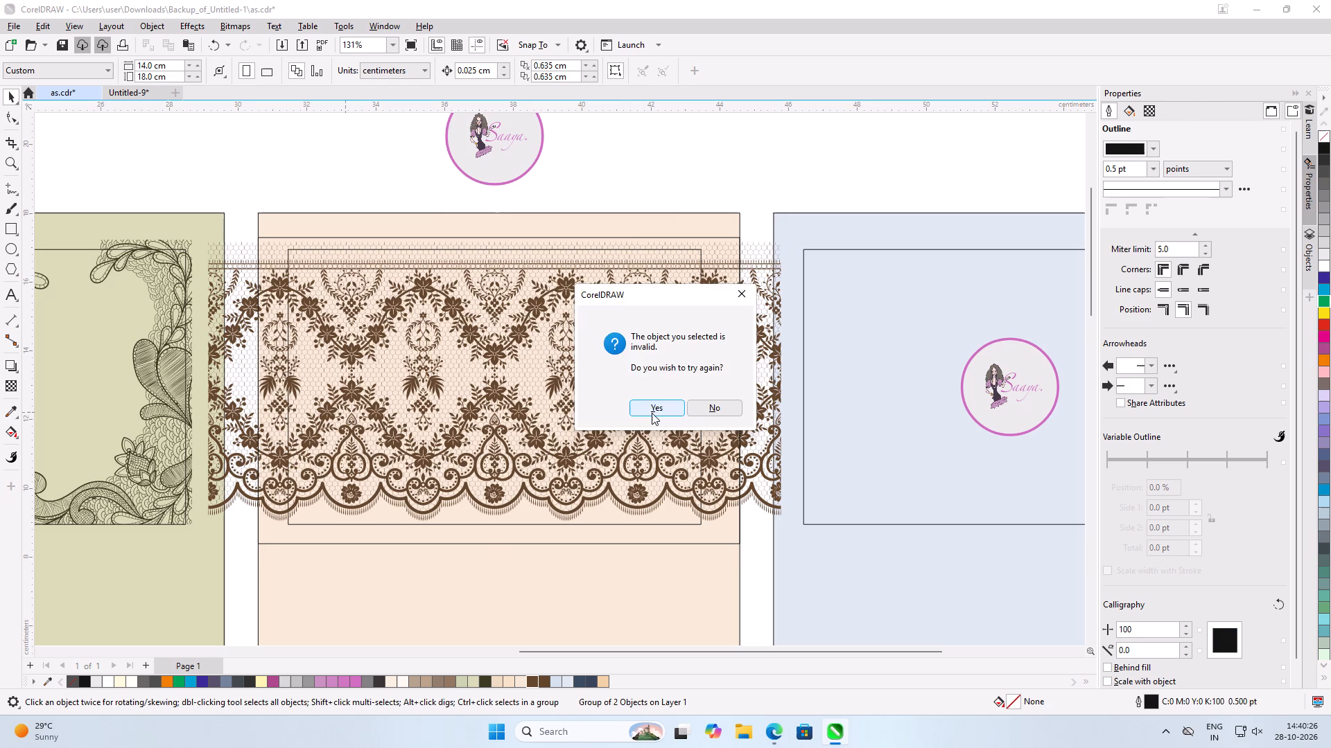
left_click(652, 413)
left_click(629, 542)
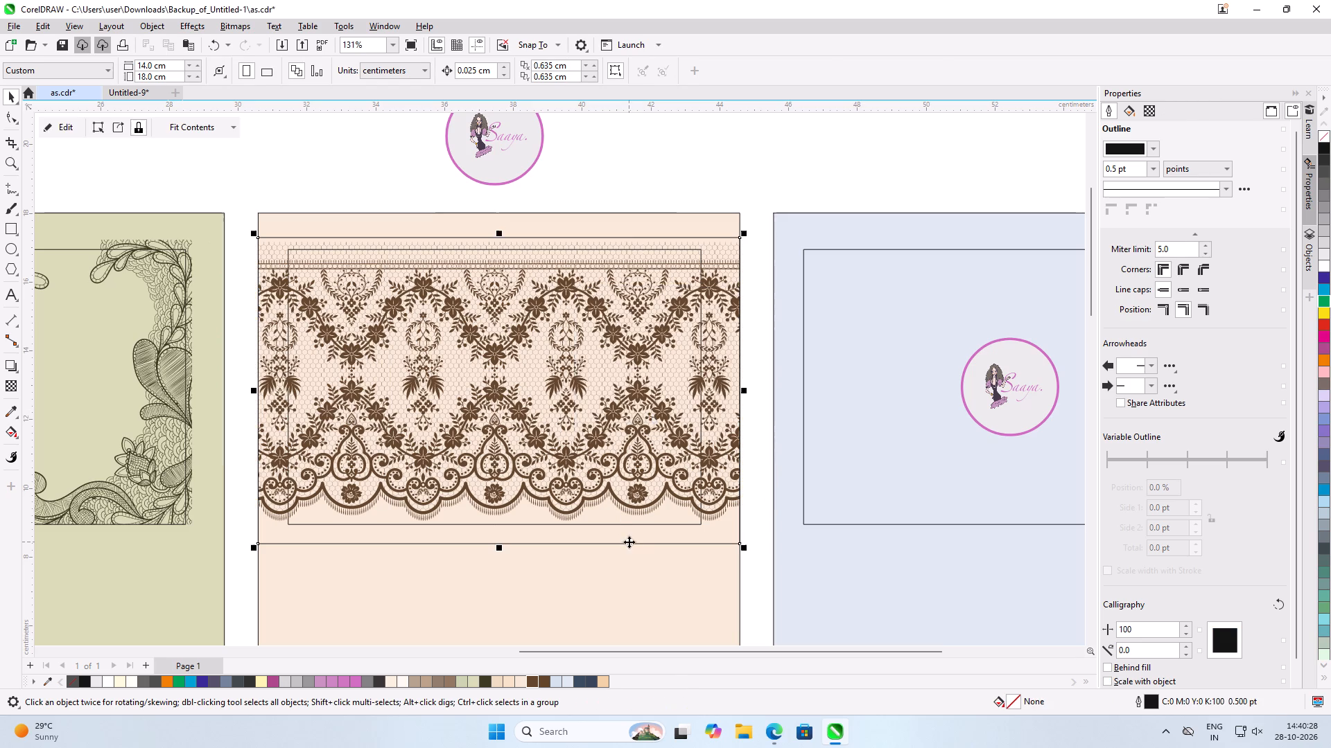
left_click(202, 181)
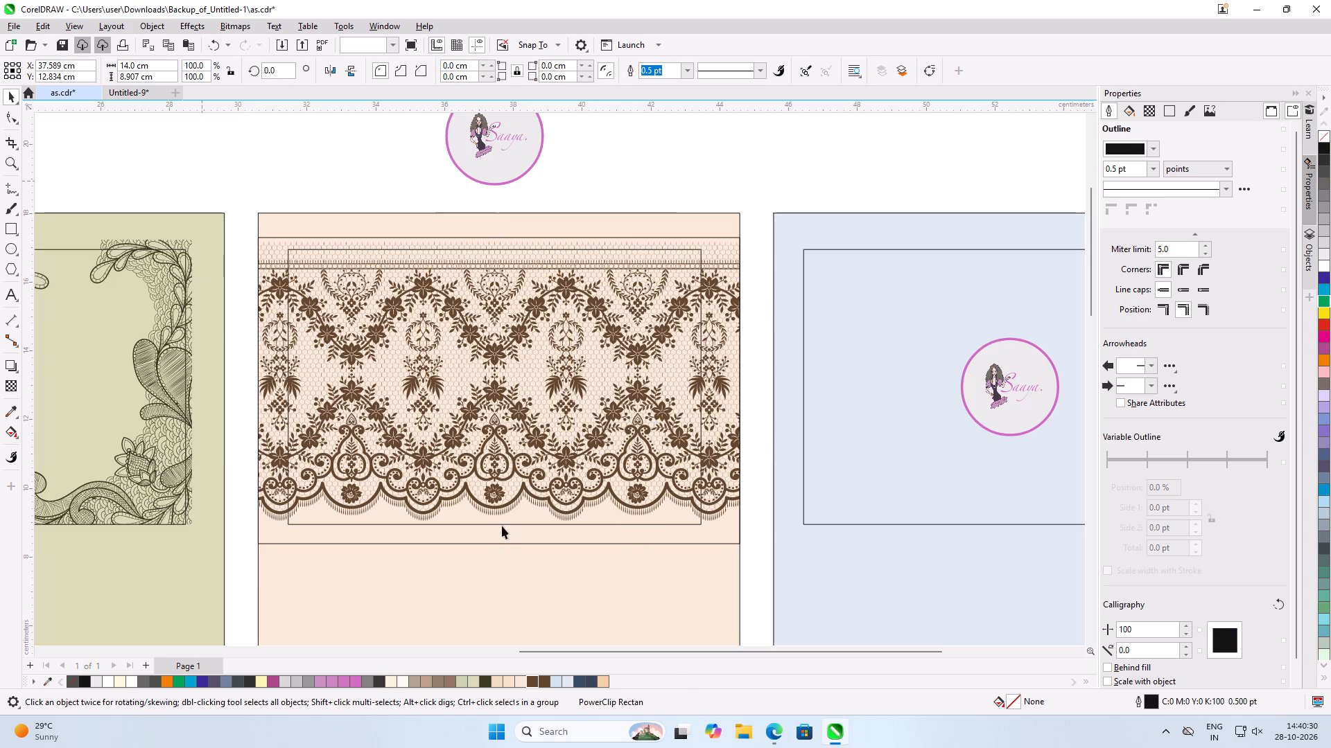
Remove the outline from the PowerClip rectangle that holds the lace.
left_click(510, 535)
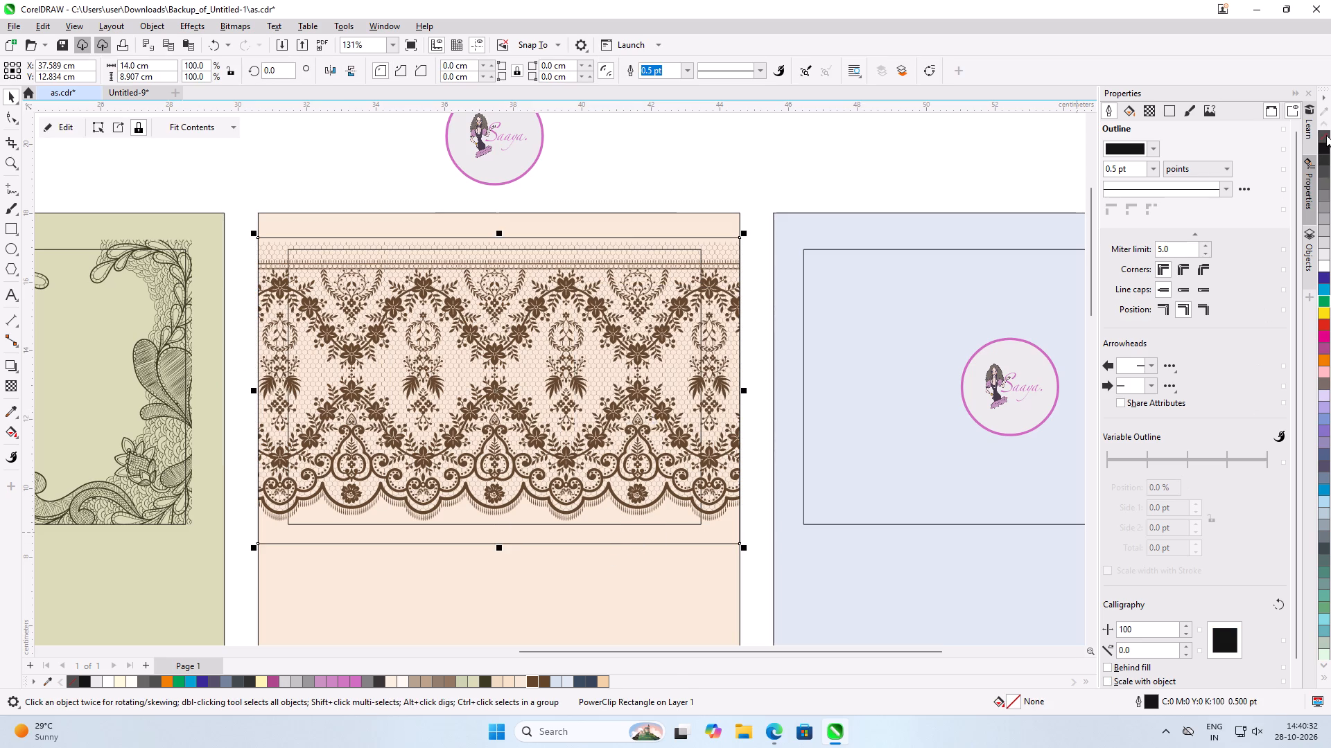
right_click(1326, 135)
left_click(788, 177)
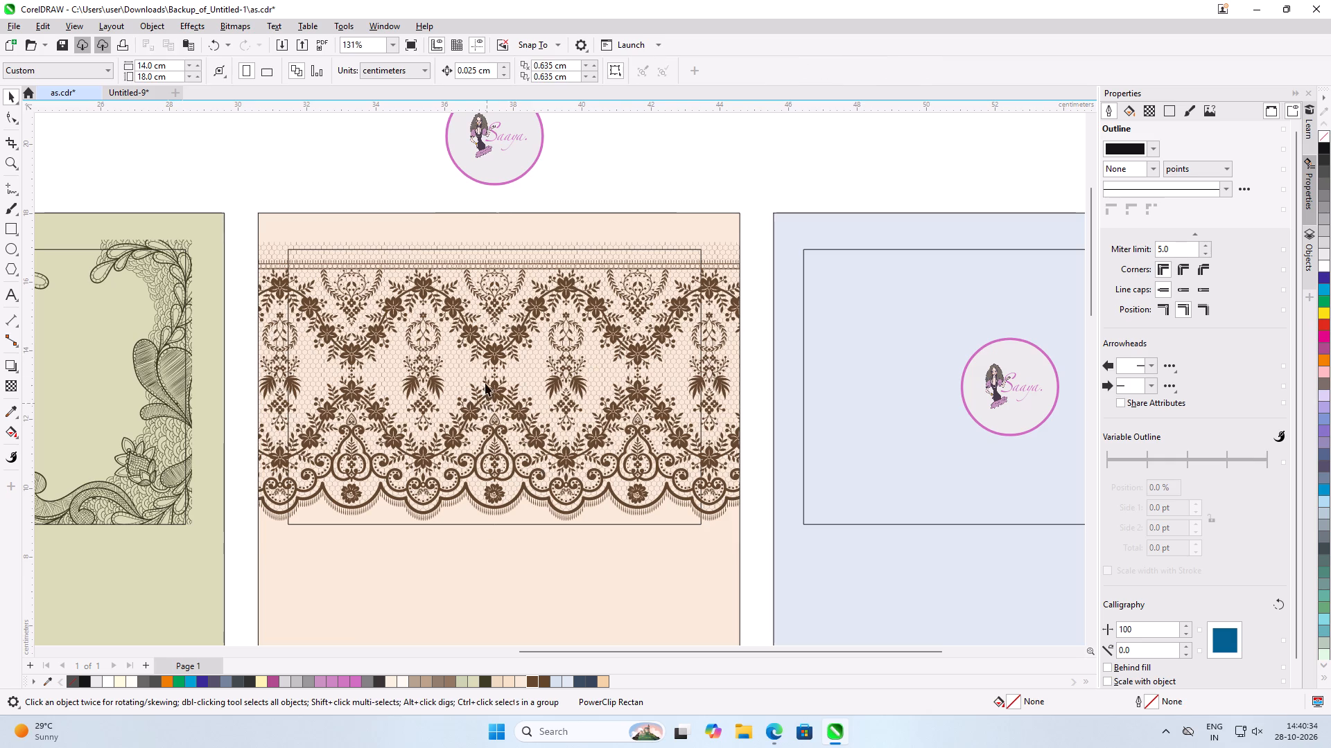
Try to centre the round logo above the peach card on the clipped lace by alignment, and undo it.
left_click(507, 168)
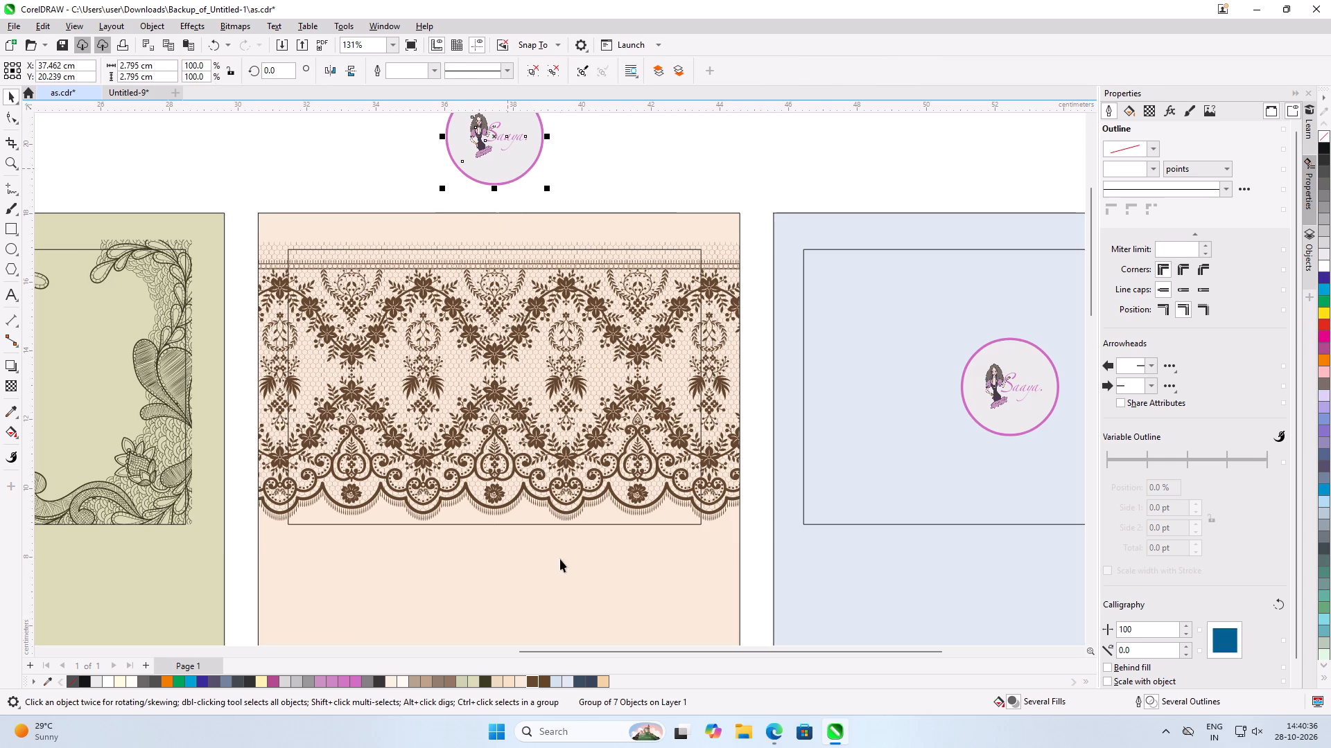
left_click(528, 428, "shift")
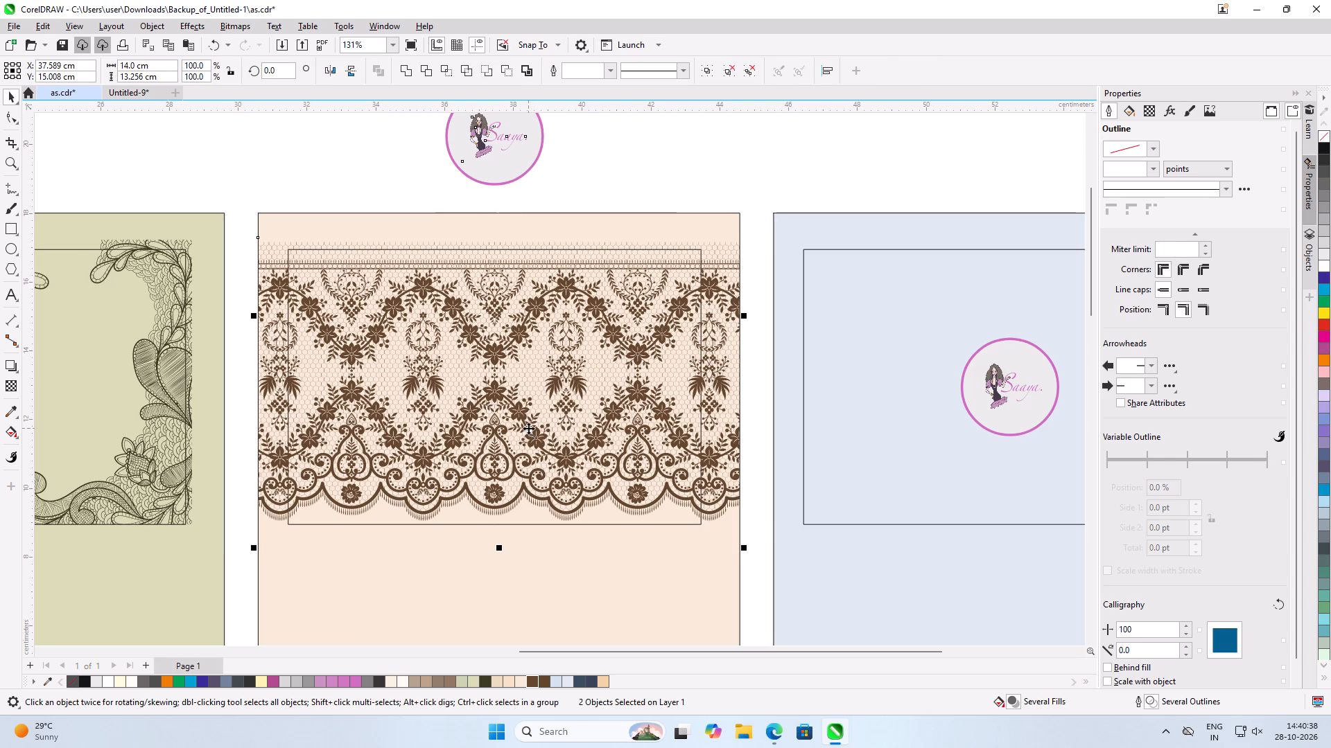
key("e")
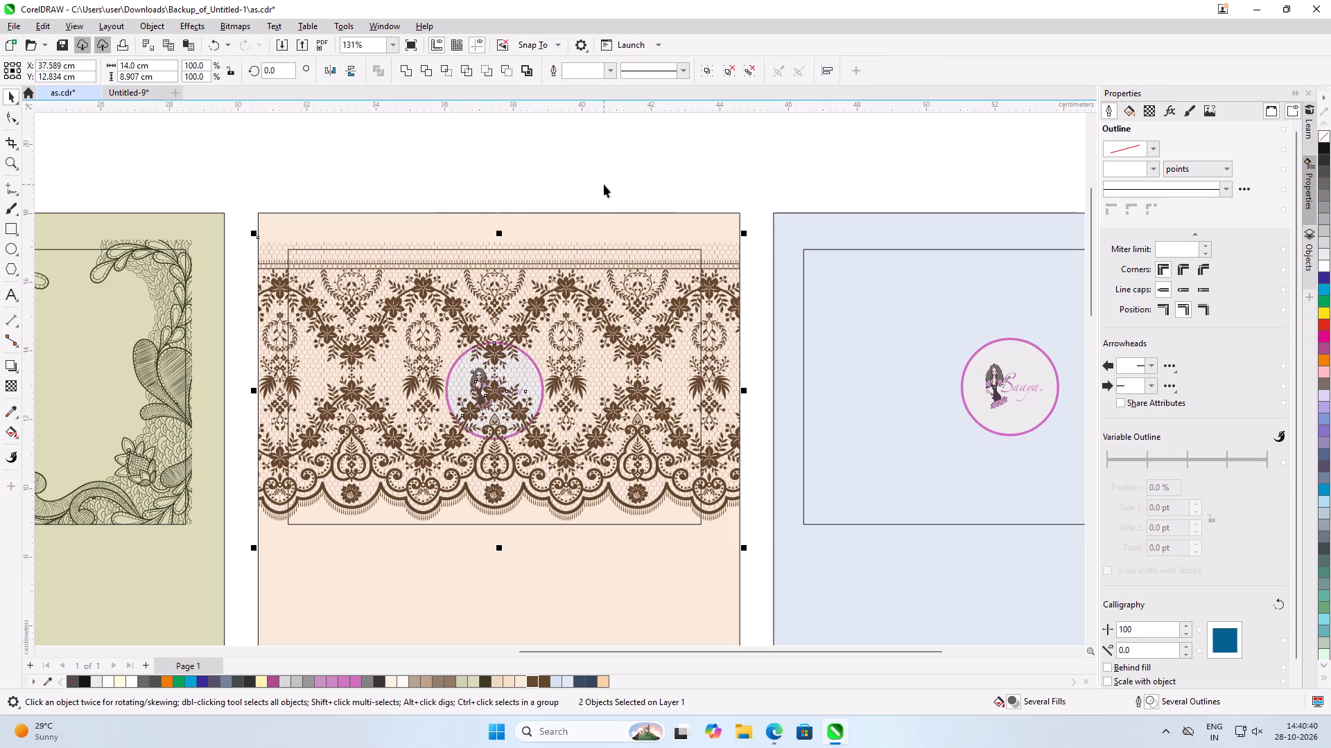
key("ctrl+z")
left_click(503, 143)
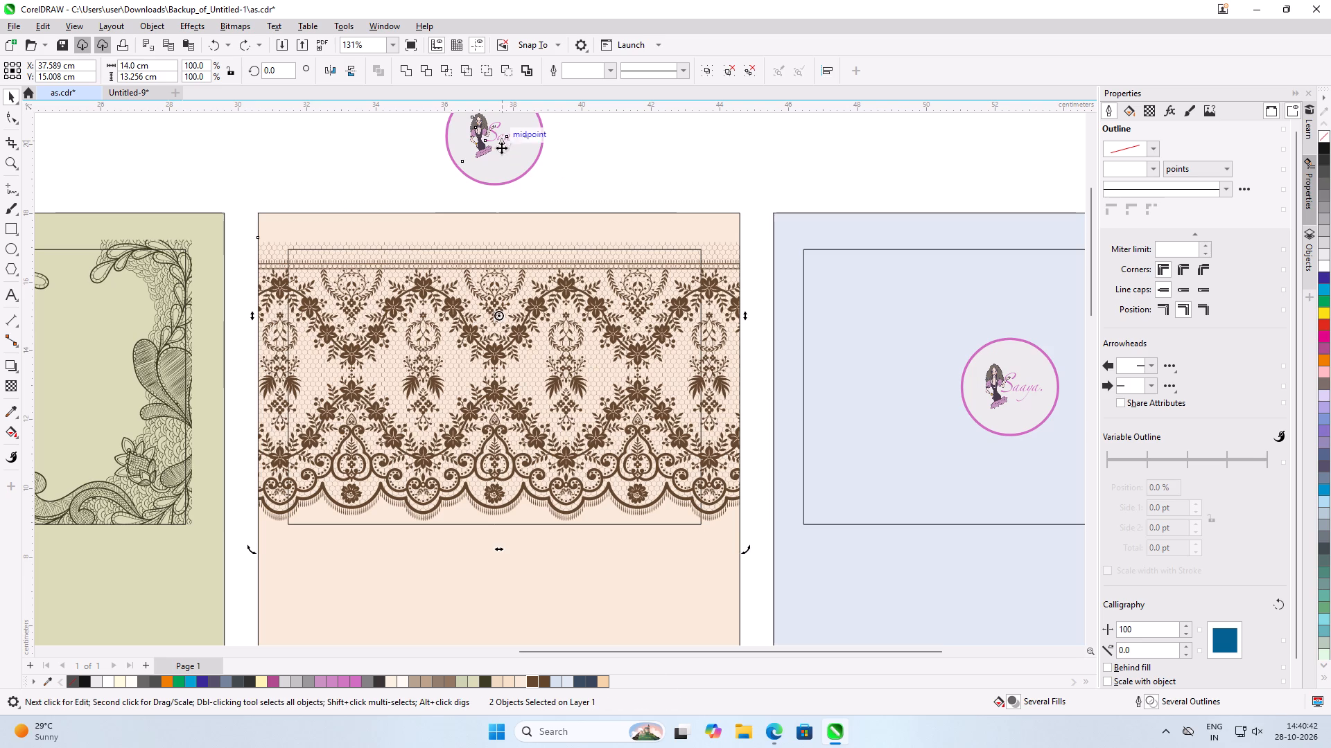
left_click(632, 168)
Place a copy of the round logo straight below the original, over the middle of the lace at about Y 13.33 cm.
left_click(487, 166)
left_click_drag(497, 143, 482, 389)
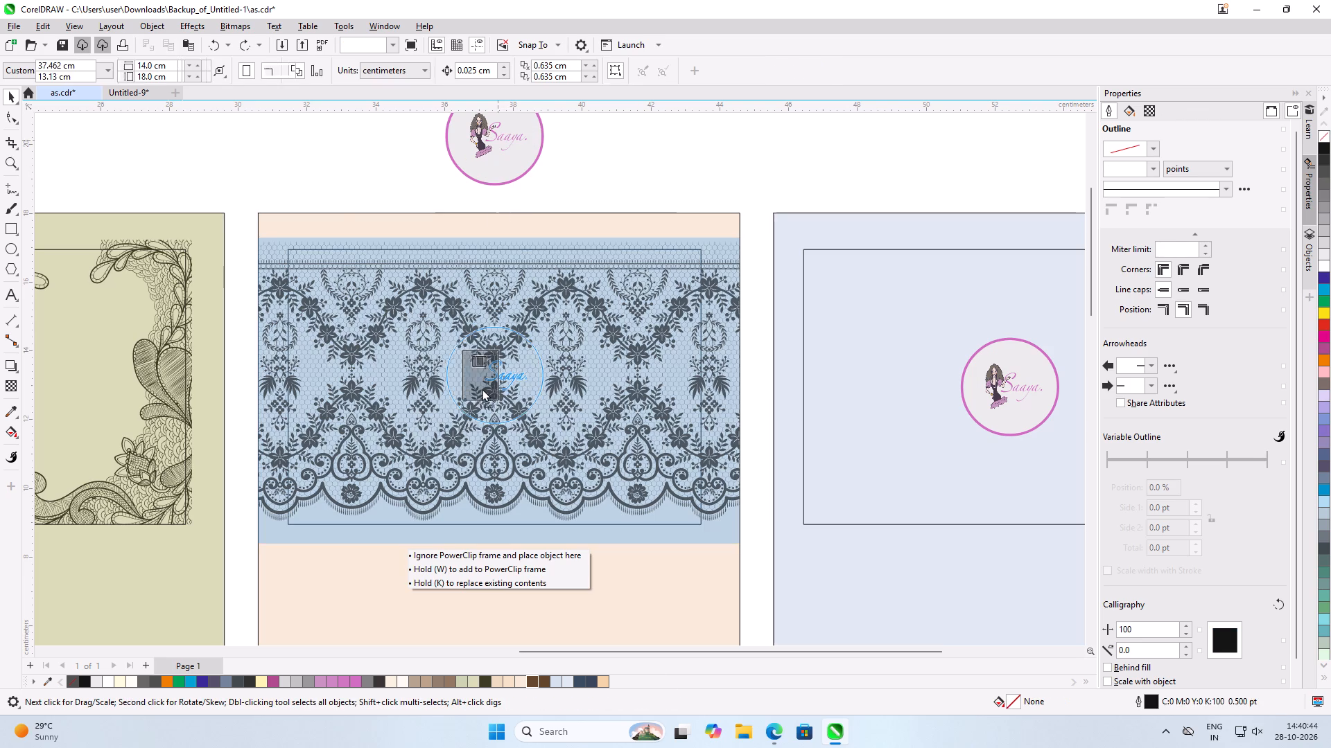
left_click_drag(482, 389, 486, 383)
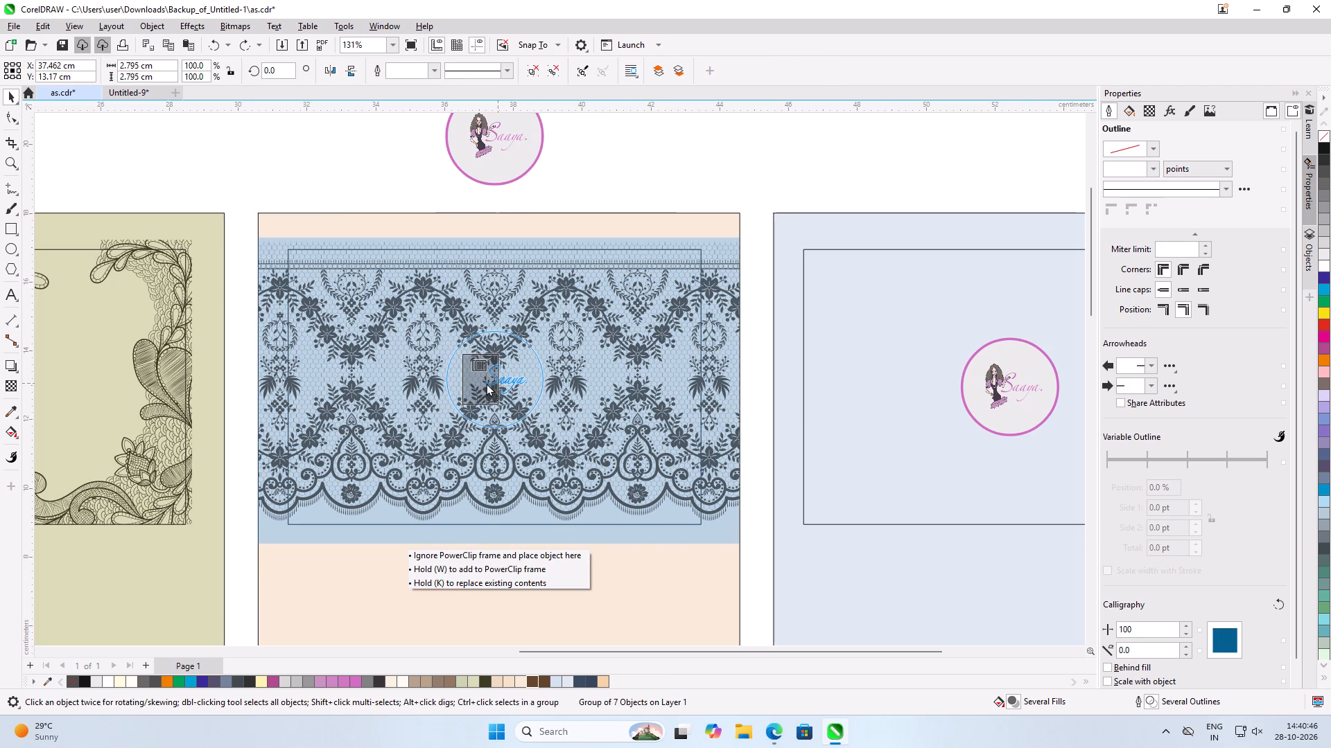
left_click_drag(486, 383, 485, 377)
right_click(485, 377, "shift")
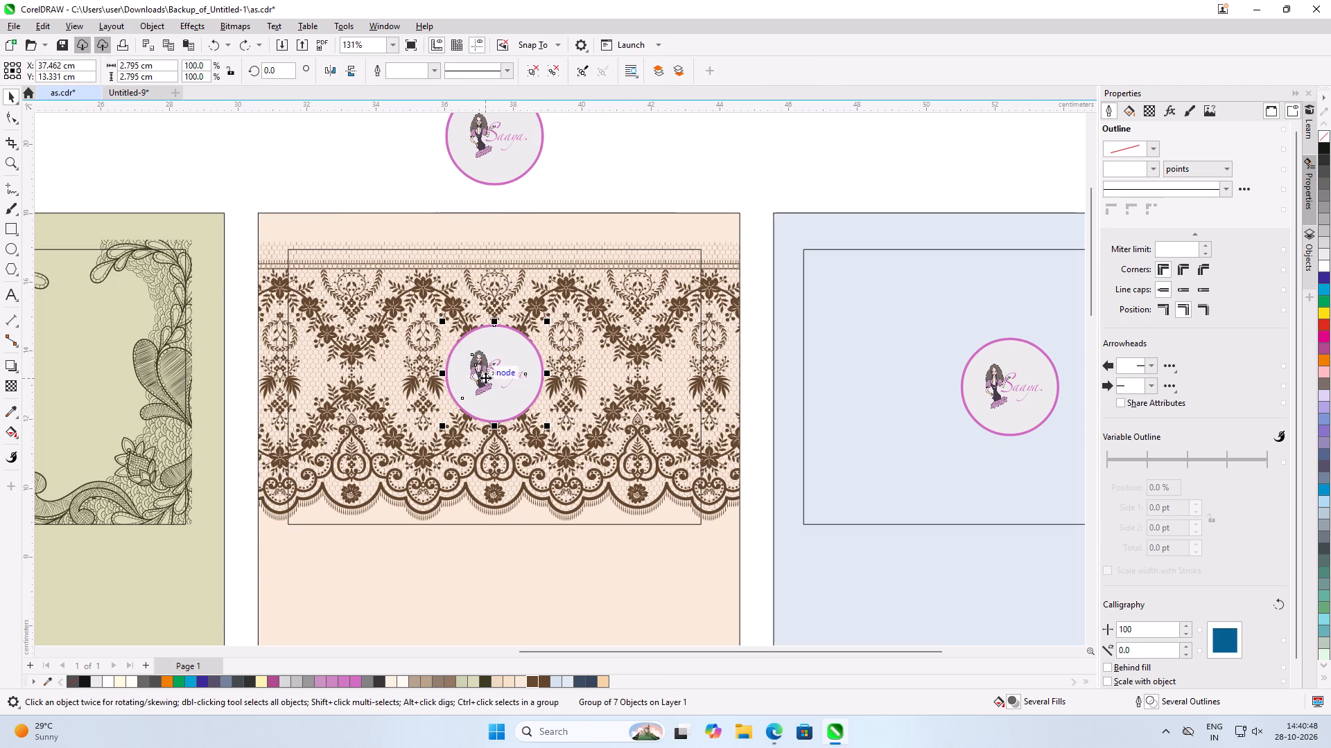
left_click(622, 176)
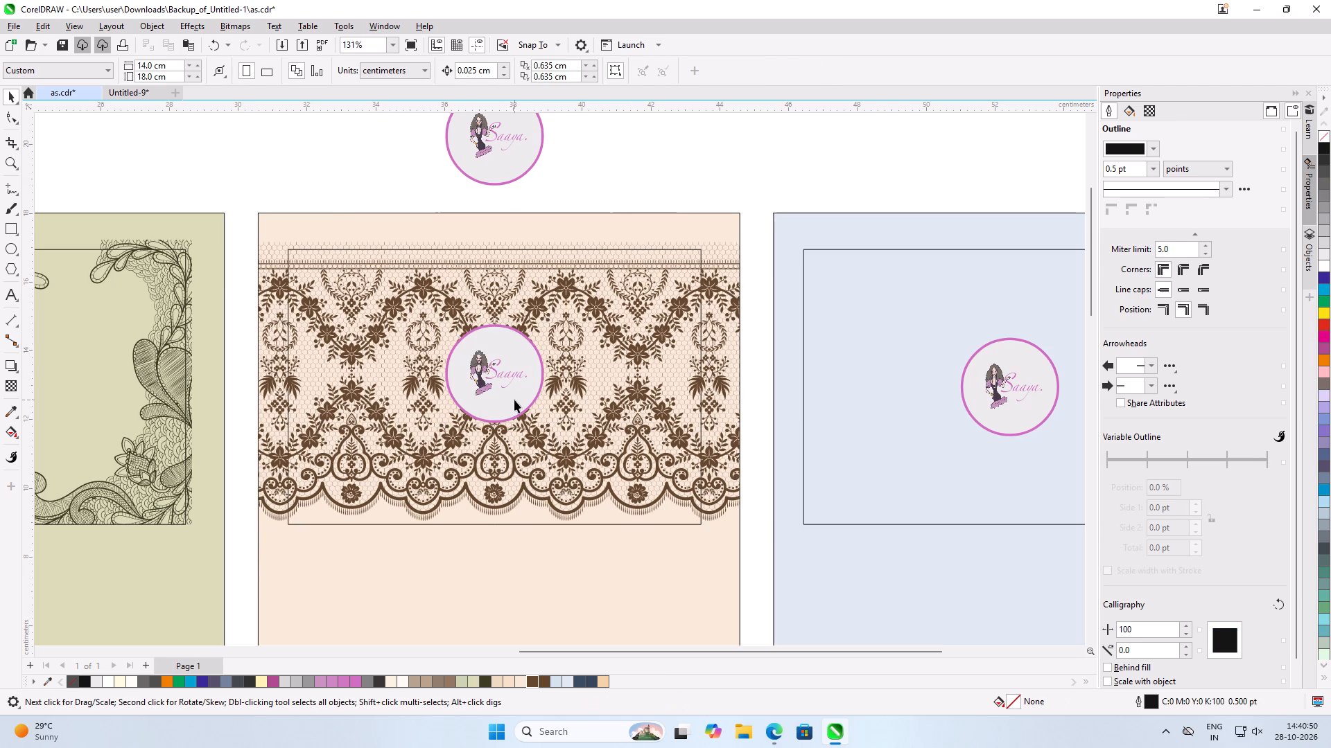
Ungroup the round logo copy over the peach card's lace into its individual objects.
scroll(514, 400, "up", 1, "alt")
scroll(514, 400, "up", 5)
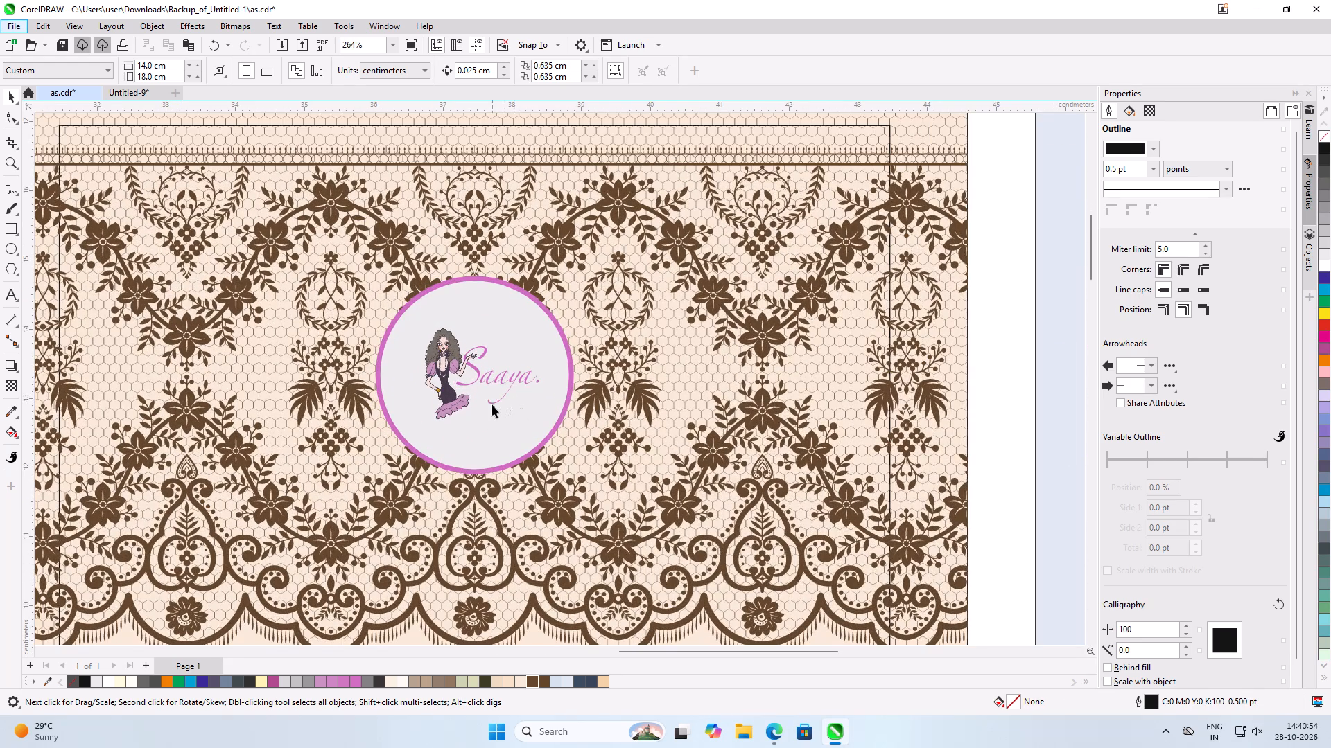
left_click(492, 404)
scroll(492, 404, "down", 7)
left_click(772, 136)
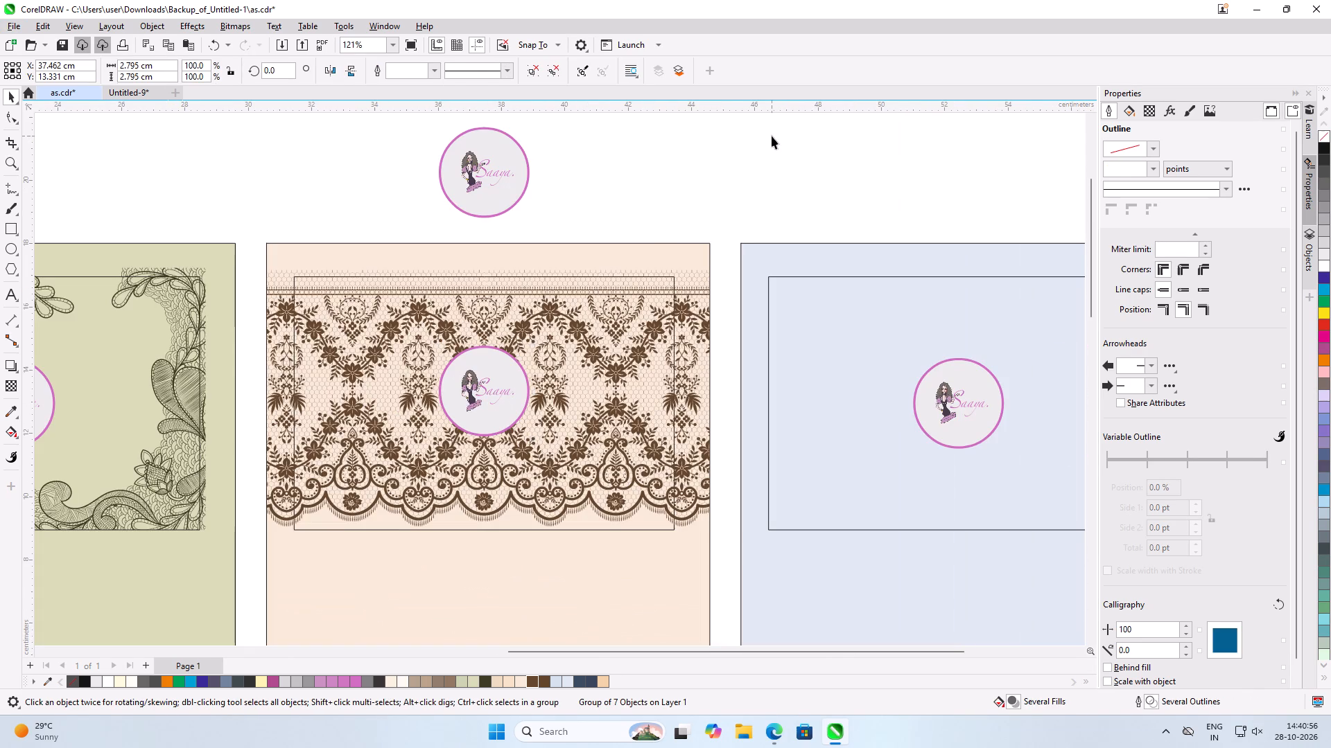
scroll(512, 411, "up", 4)
scroll(514, 331, "up", 4)
left_click(522, 325)
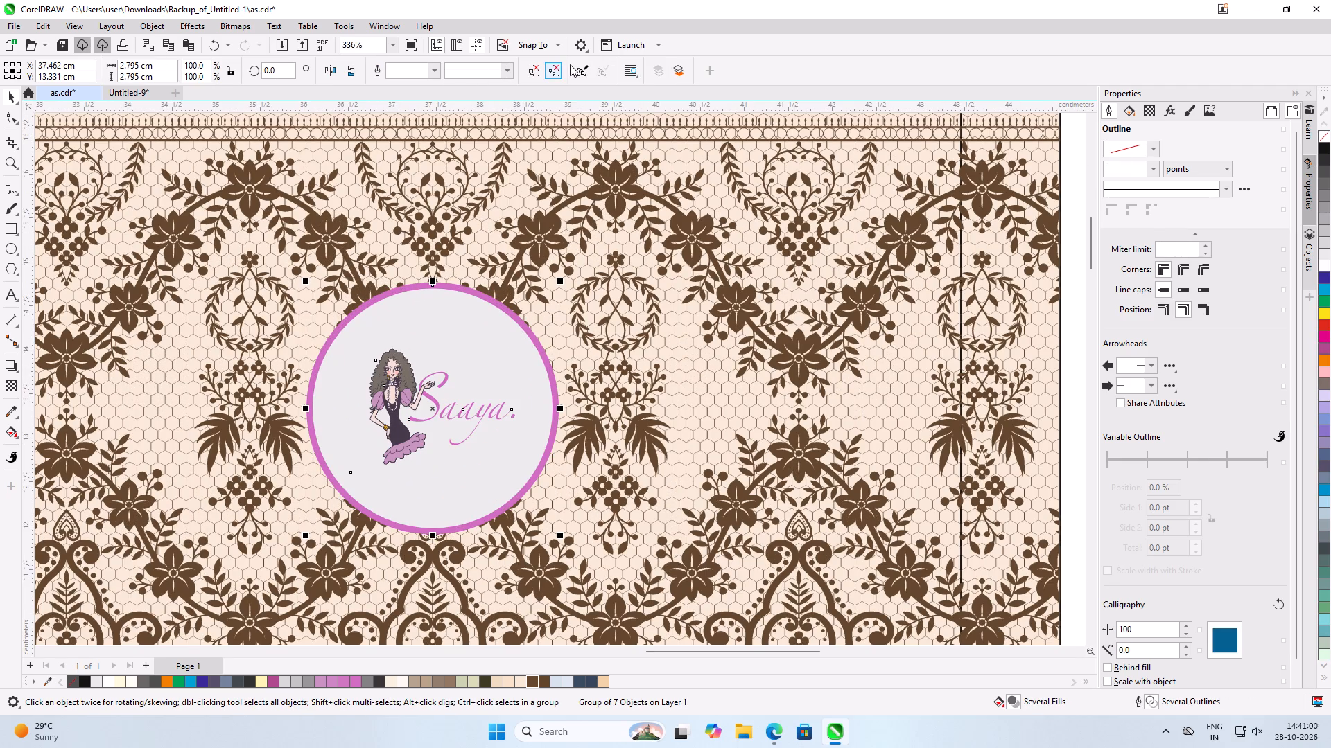
left_click(557, 66)
left_click(928, 81)
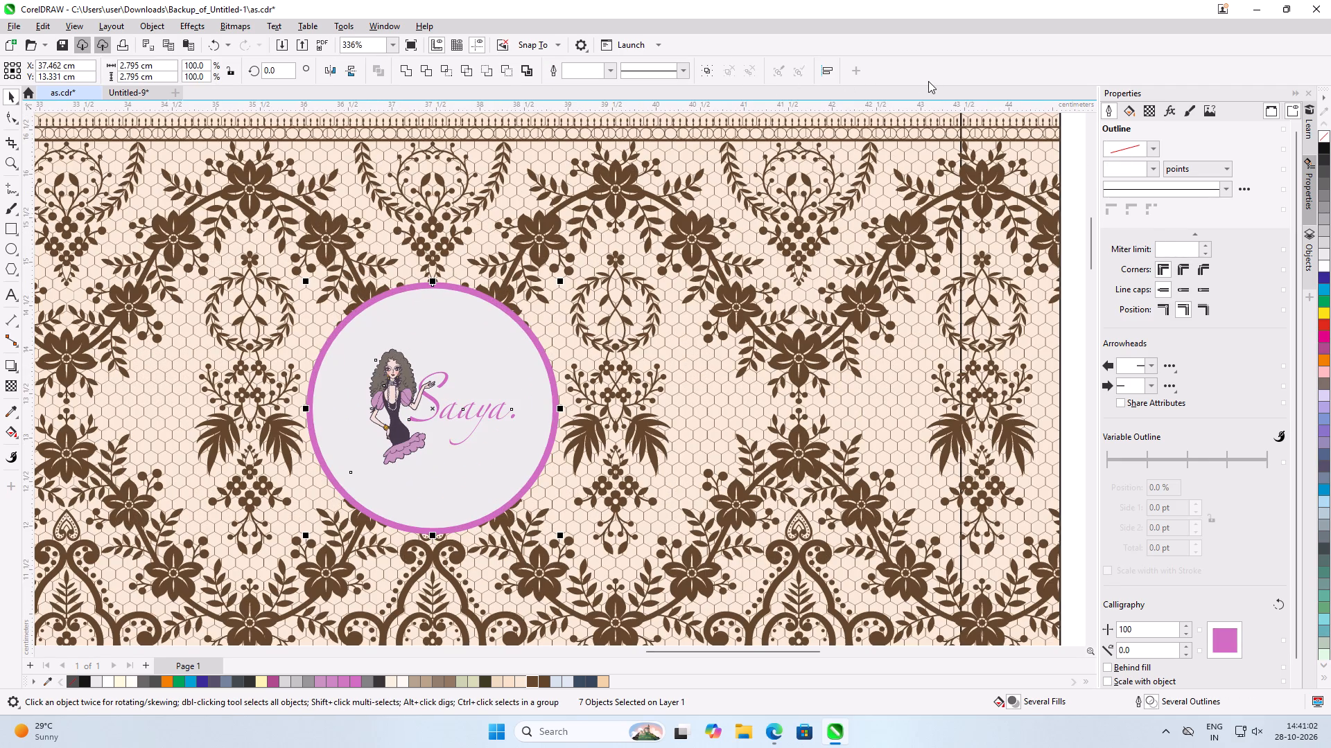
left_click(717, 395)
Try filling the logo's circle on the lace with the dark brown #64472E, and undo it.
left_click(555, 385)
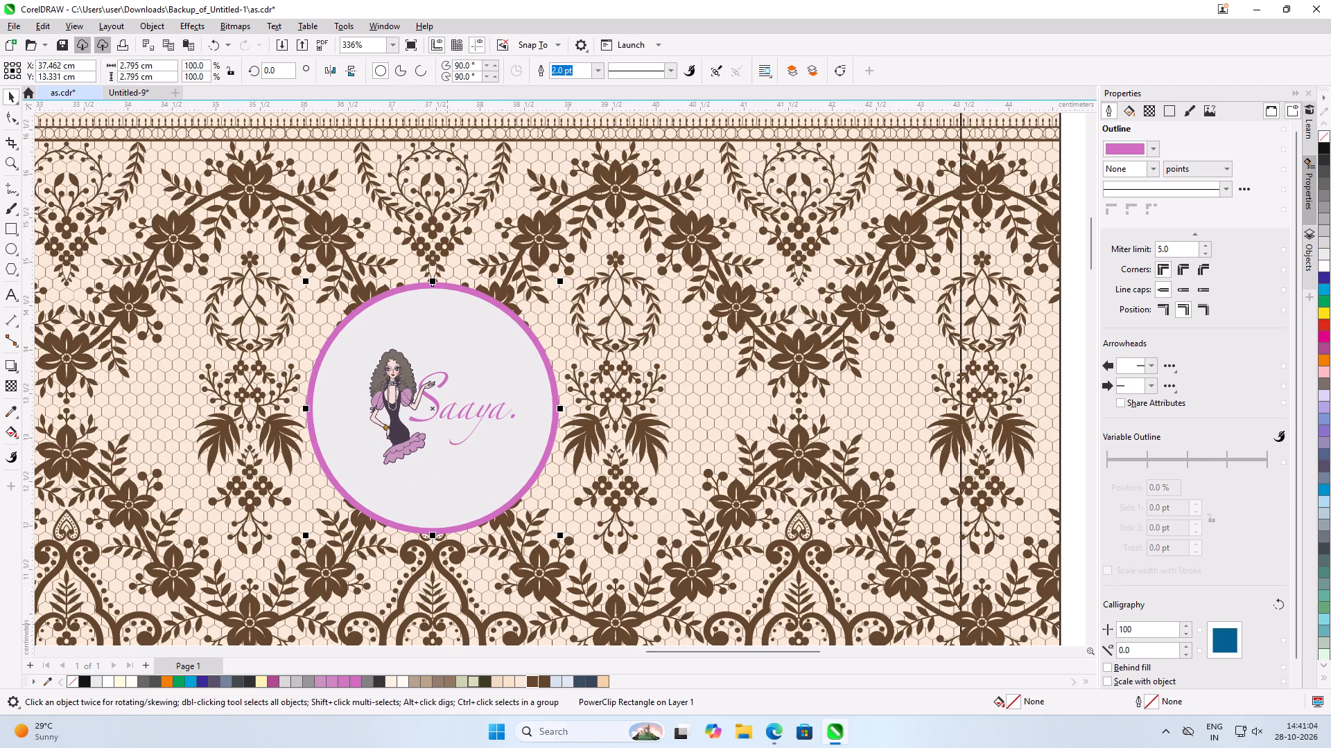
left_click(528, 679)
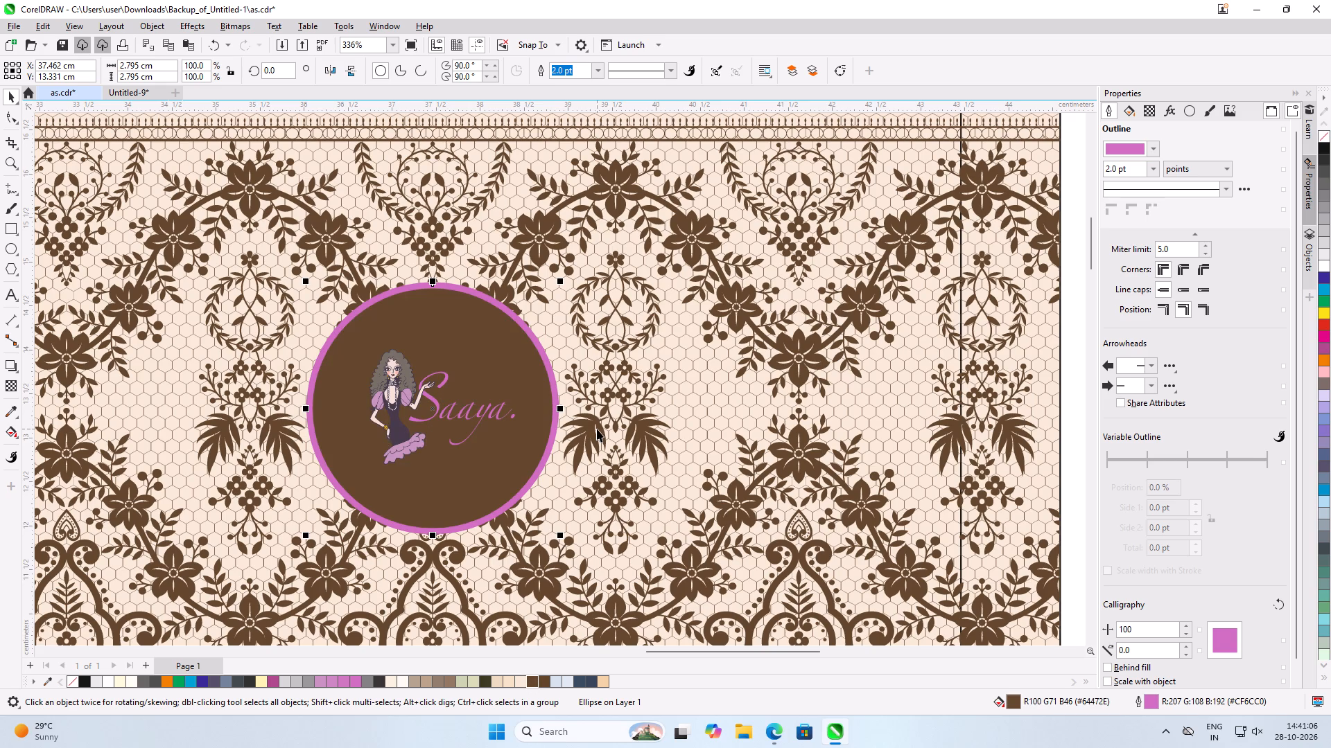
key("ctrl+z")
Recolour the outline of the logo's circle on the lace to the lace's dark brown, keeping its light grey fill.
left_click(597, 429)
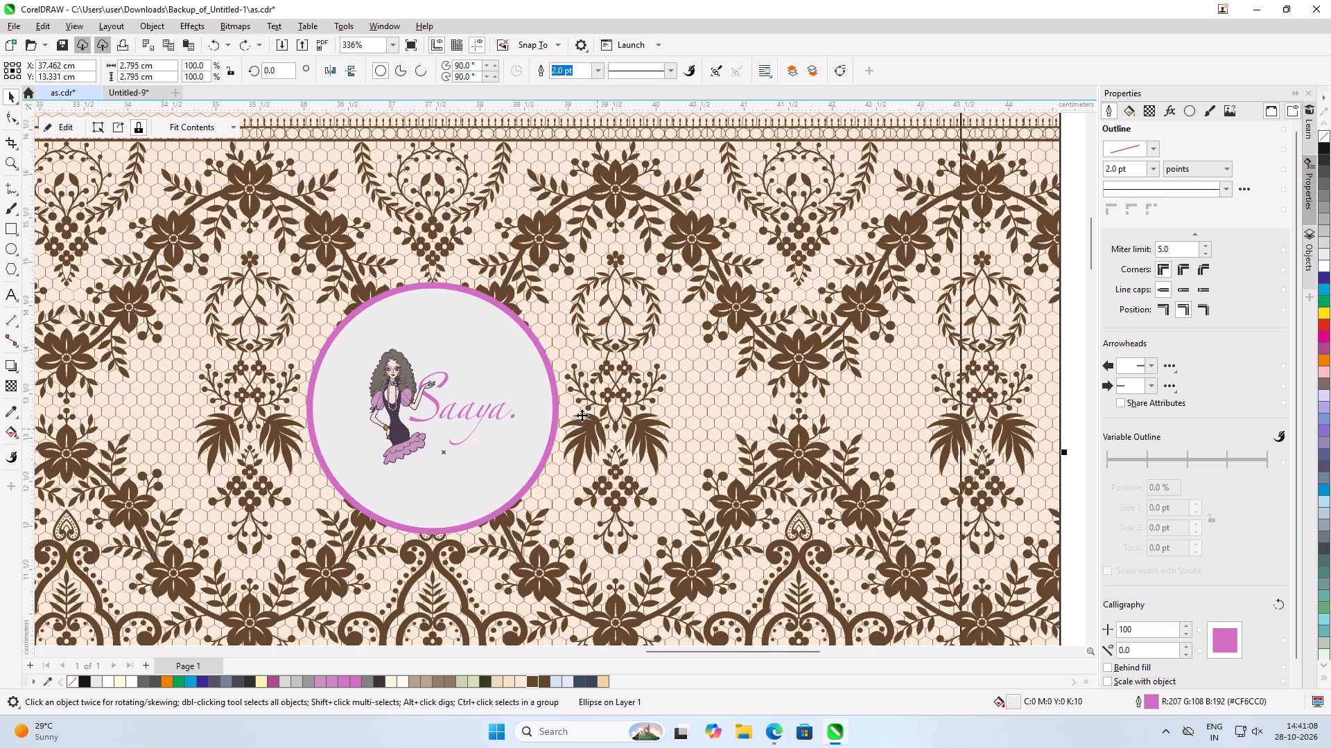
left_click(558, 402)
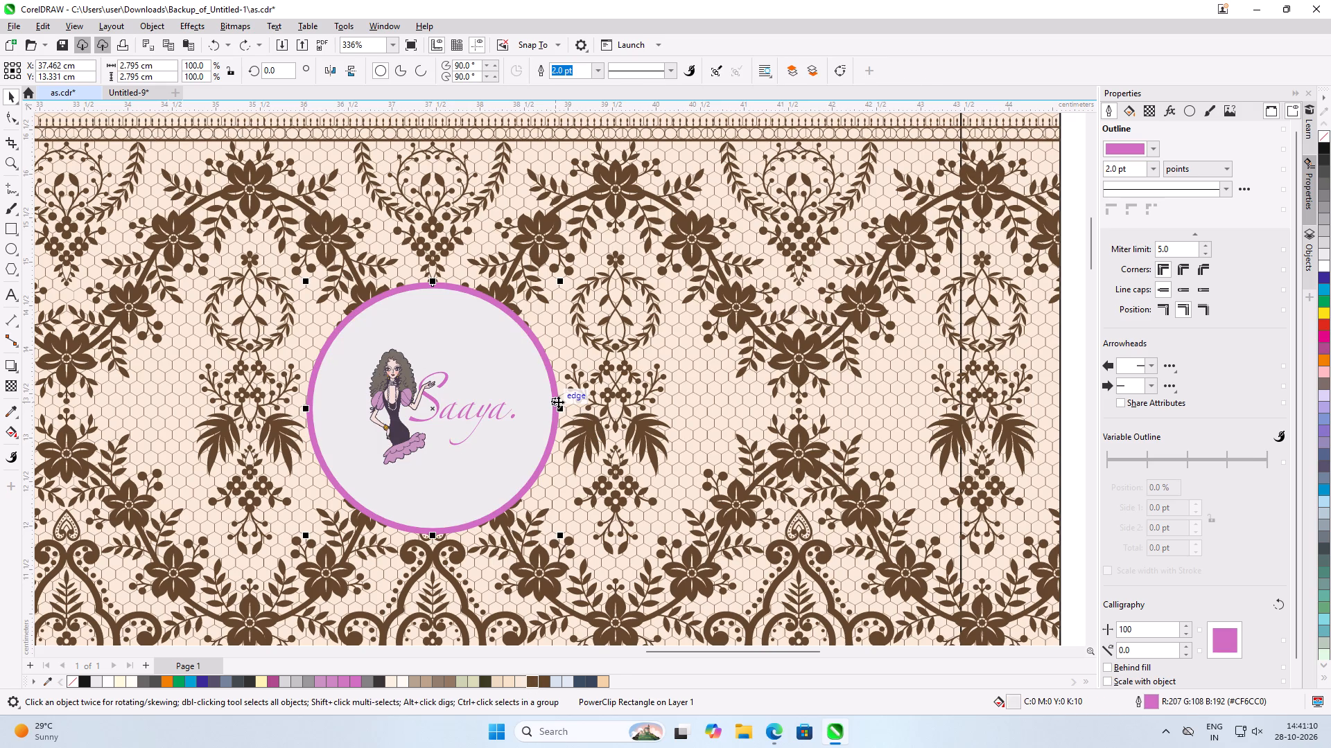
left_click(532, 684)
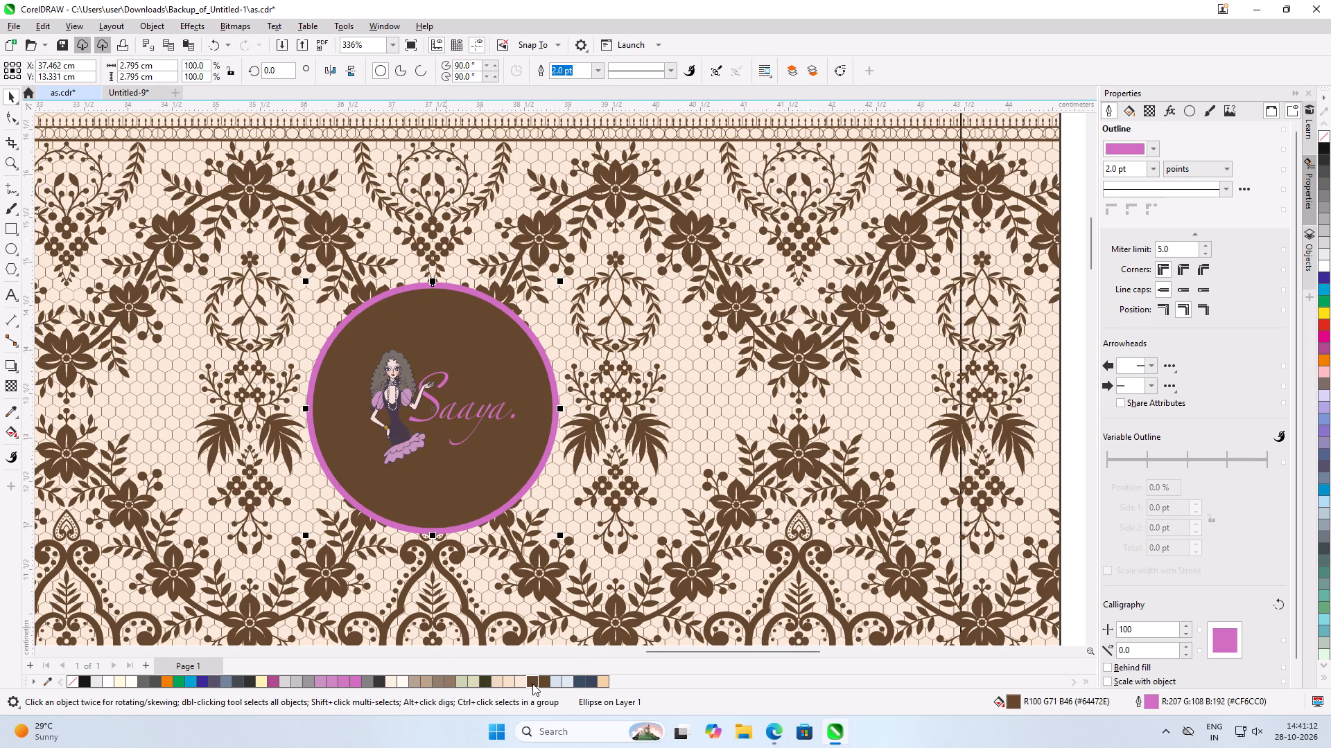
key("ctrl+z")
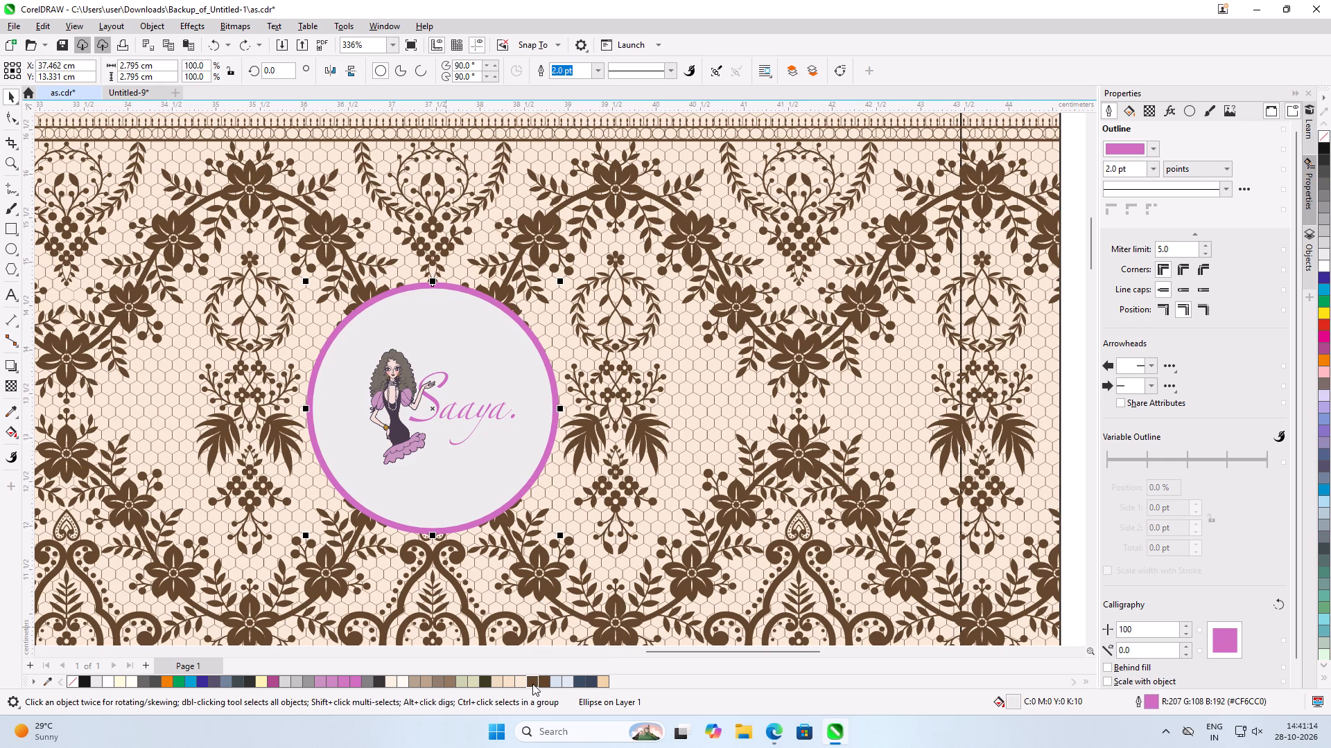
left_click(598, 506)
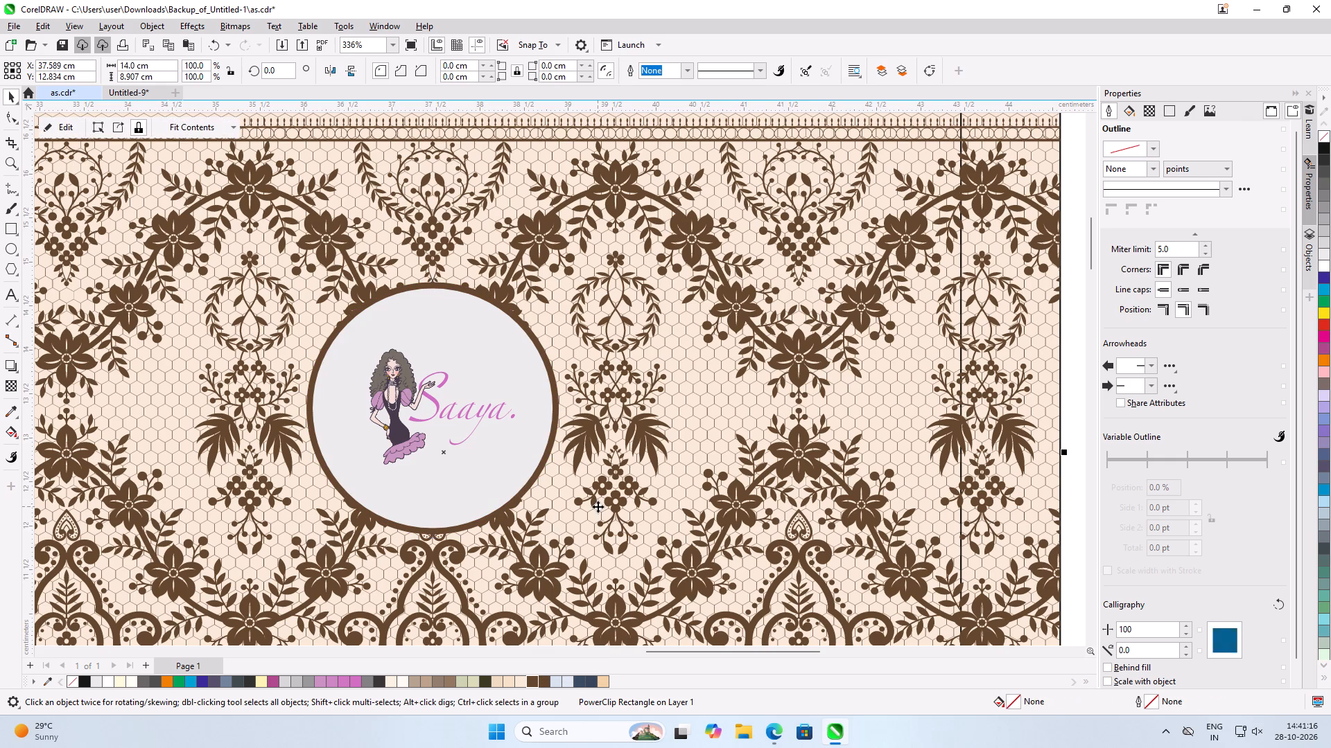
scroll(598, 506, "down", 4)
scroll(531, 423, "down", 5)
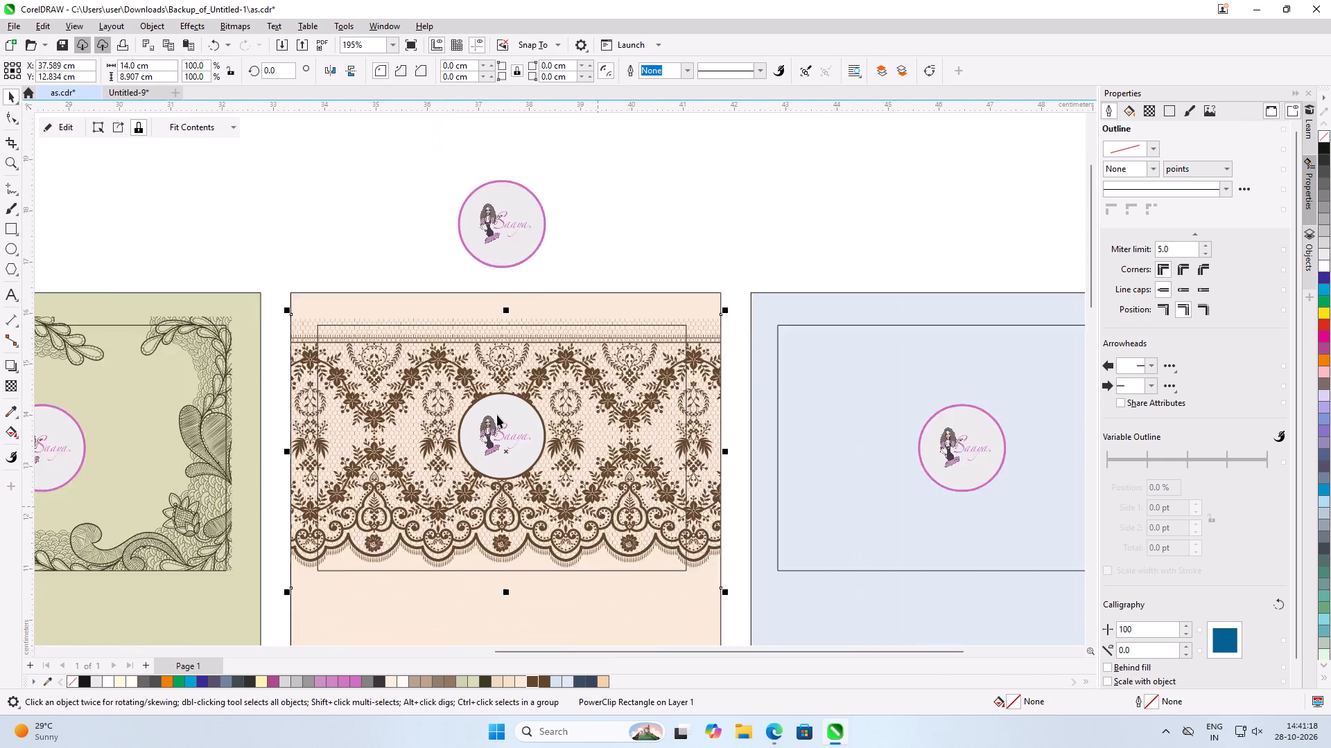
left_click(682, 220)
scroll(373, 269, "down", 5)
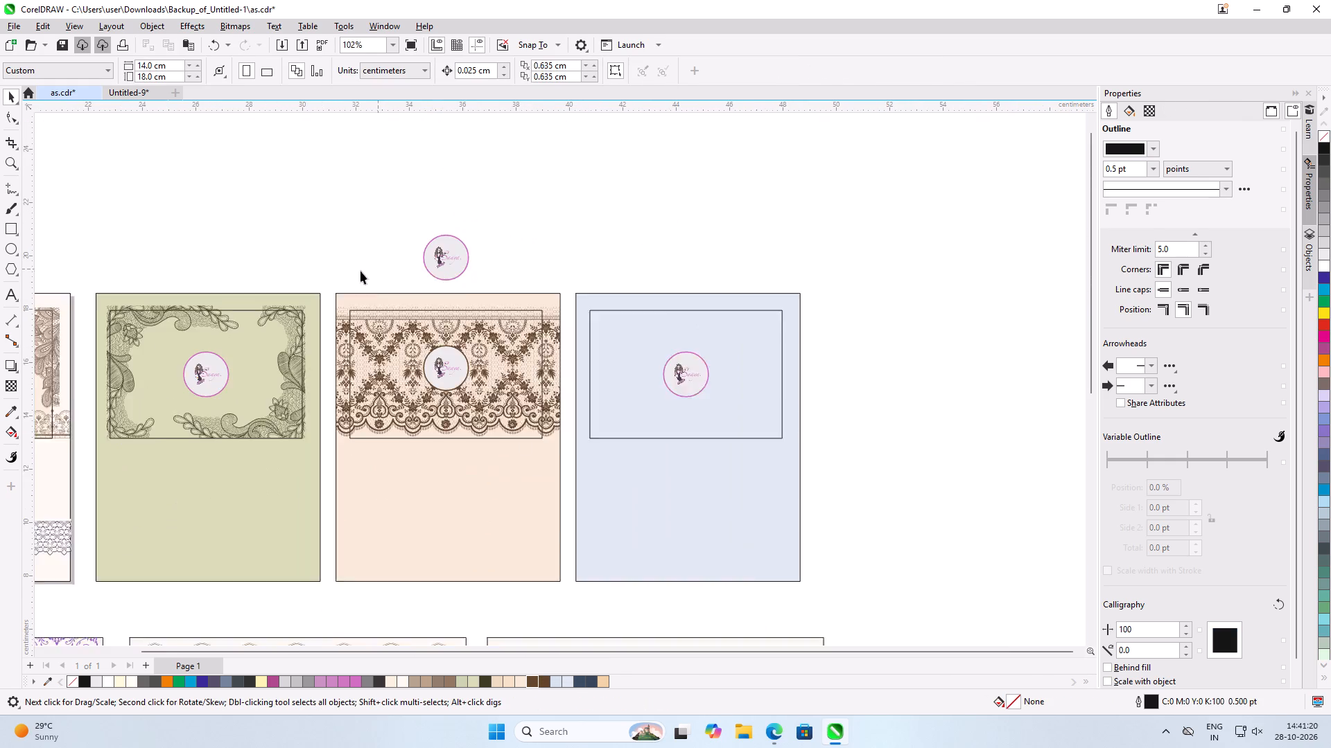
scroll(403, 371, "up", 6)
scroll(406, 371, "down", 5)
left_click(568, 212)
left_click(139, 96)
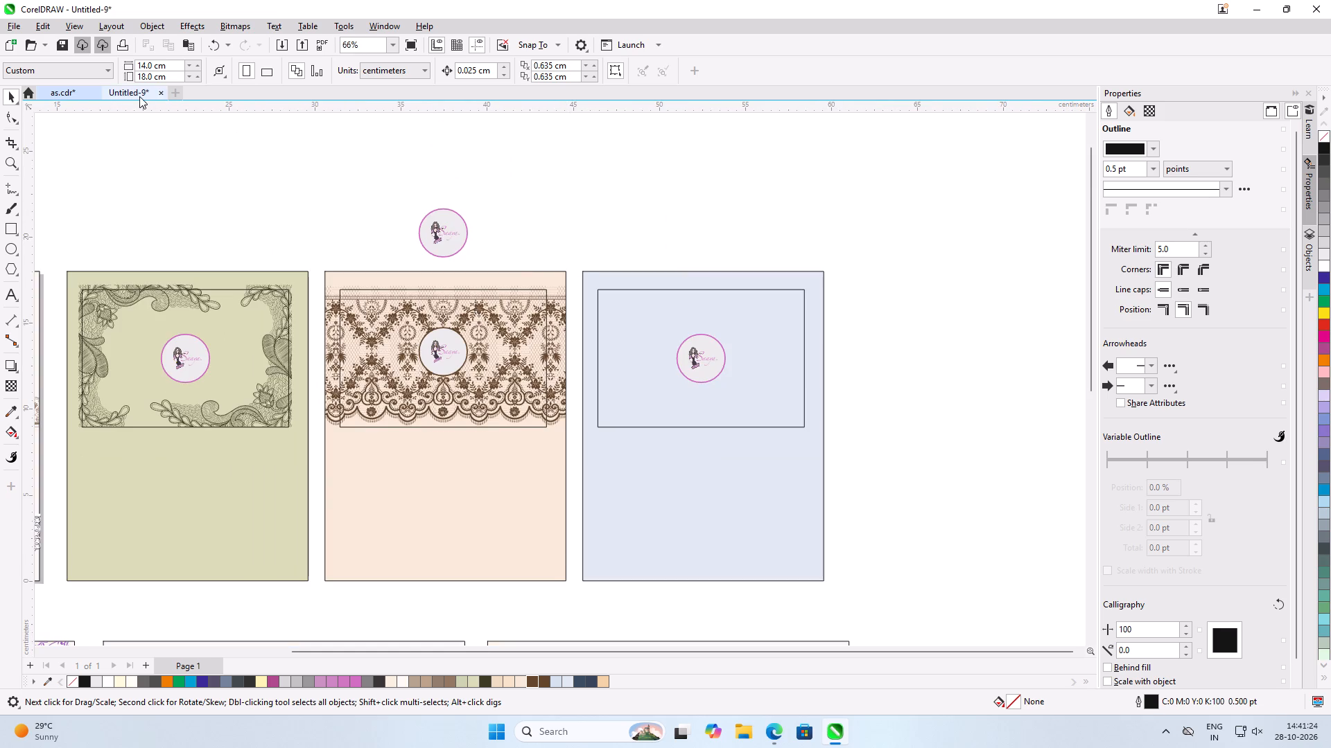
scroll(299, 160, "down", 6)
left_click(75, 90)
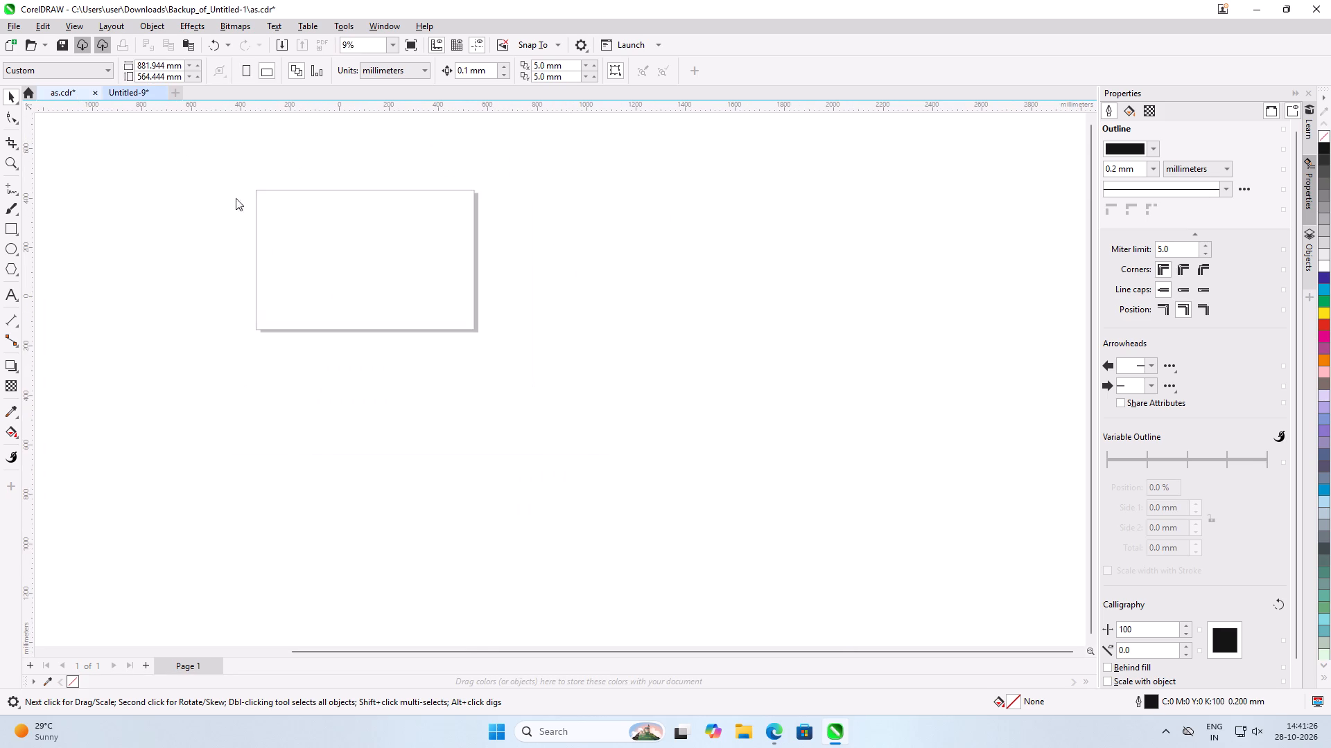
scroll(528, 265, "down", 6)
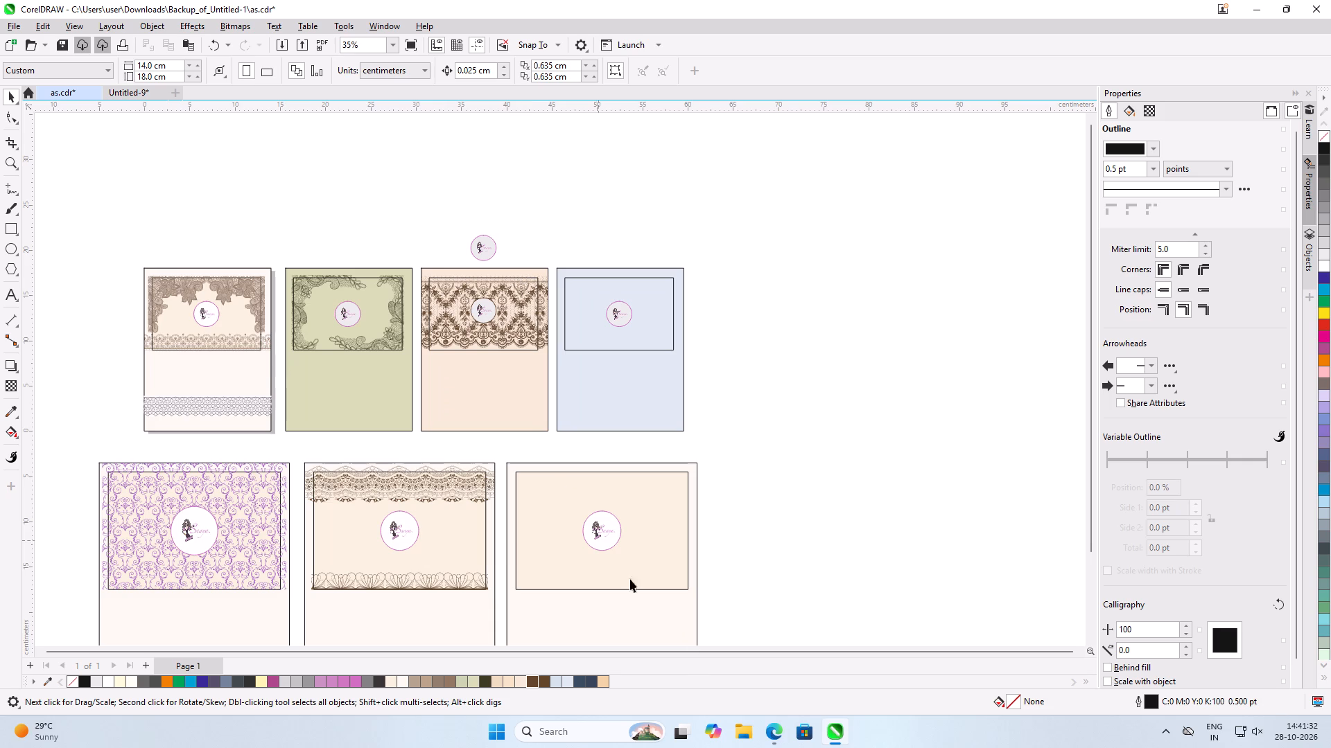
Switch to File Explorer and open the "l d" folder inside Downloads.
left_click(746, 722)
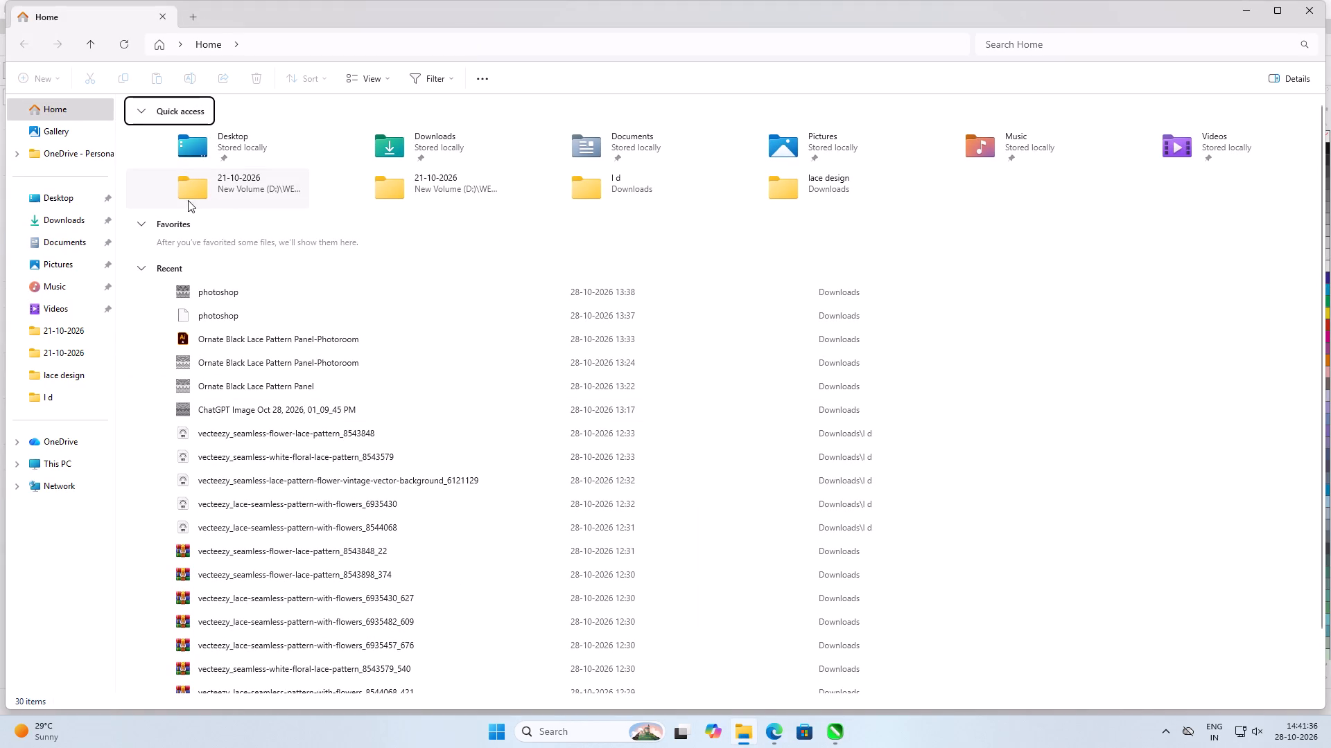
left_click(59, 232)
left_click(59, 232)
left_click(59, 225)
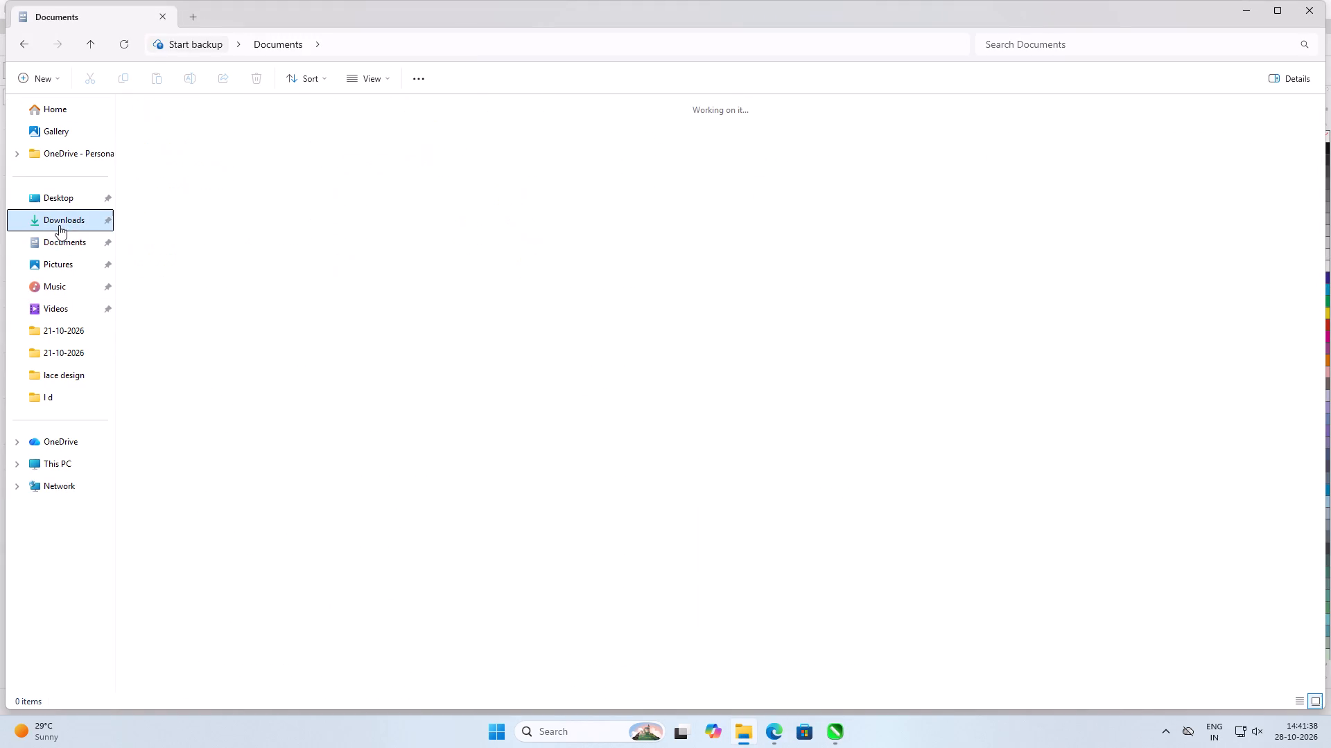
left_click(201, 265)
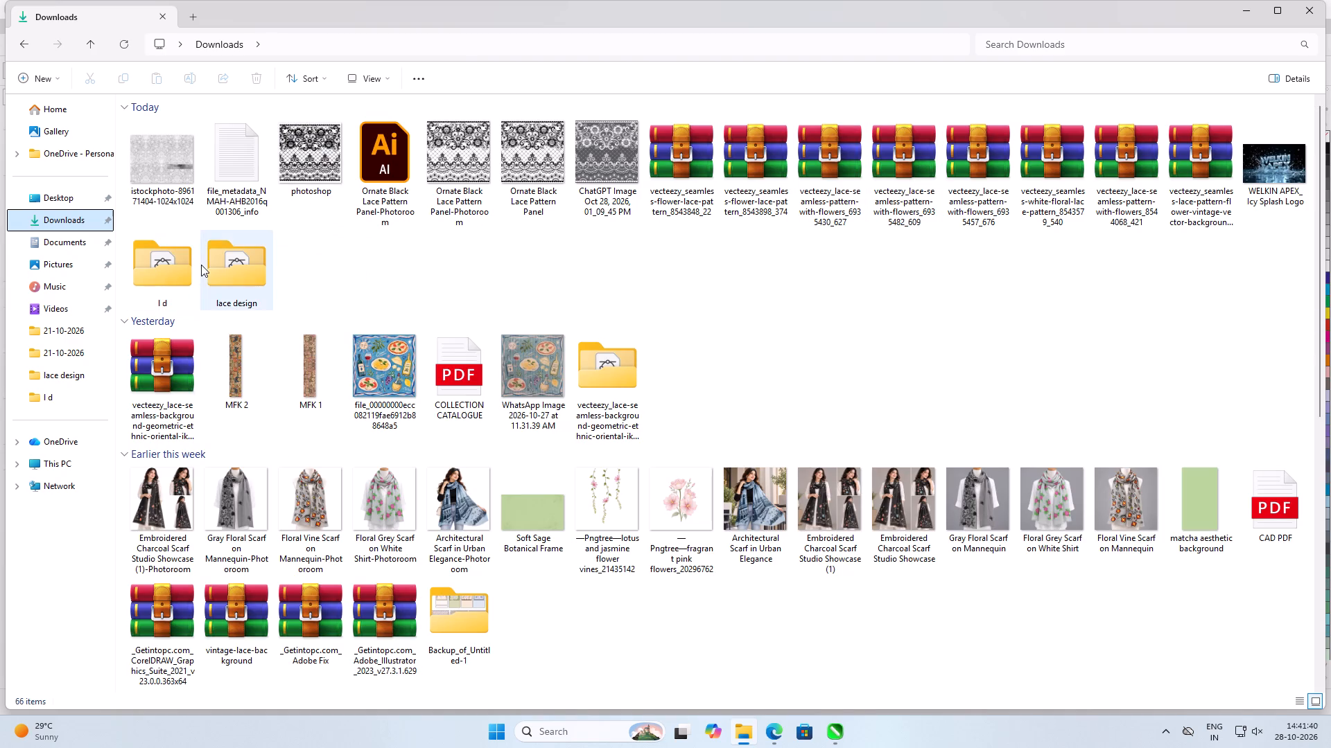
double_click(167, 270)
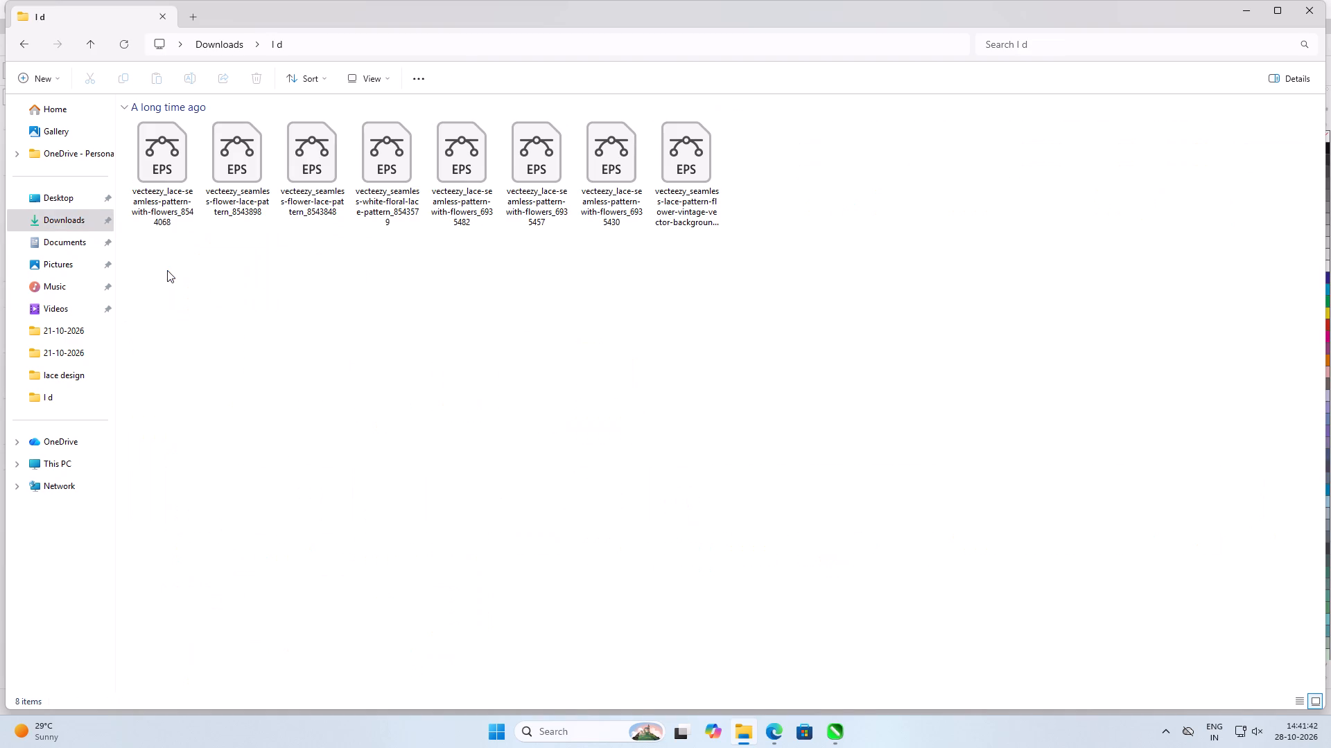
Open the EPS file vecteezy_lace-seamless-pattern-with-flowers_8544068 in CorelDRAW as editable artwork to examine its whole pattern.
left_click(317, 168)
right_click(317, 168)
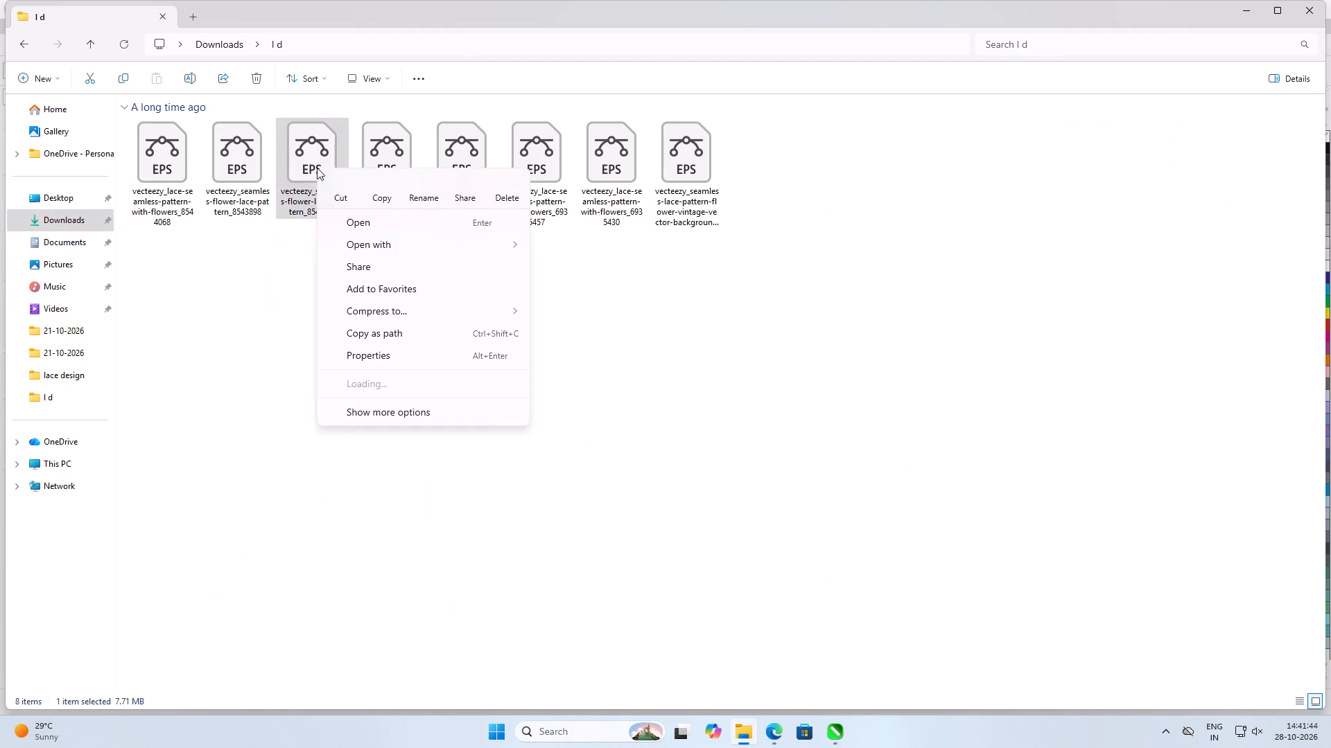
left_click(149, 152)
right_click(149, 152)
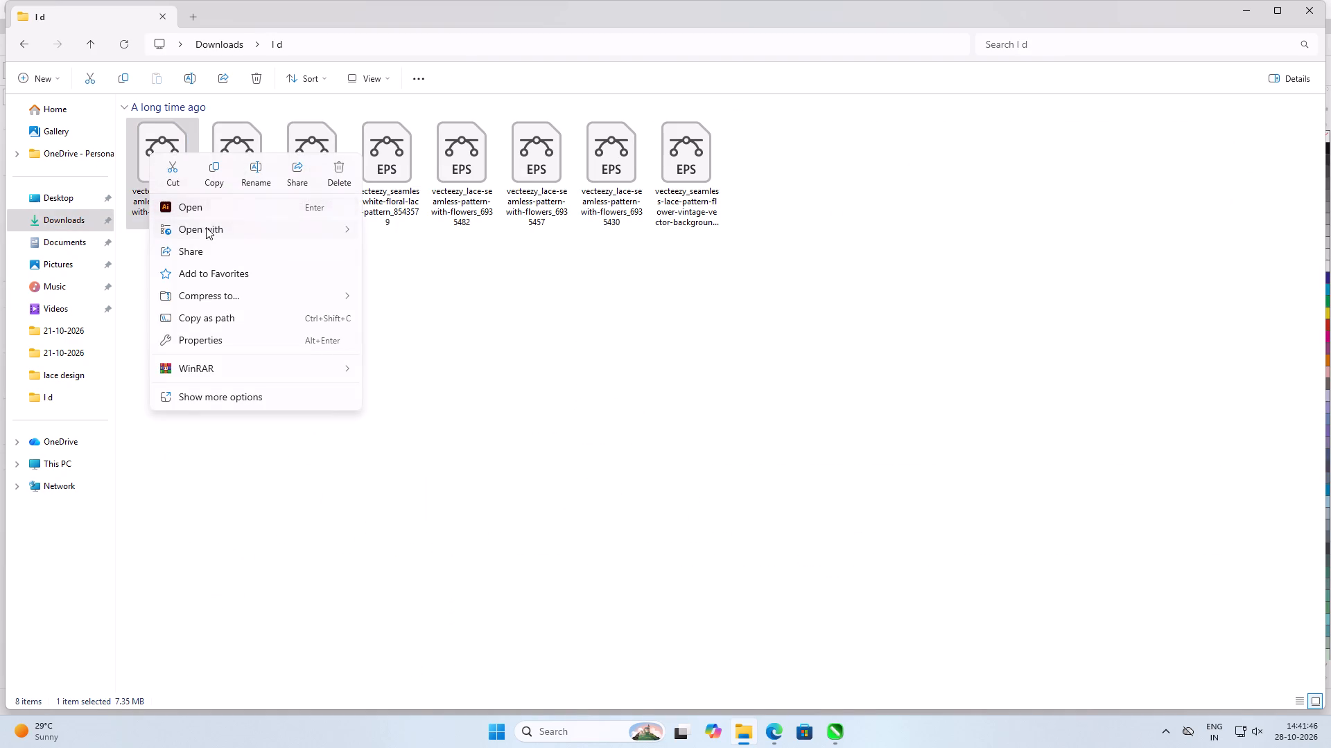
left_click(206, 227)
left_click(452, 252)
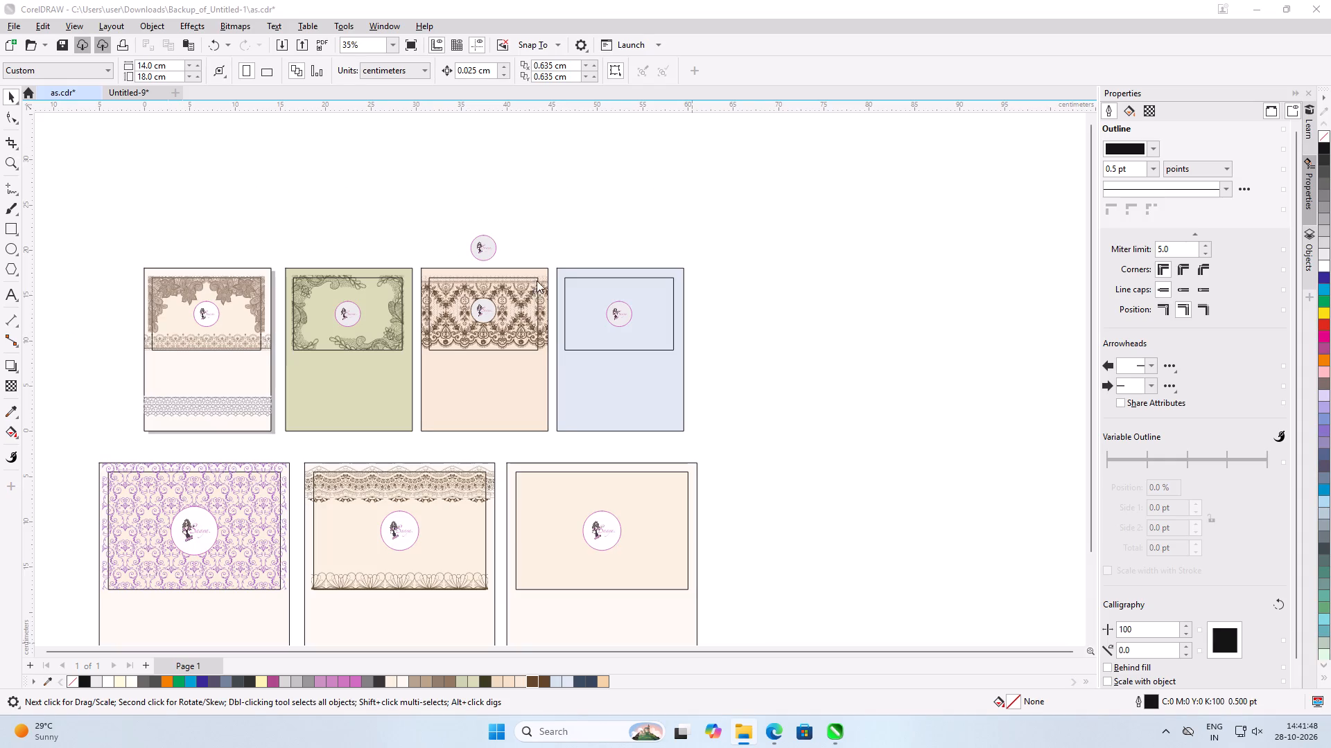
left_click(650, 418)
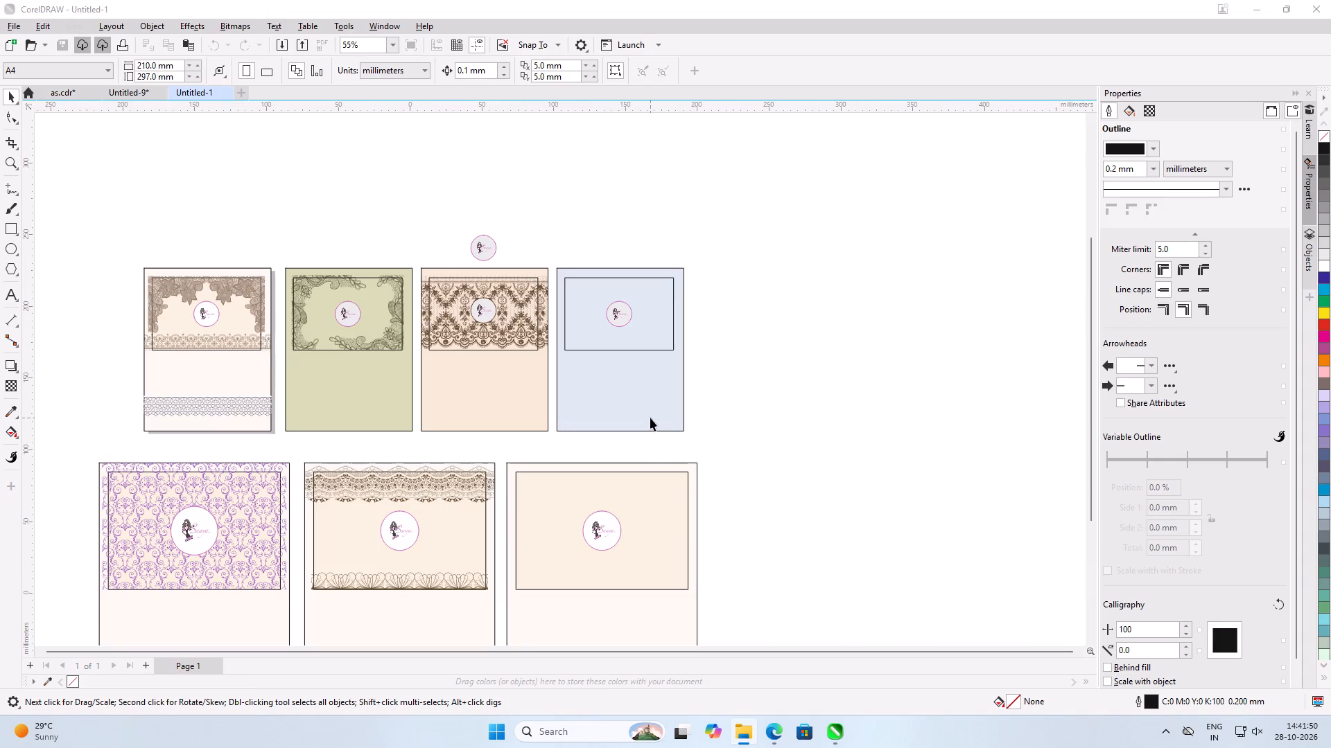
scroll(650, 418, "down", 9)
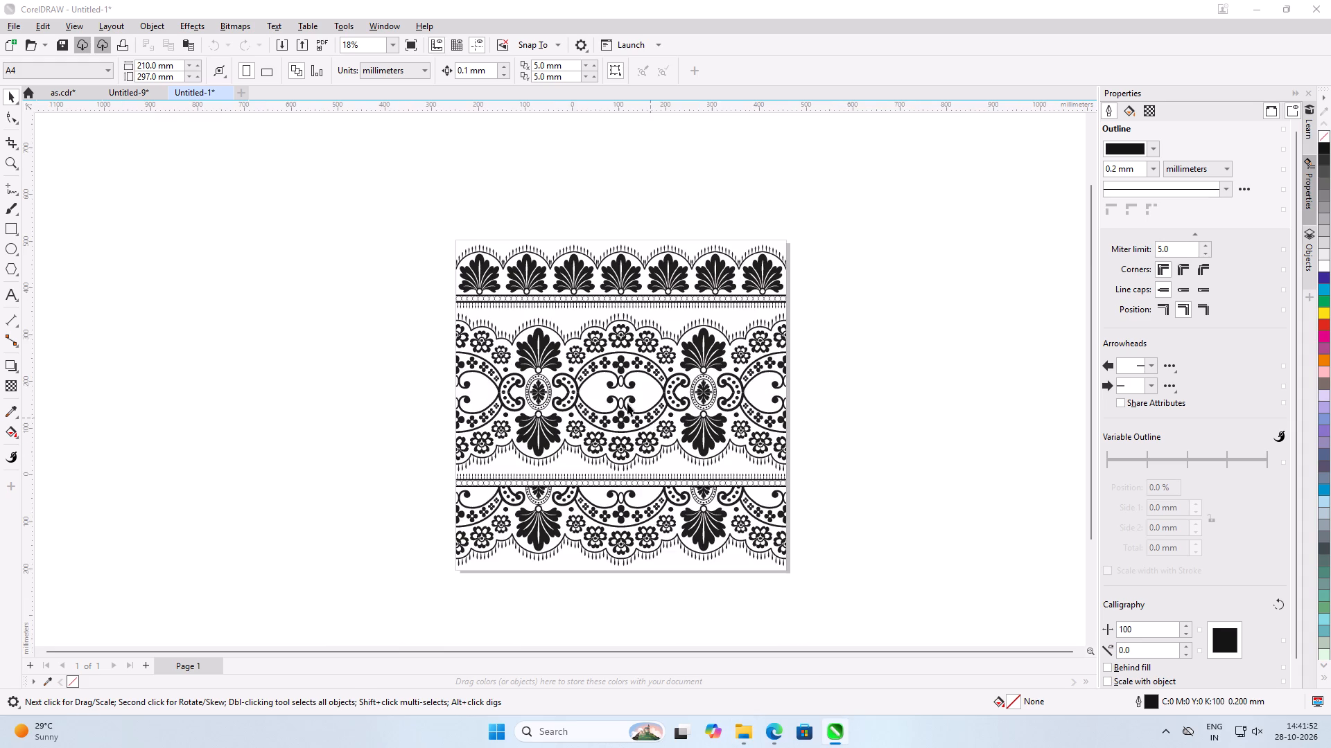
Close the blank Untitled-9 document without saving it.
left_click(112, 94)
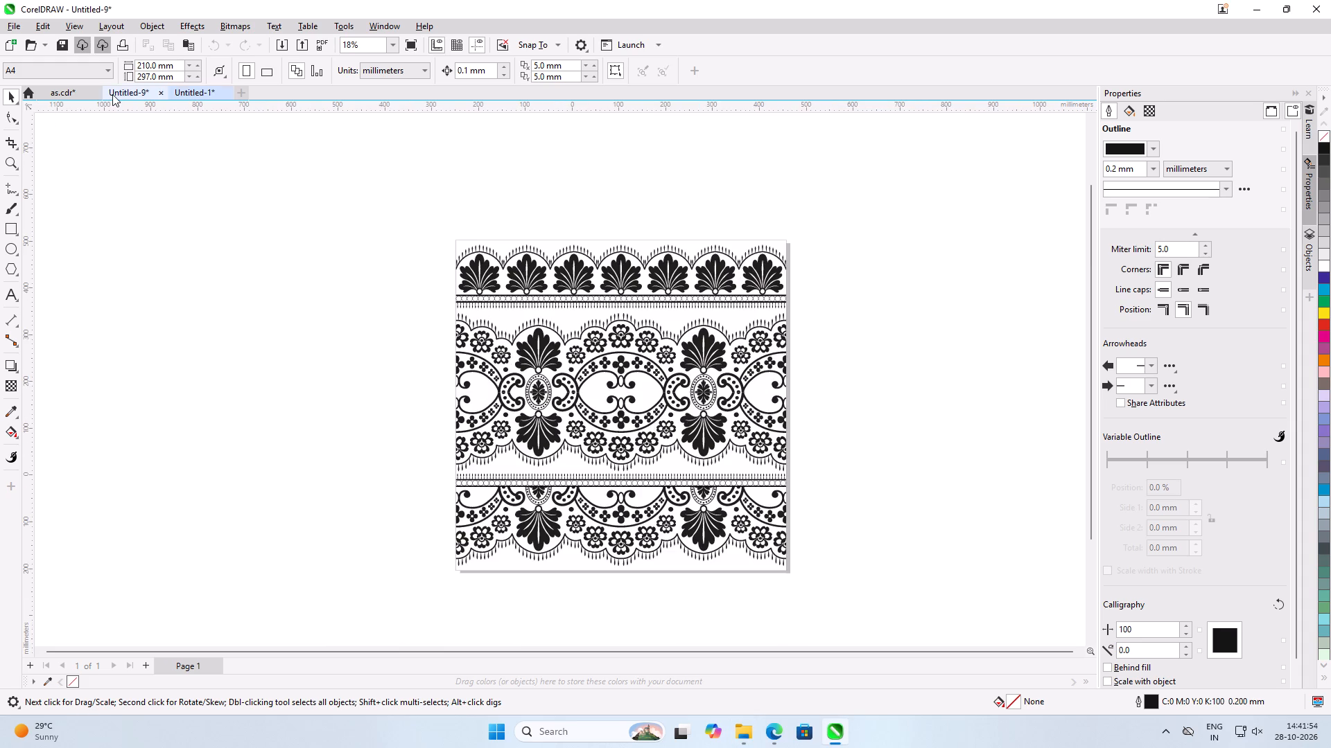
left_click(156, 92)
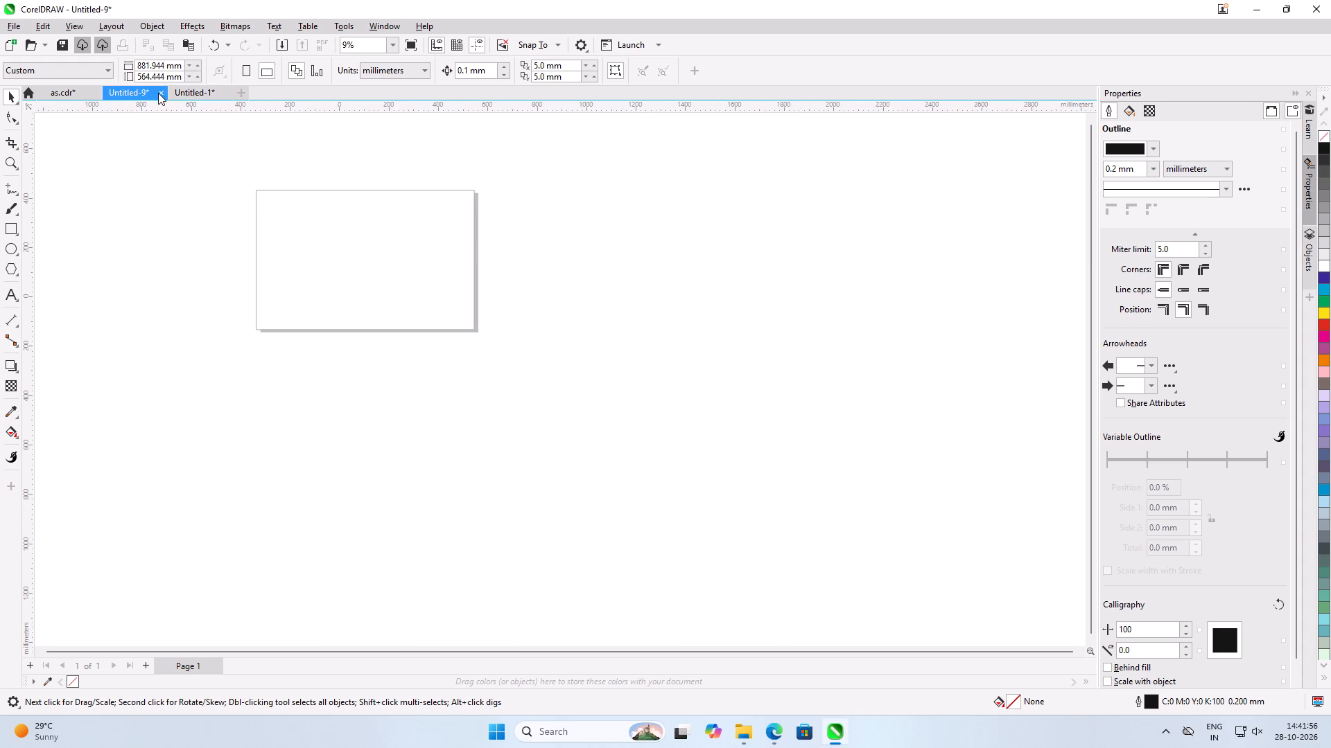
left_click(158, 93)
left_click(685, 405)
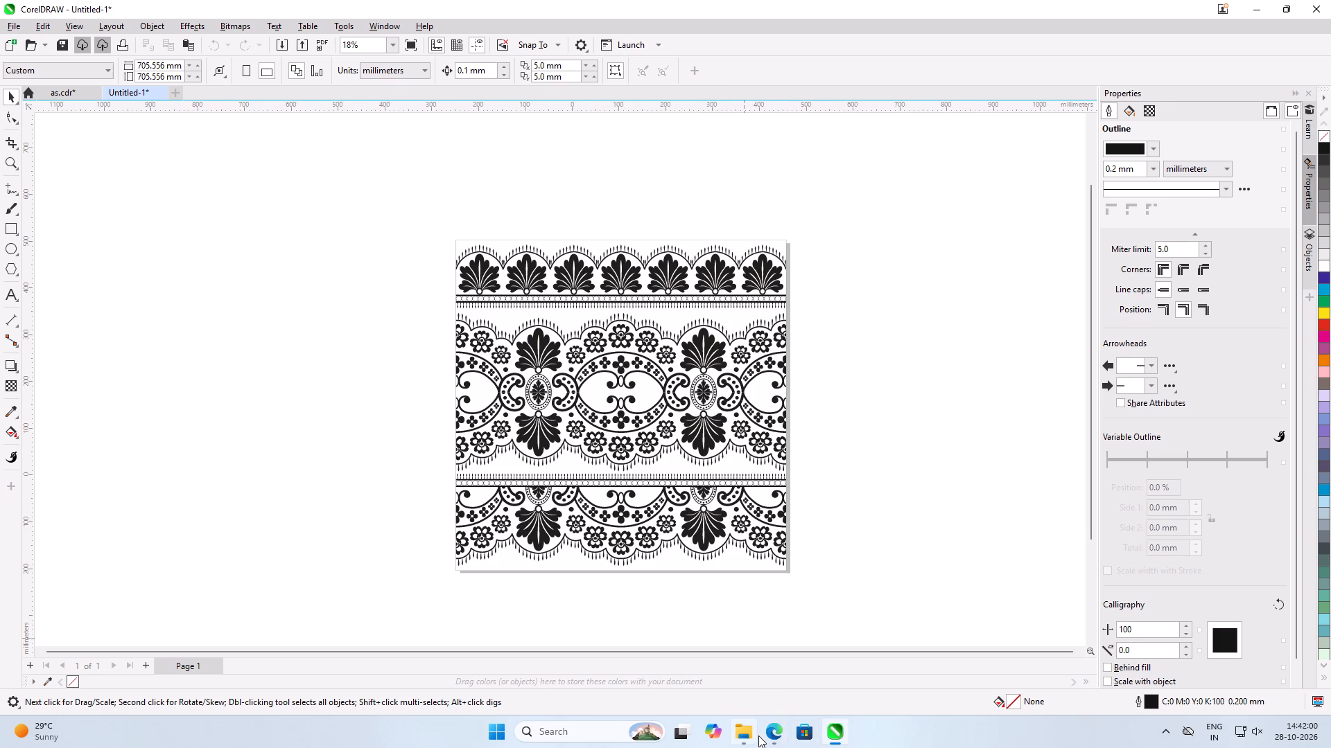
From File Explorer, open the EPS file vecteezy_seamless-flower-lace-pattern_8543898 in CorelDRAW, importing it as editable with text as curves.
left_click(742, 695)
left_click(250, 204)
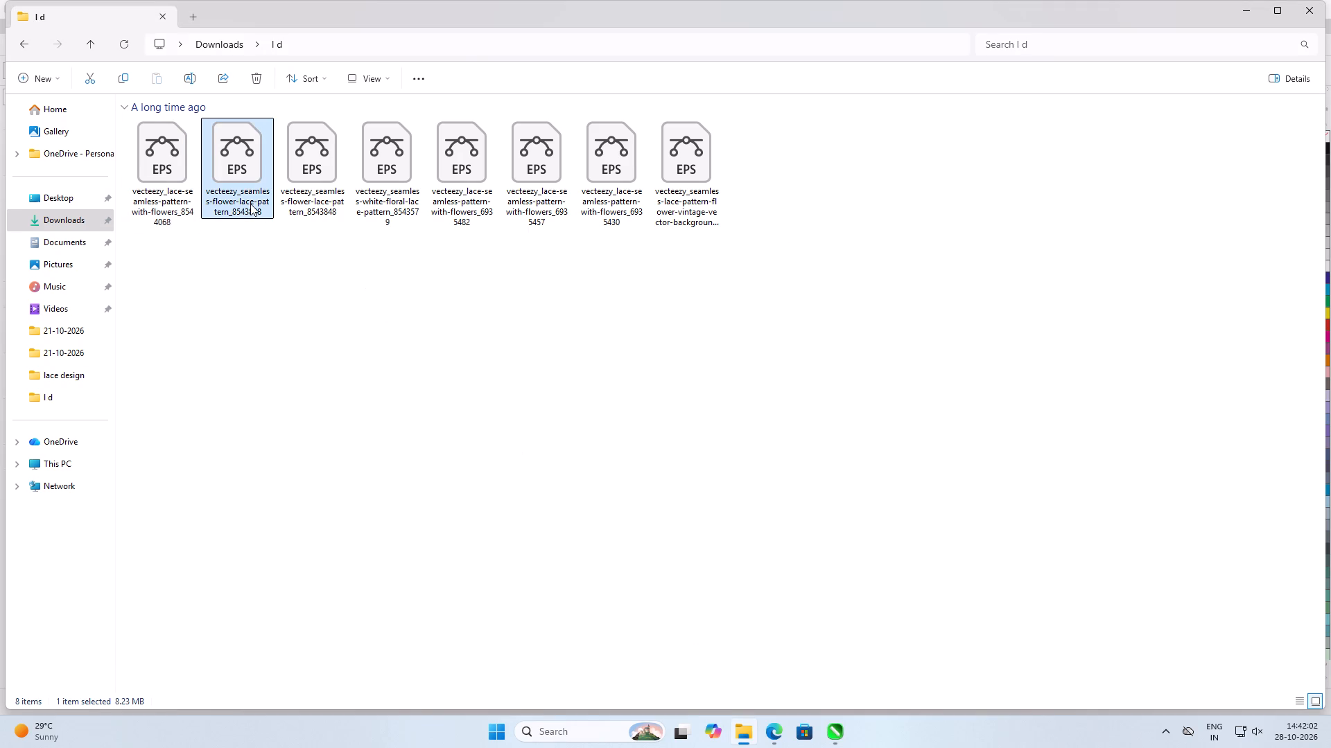
right_click(250, 204)
left_click(304, 278)
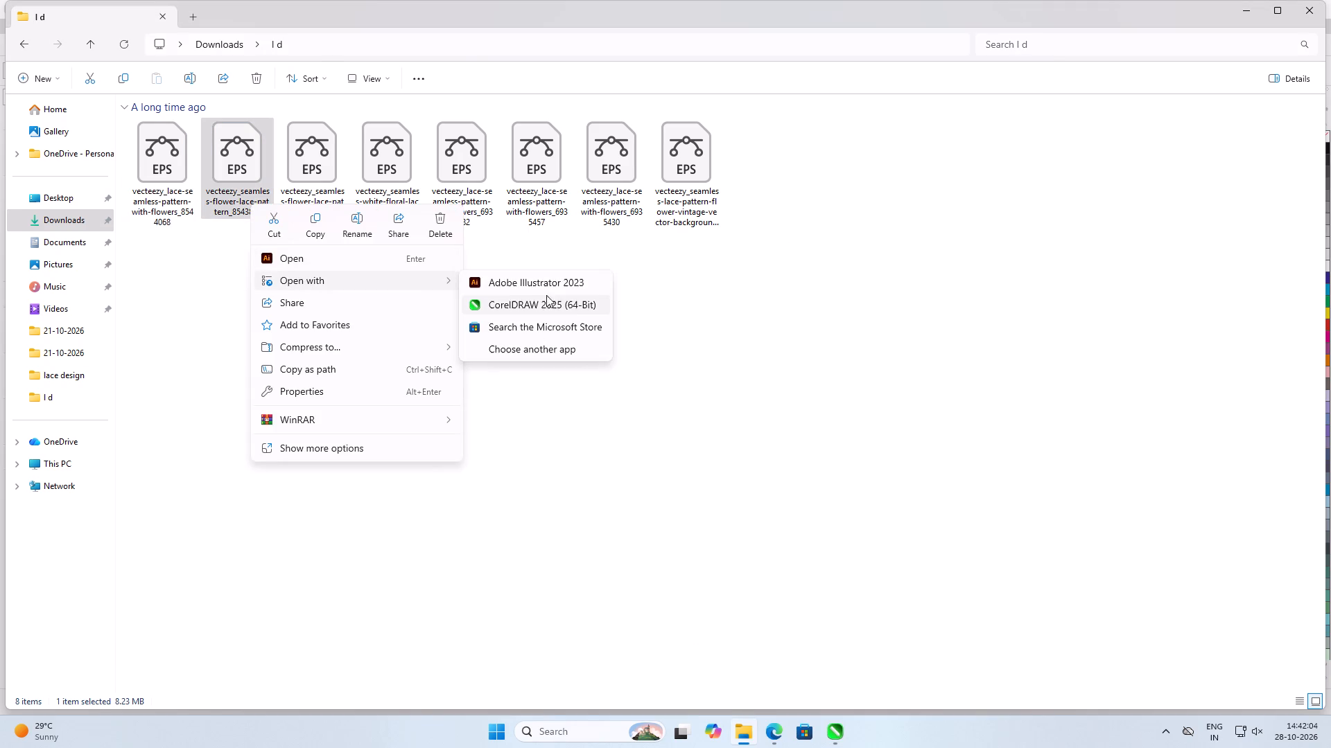
left_click(555, 301)
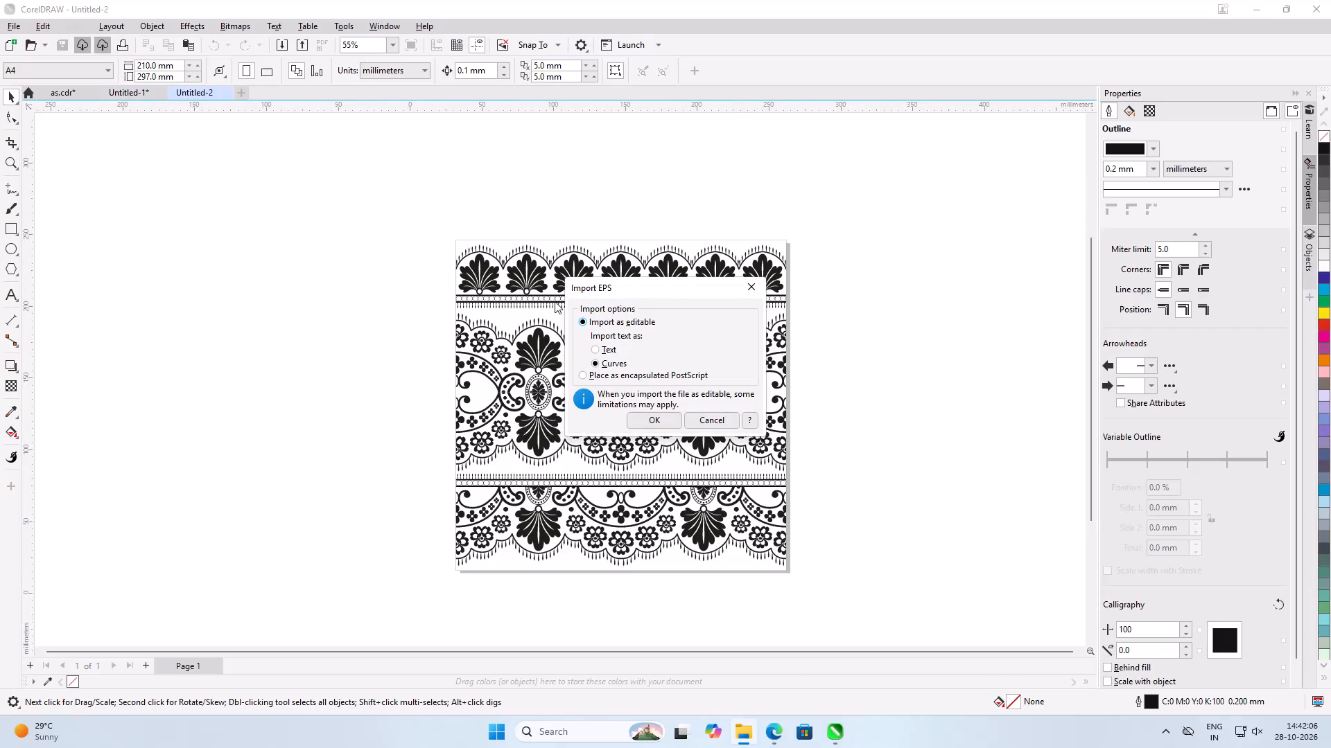
left_click(669, 416)
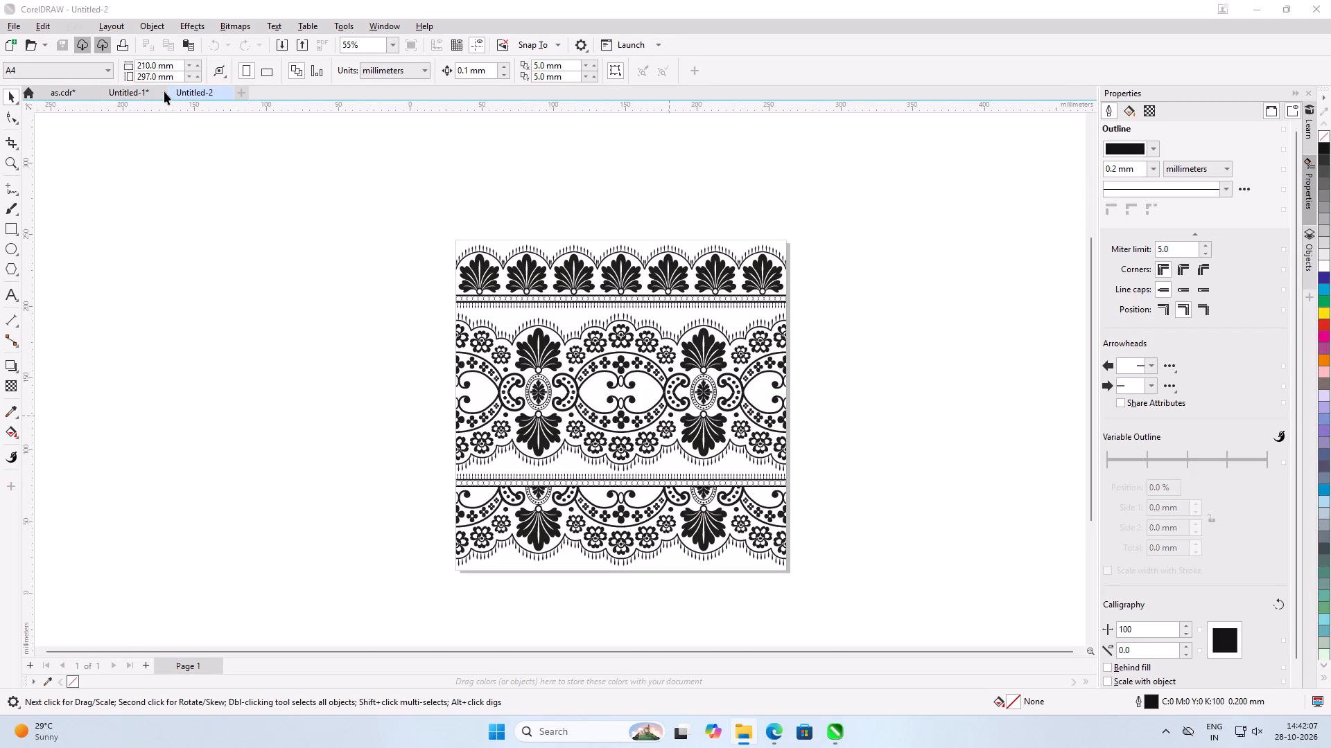
Close the Untitled-1 lace document without saving its changes.
left_click(159, 93)
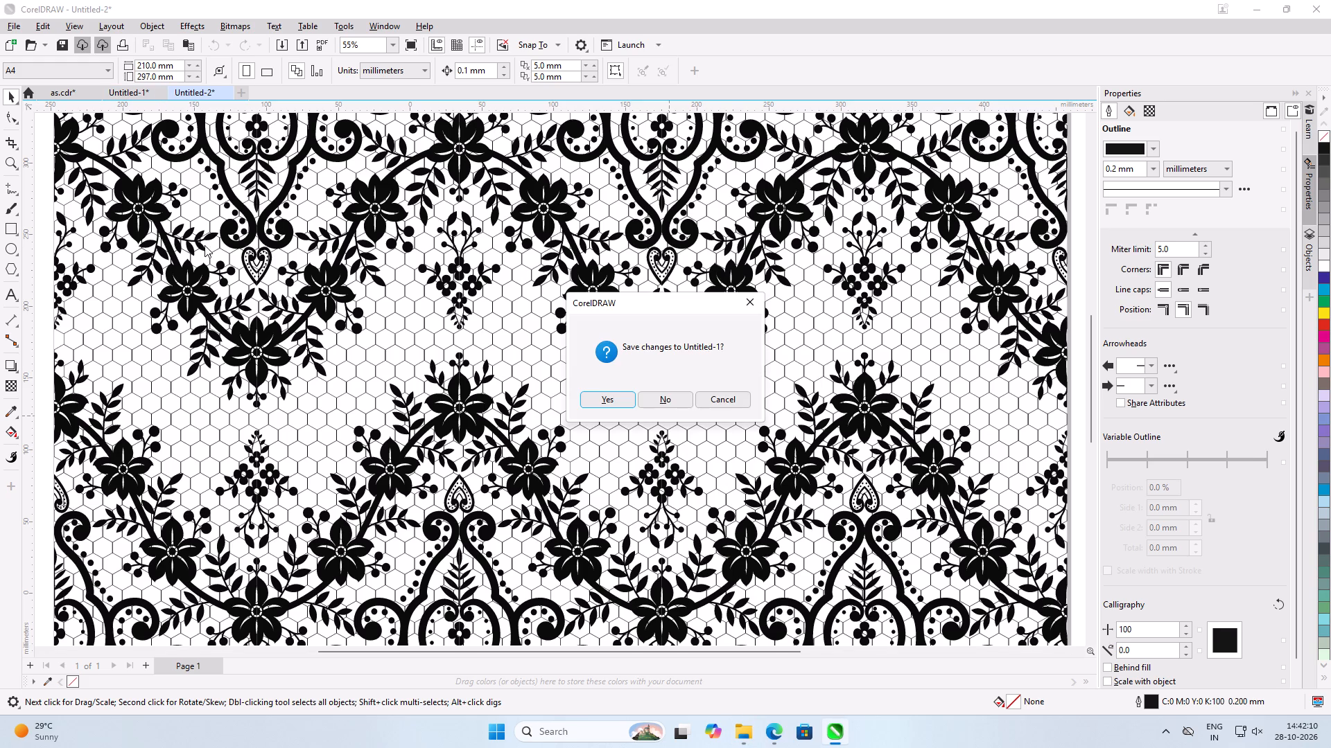
left_click(652, 398)
Examine the whole flower lace in Untitled-2 and close that document without saving.
scroll(652, 398, "down", 7)
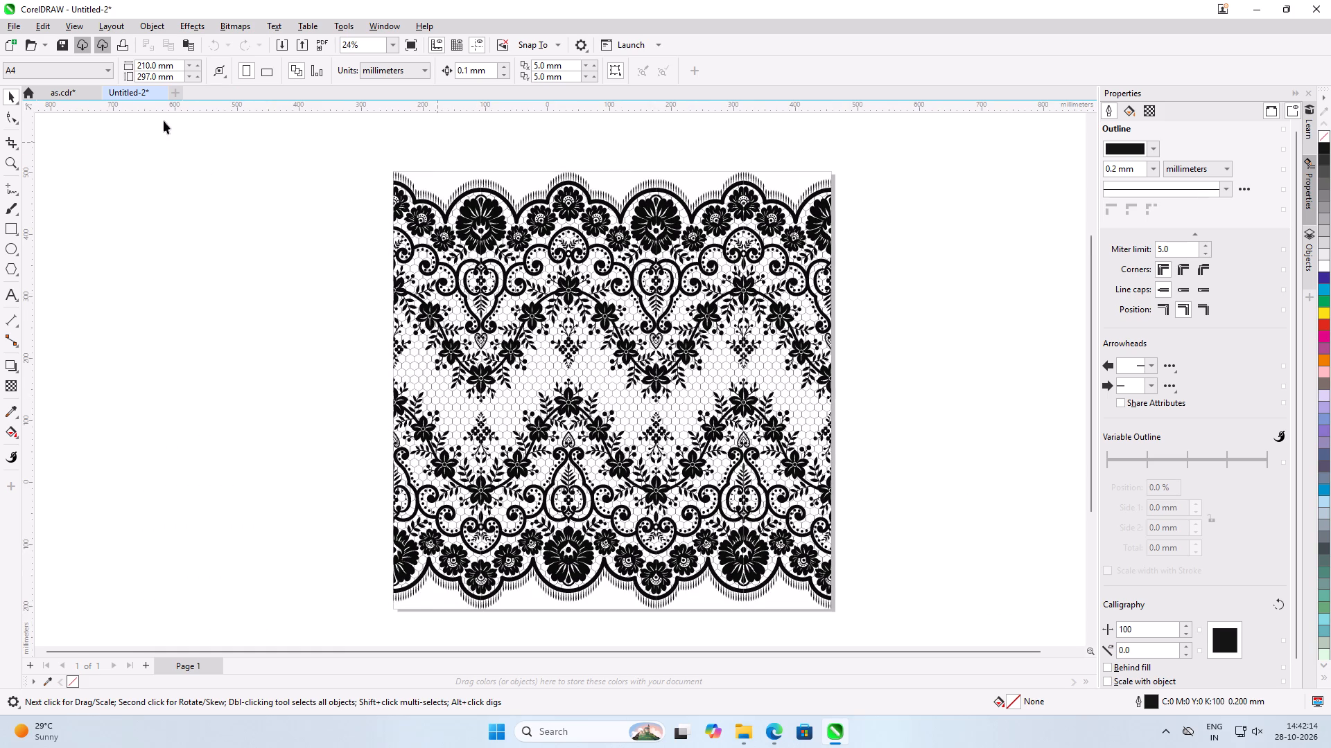
left_click(164, 93)
left_click(675, 400)
From File Explorer, open the EPS file vecteezy_seamless-flower-lace-pattern_8543848 in CorelDRAW, importing it as editable with text as curves.
left_click(734, 745)
left_click(304, 175)
right_click(304, 175)
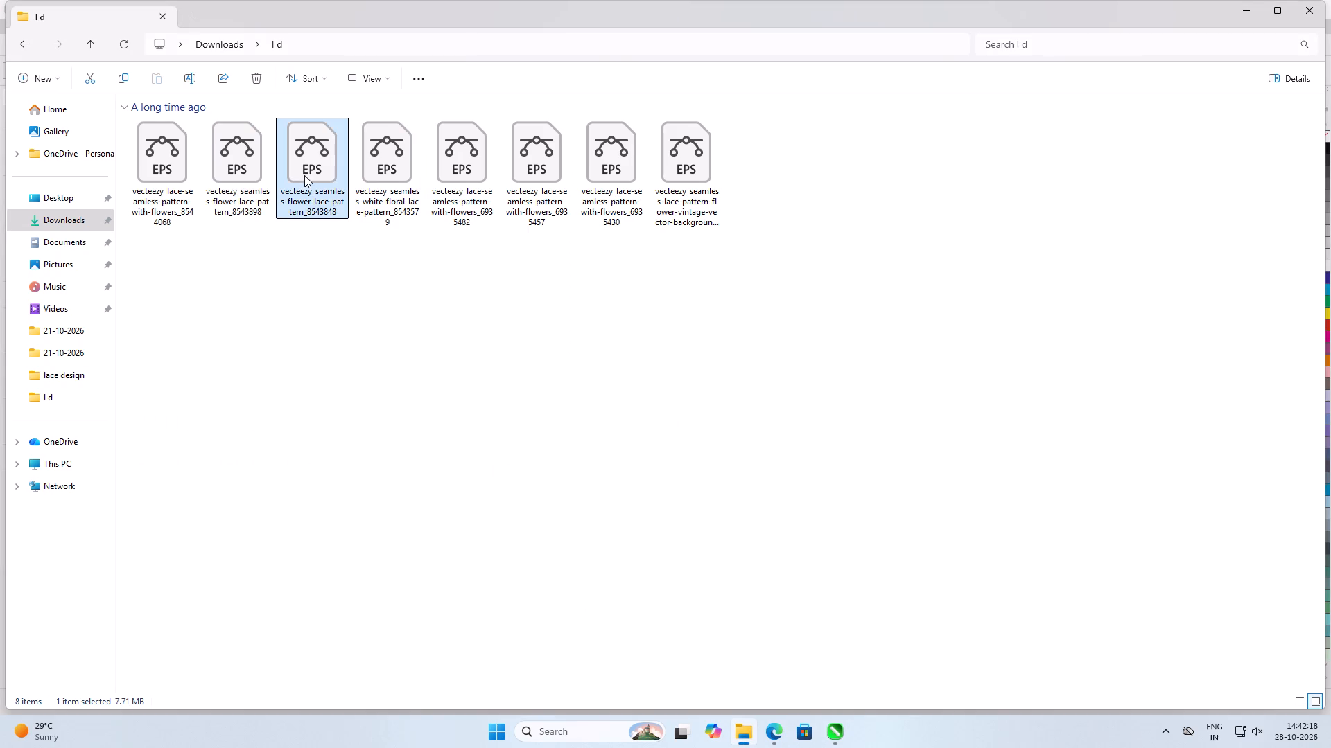
left_click(365, 251)
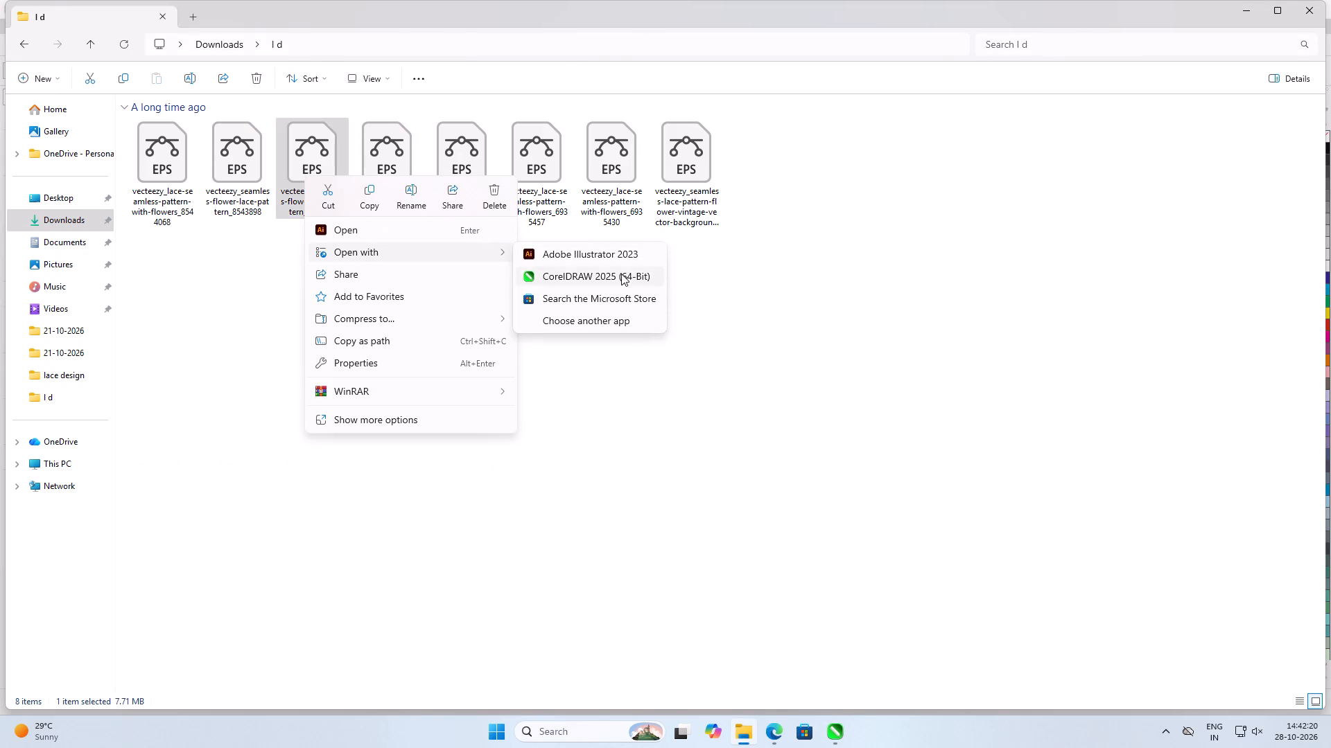
left_click(621, 274)
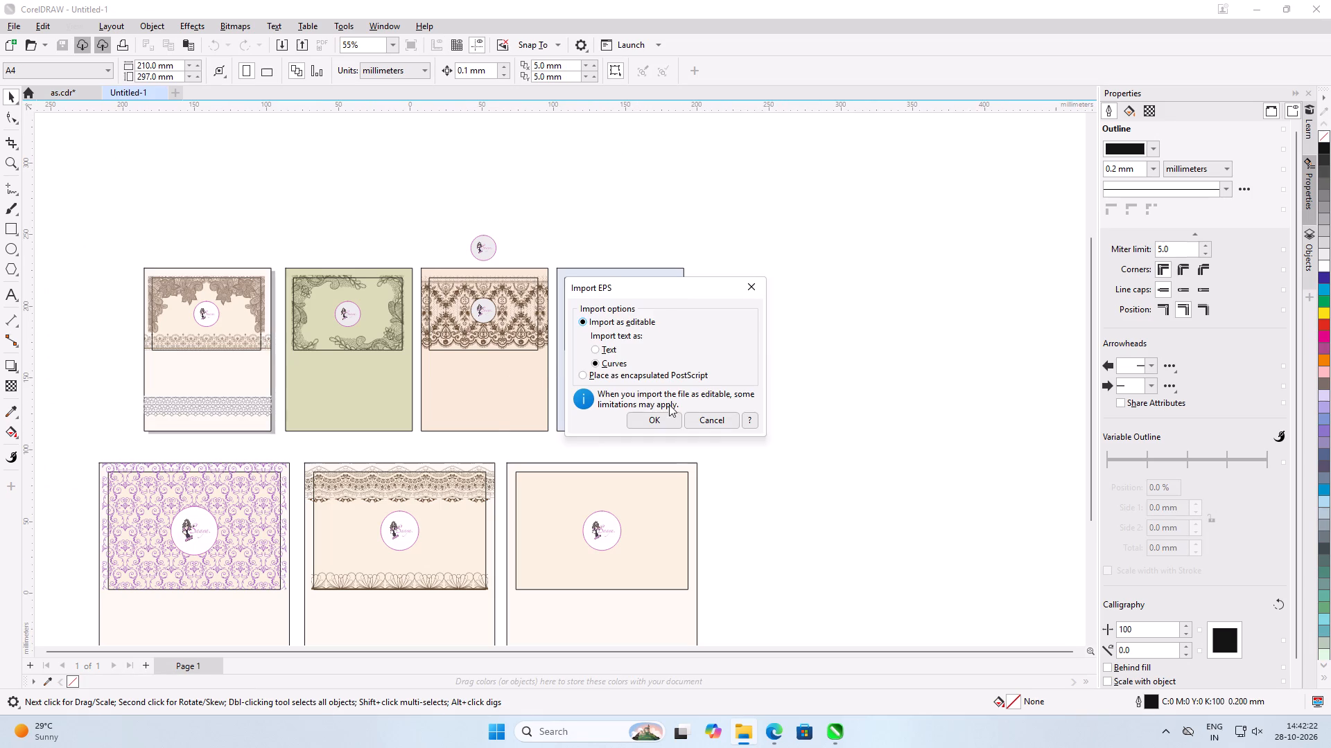
left_click(671, 420)
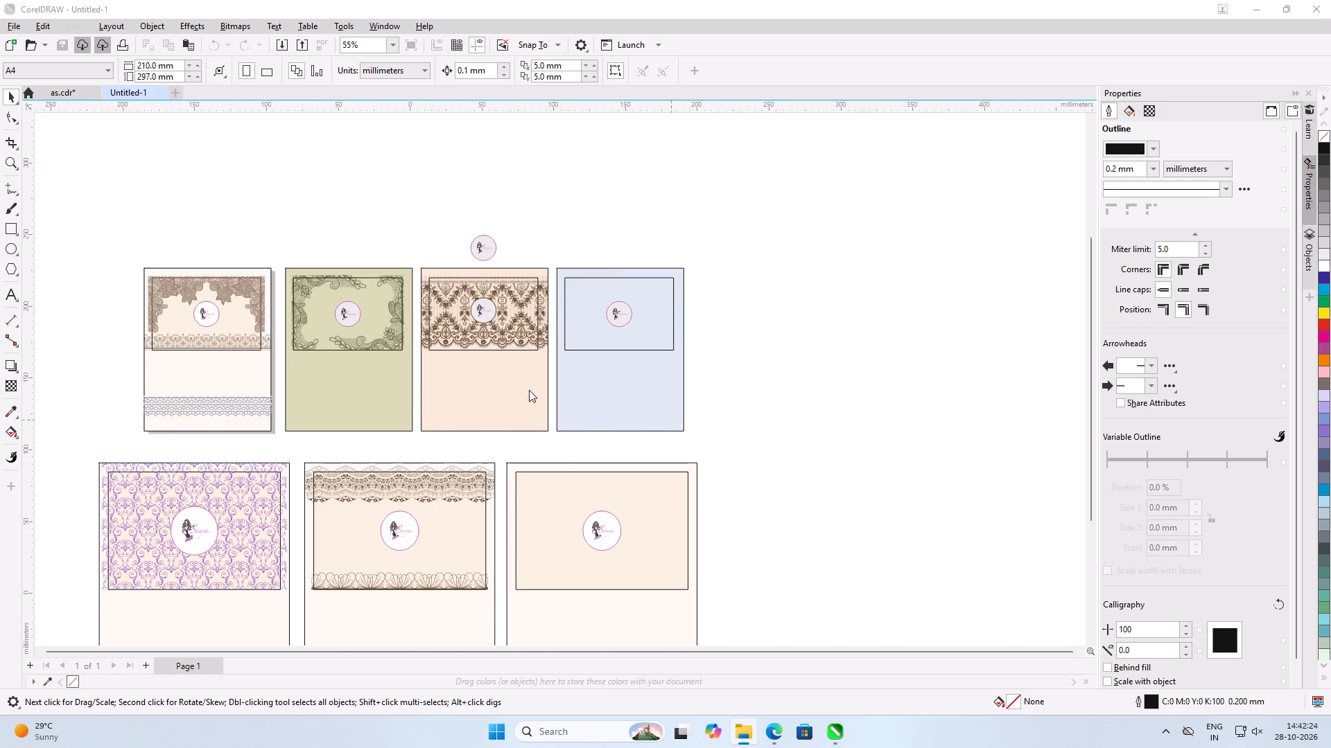
Examine the whole flower lace in Untitled-1 and close that document without saving its changes.
scroll(529, 393, "down", 6)
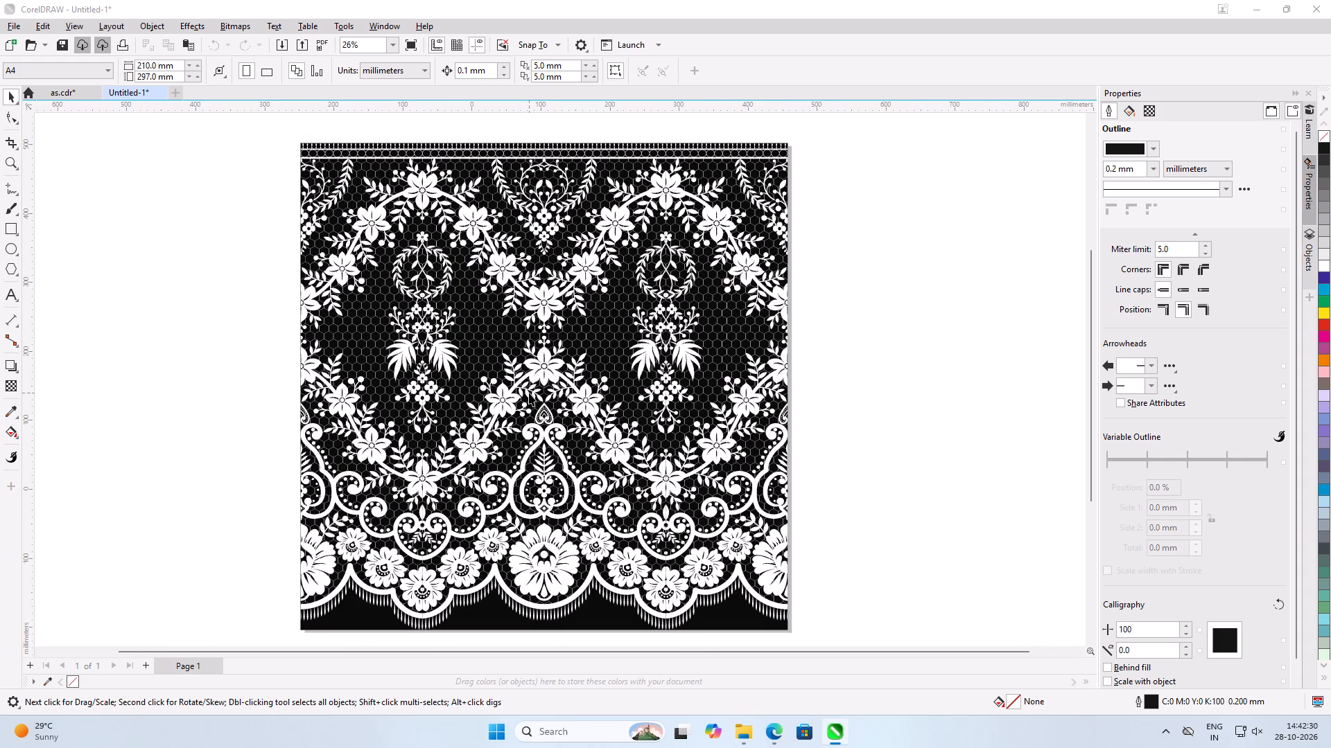
scroll(529, 393, "down", 3)
left_click(160, 95)
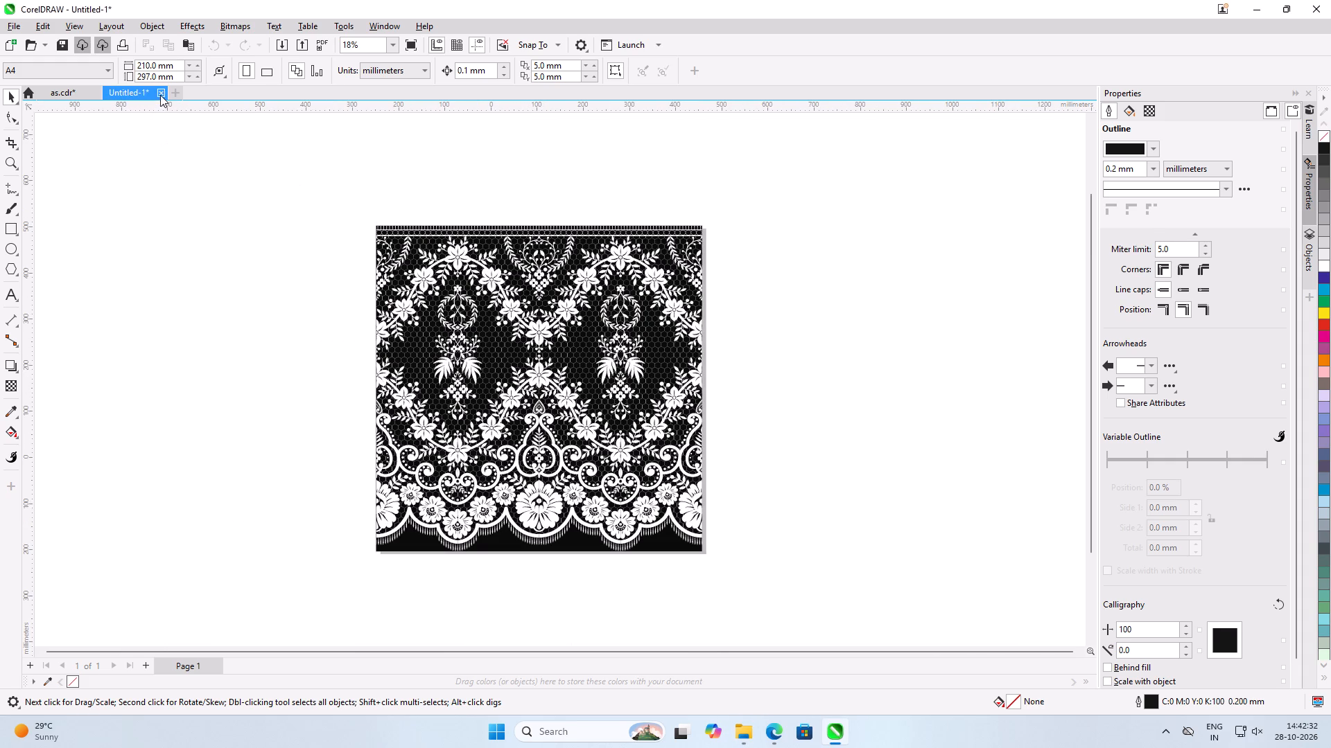
left_click(648, 380)
left_click(654, 396)
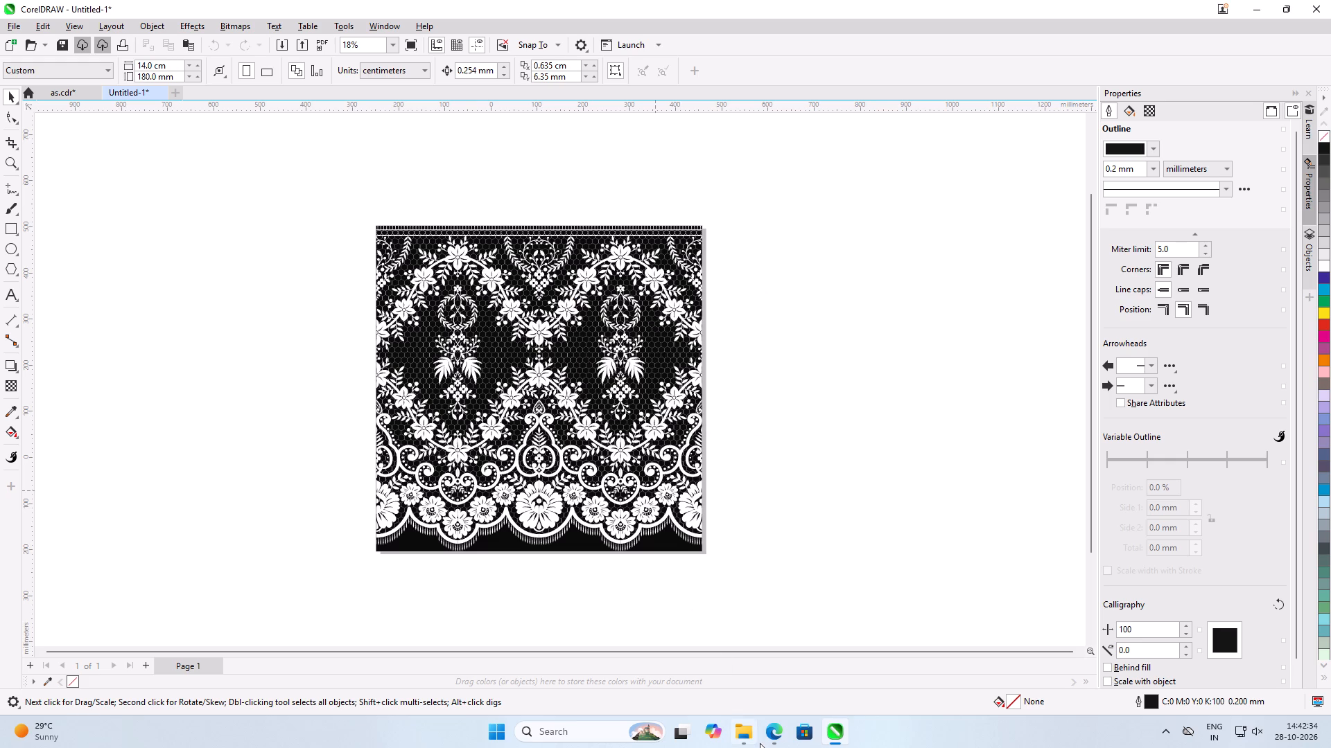
From File Explorer, open the EPS file vecteezy_seamless-white-floral-lace-pattern_8543579 in CorelDRAW, importing it as editable with text as curves.
left_click(752, 742)
left_click(386, 196)
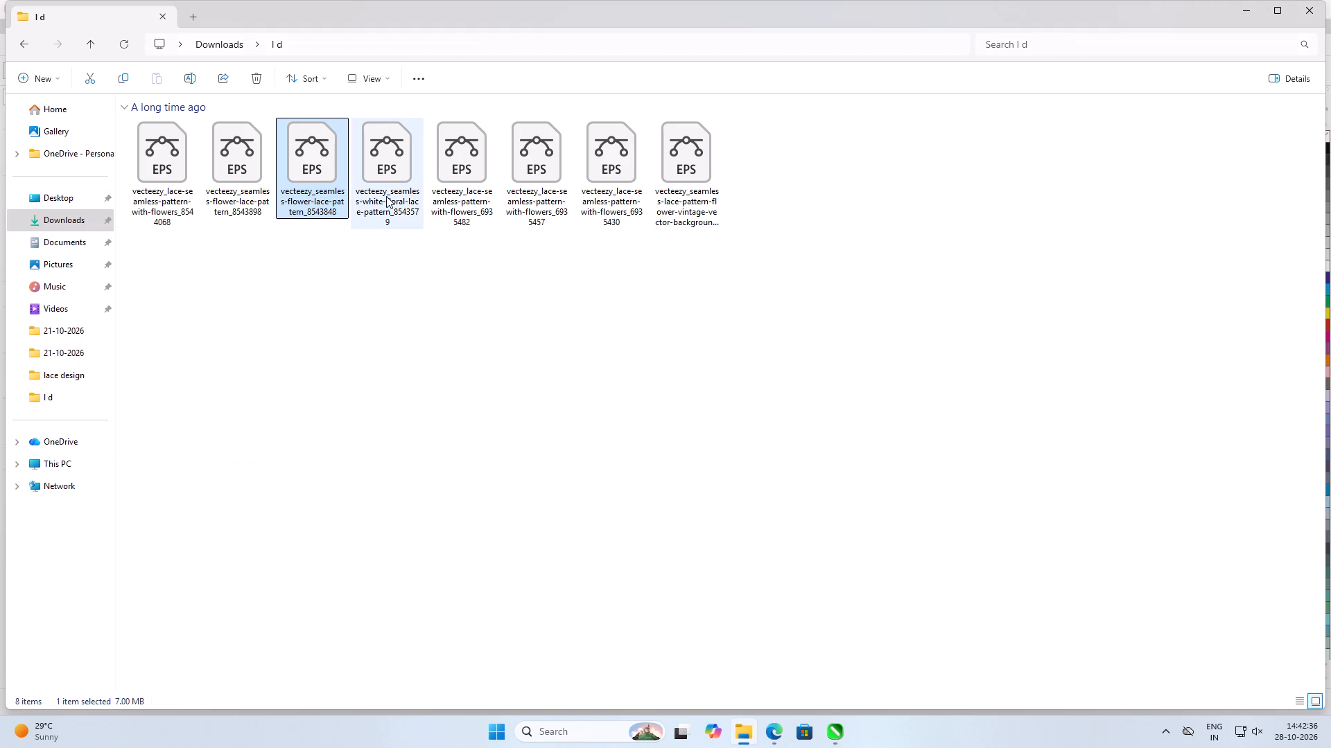
right_click(386, 196)
left_click(412, 274)
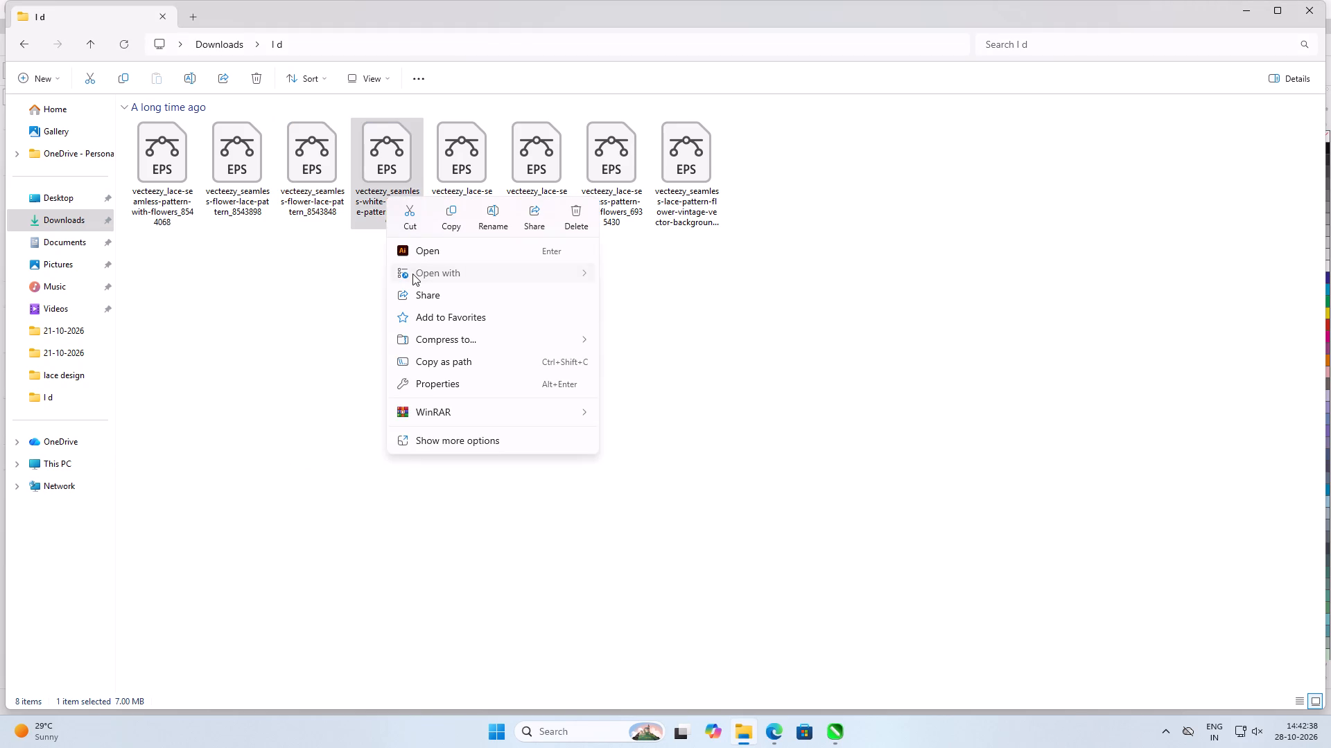
left_click(645, 299)
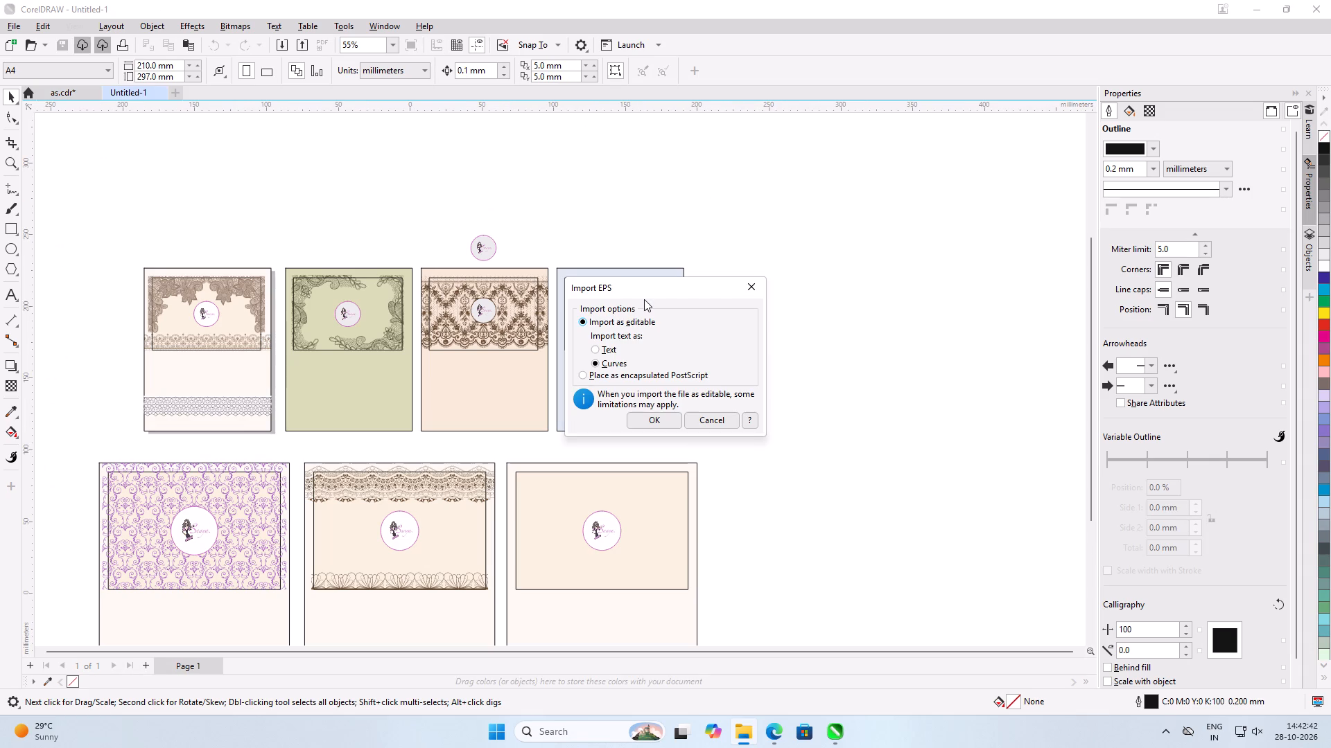
left_click(664, 420)
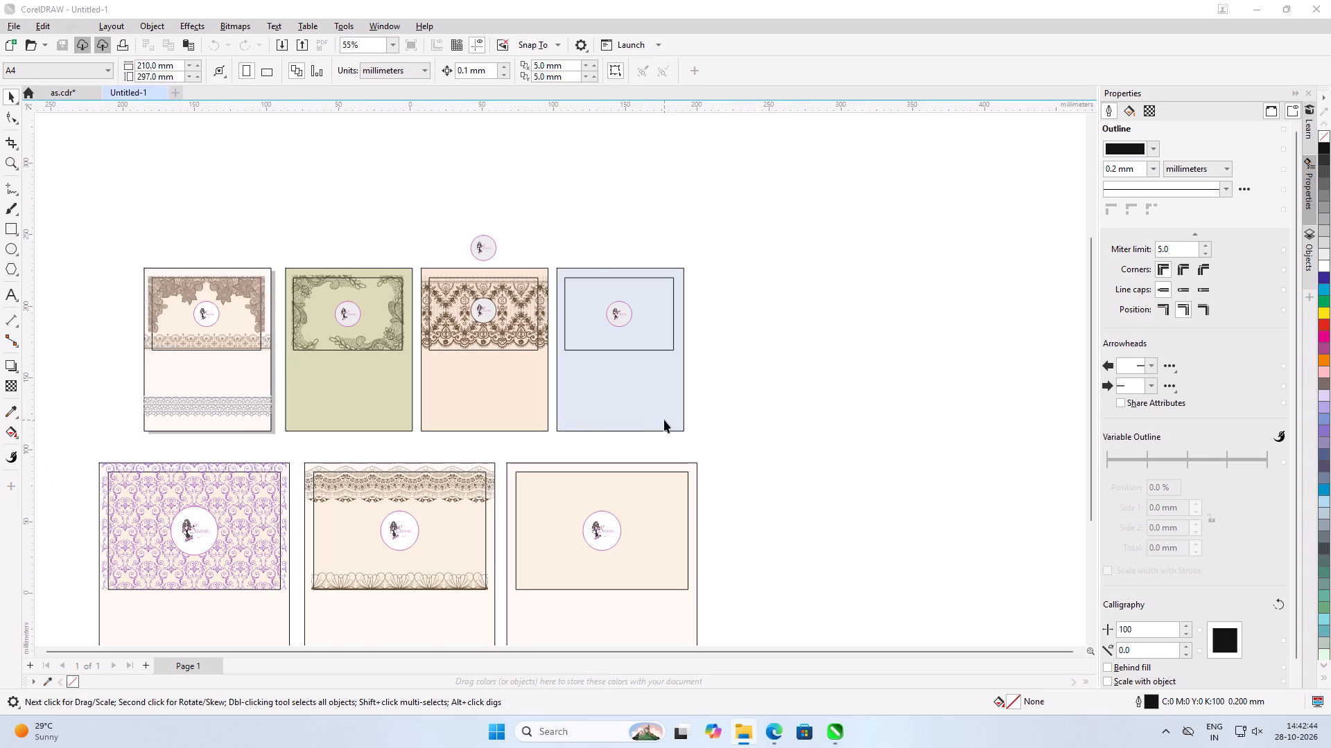
scroll(524, 309, "down", 7)
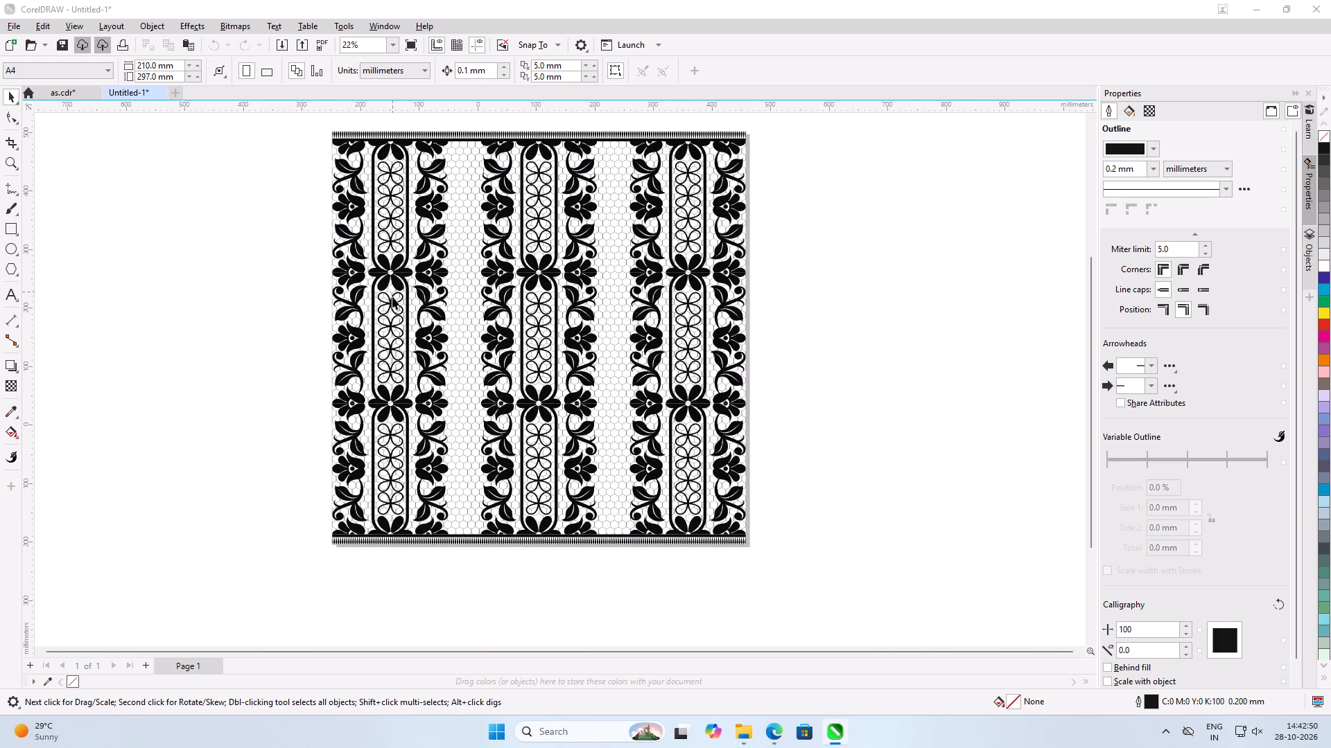
left_click(878, 362)
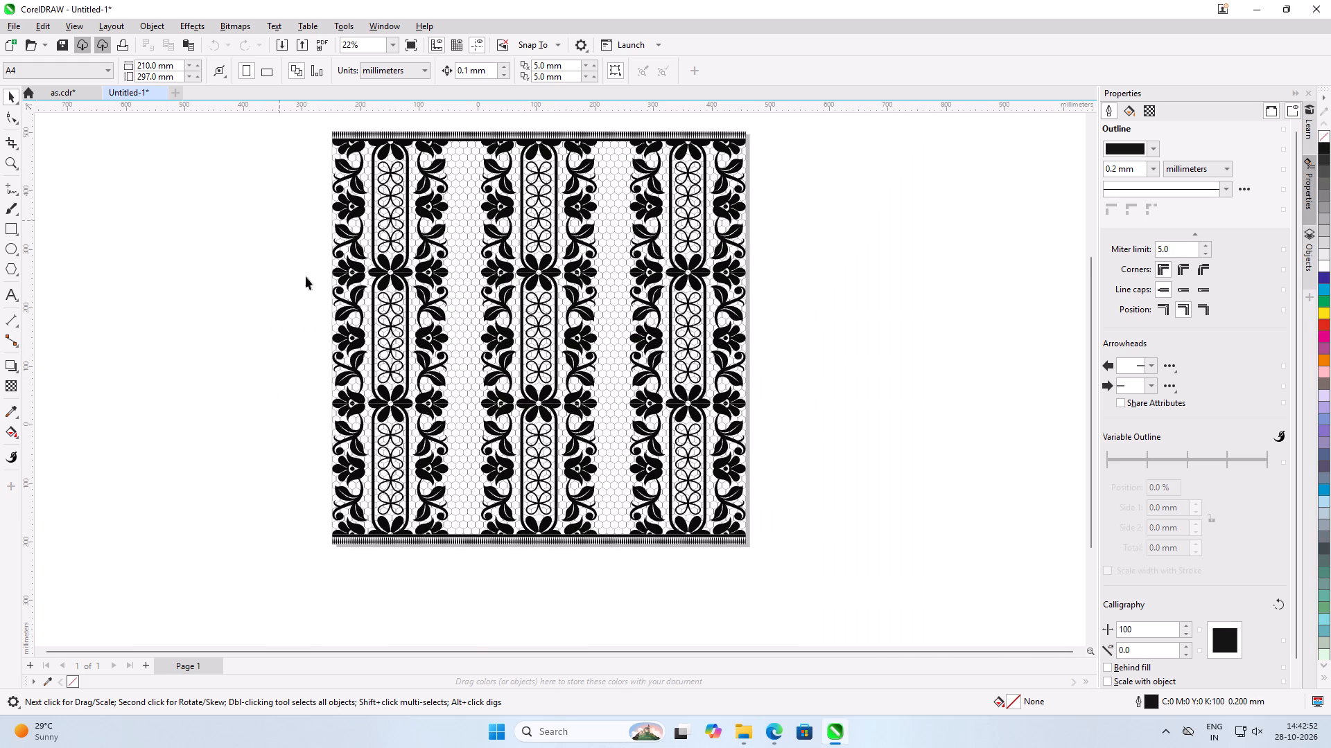
From File Explorer, open the EPS file vecteezy_lace-seamless-pattern-with-flowers_6935482 in CorelDRAW, importing it as editable with text as curves.
left_click(735, 731)
left_click(473, 220)
right_click(473, 220)
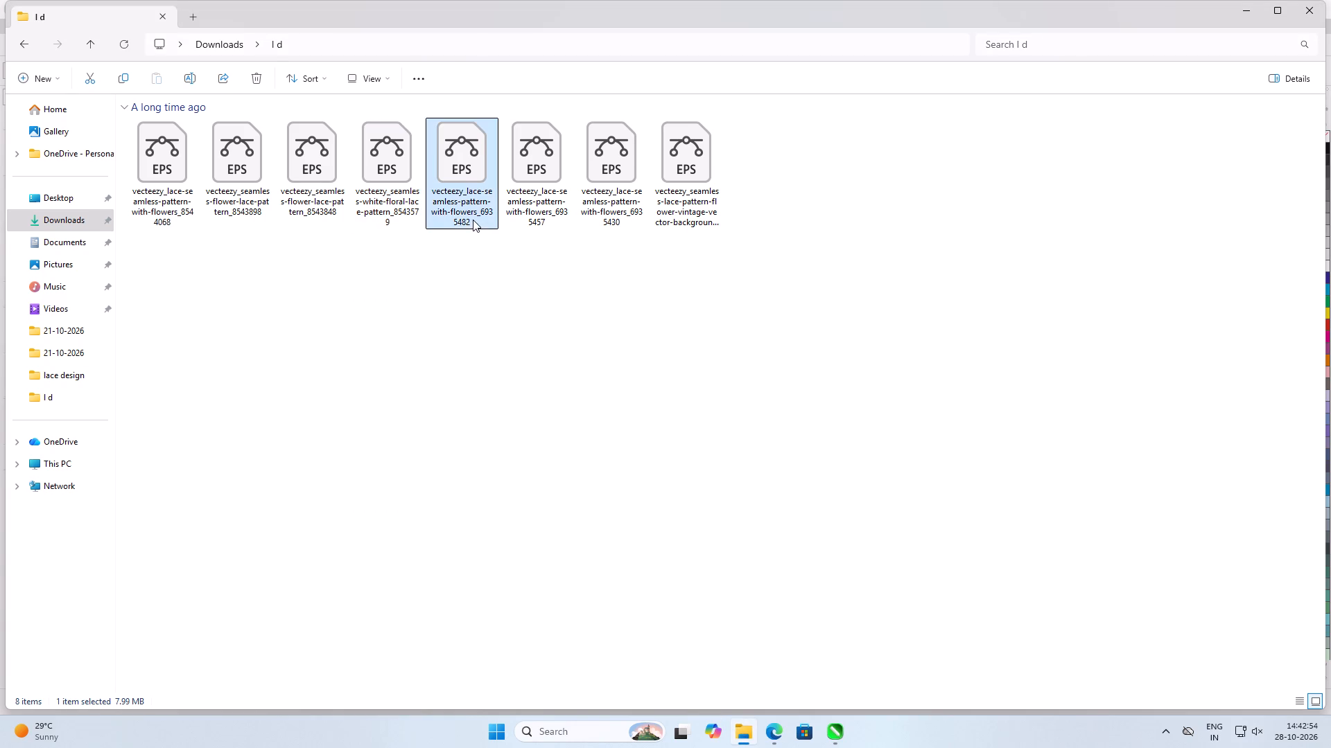
left_click(535, 299)
left_click(738, 326)
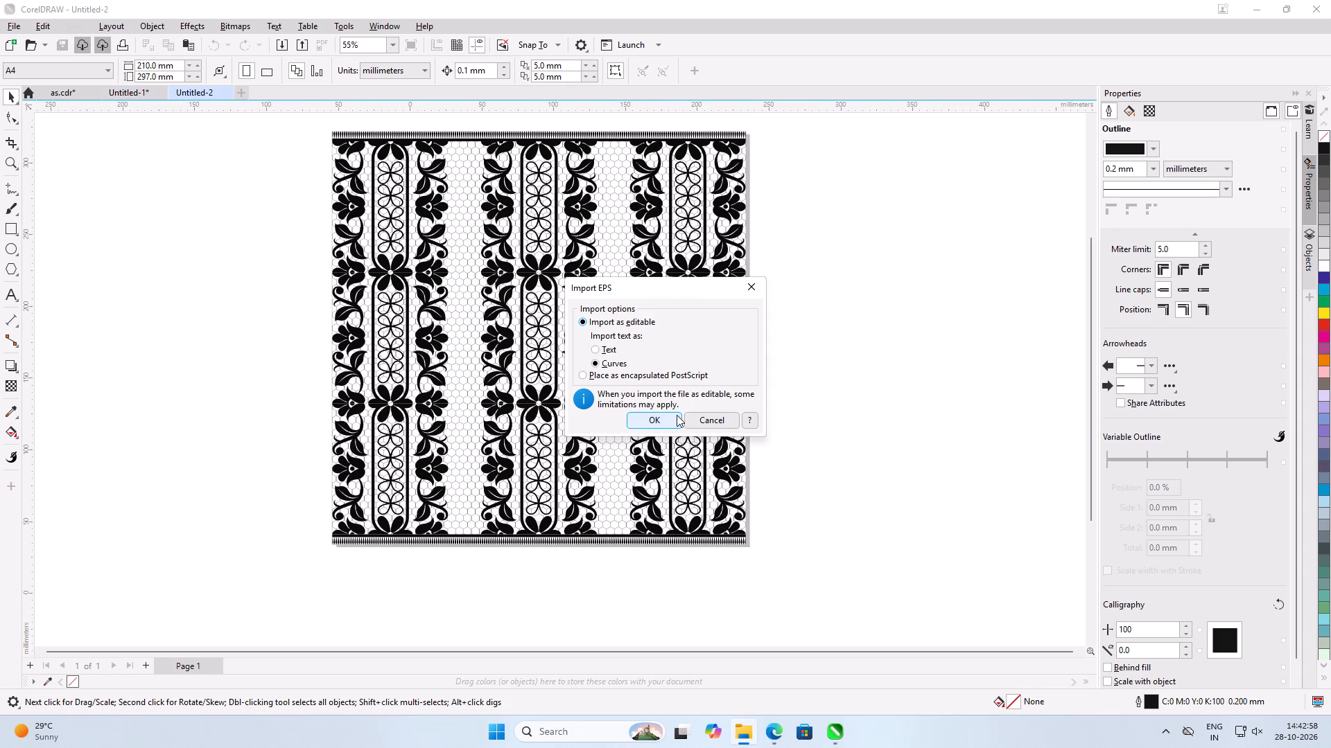
left_click(662, 424)
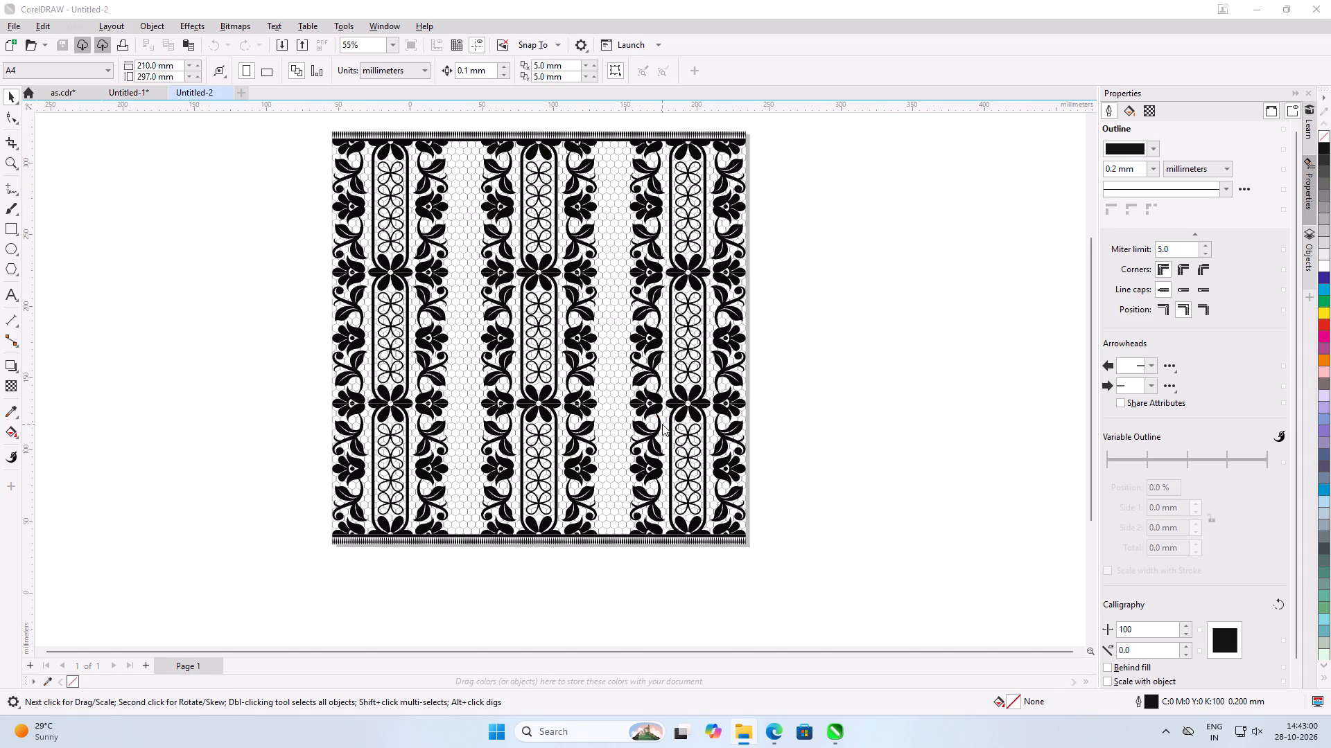
Group all the white lace pieces in Untitled-2, leaving the olive background out of the group.
scroll(525, 330, "down", 6)
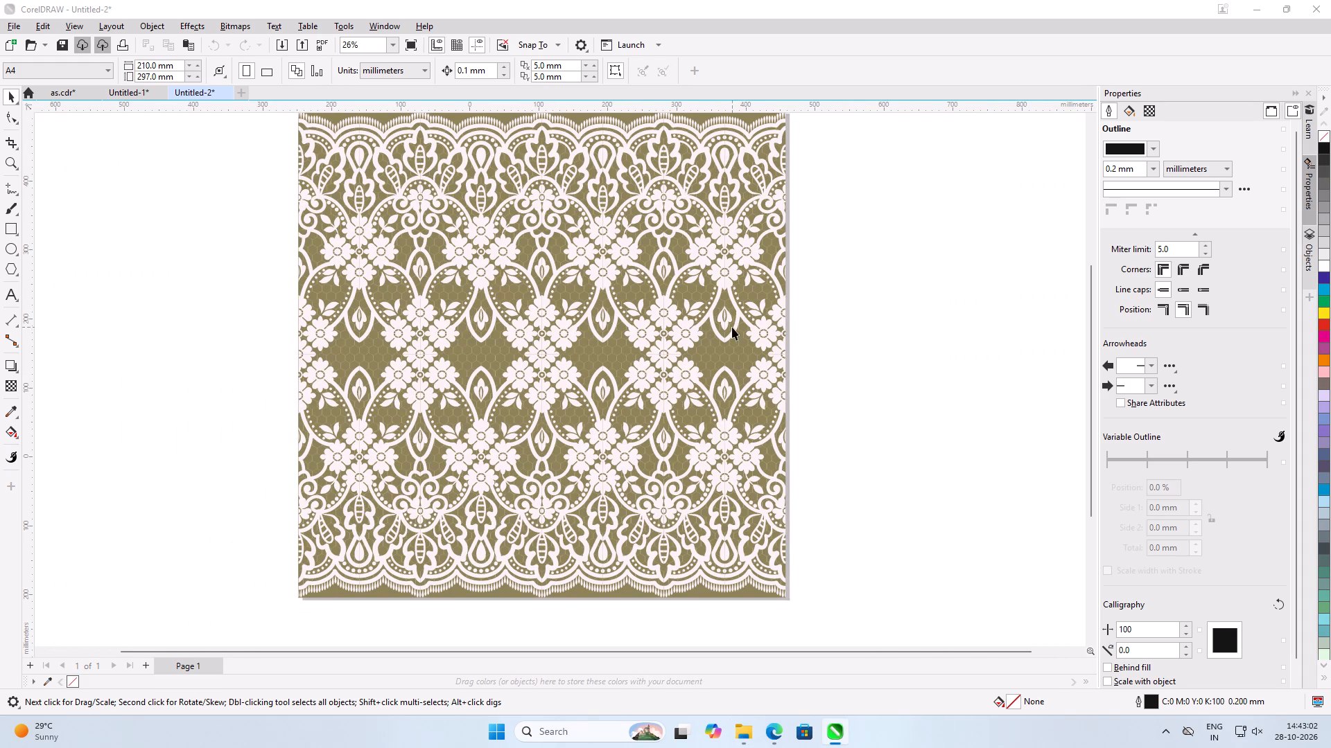
left_click(557, 348)
scroll(437, 338, "down", 4)
left_click(790, 333)
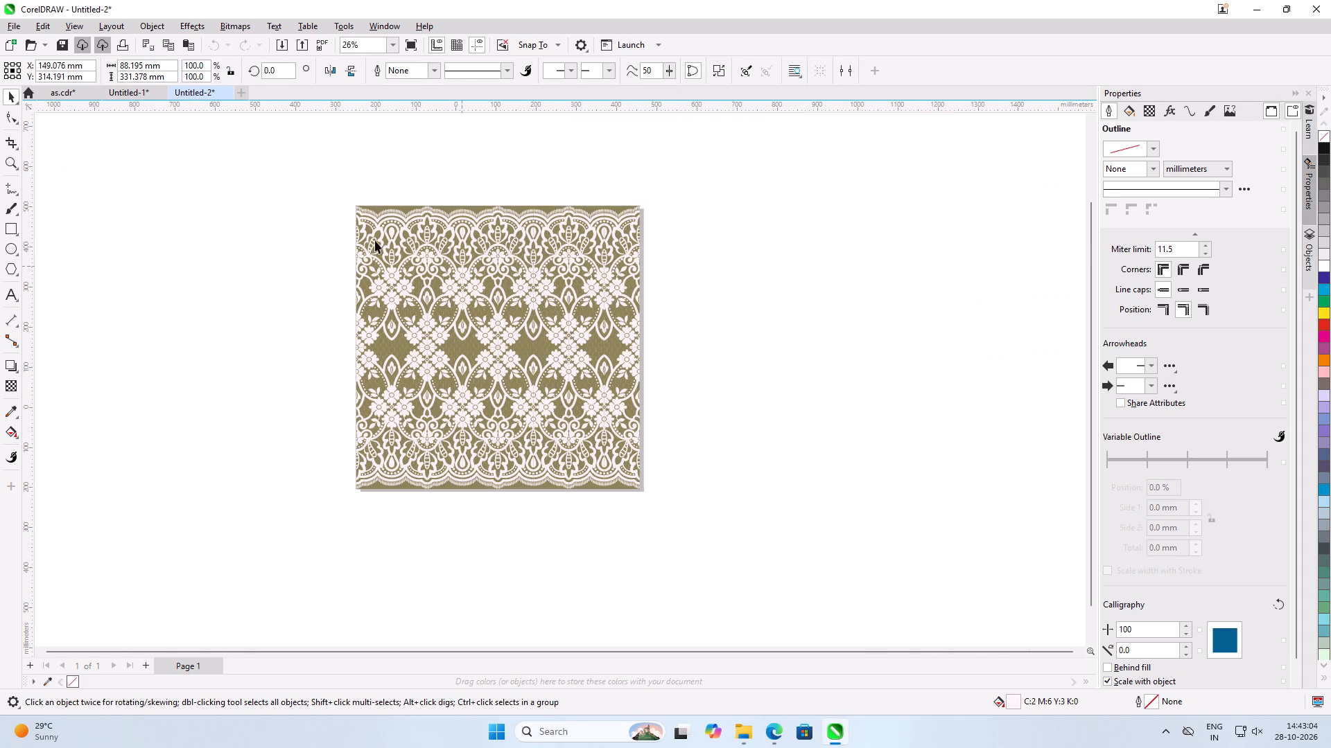
key("ctrl+a")
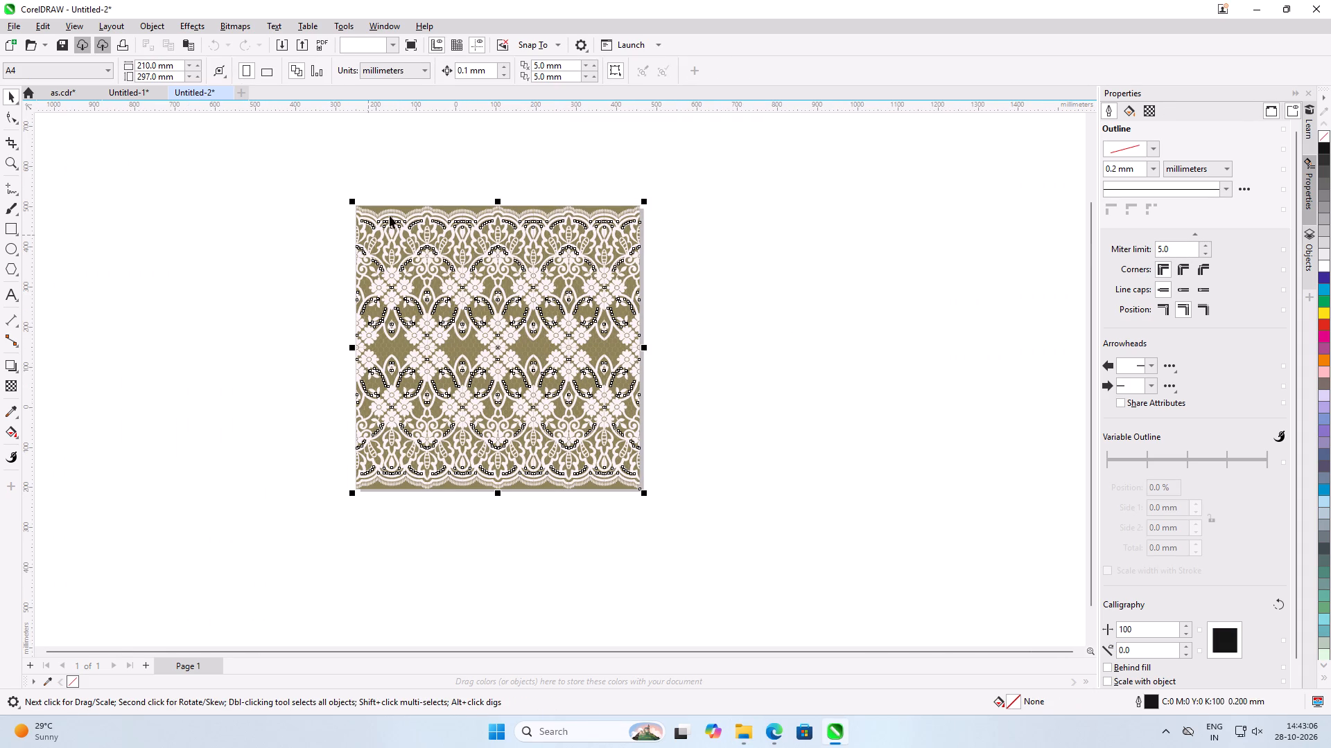
scroll(410, 202, "up", 13)
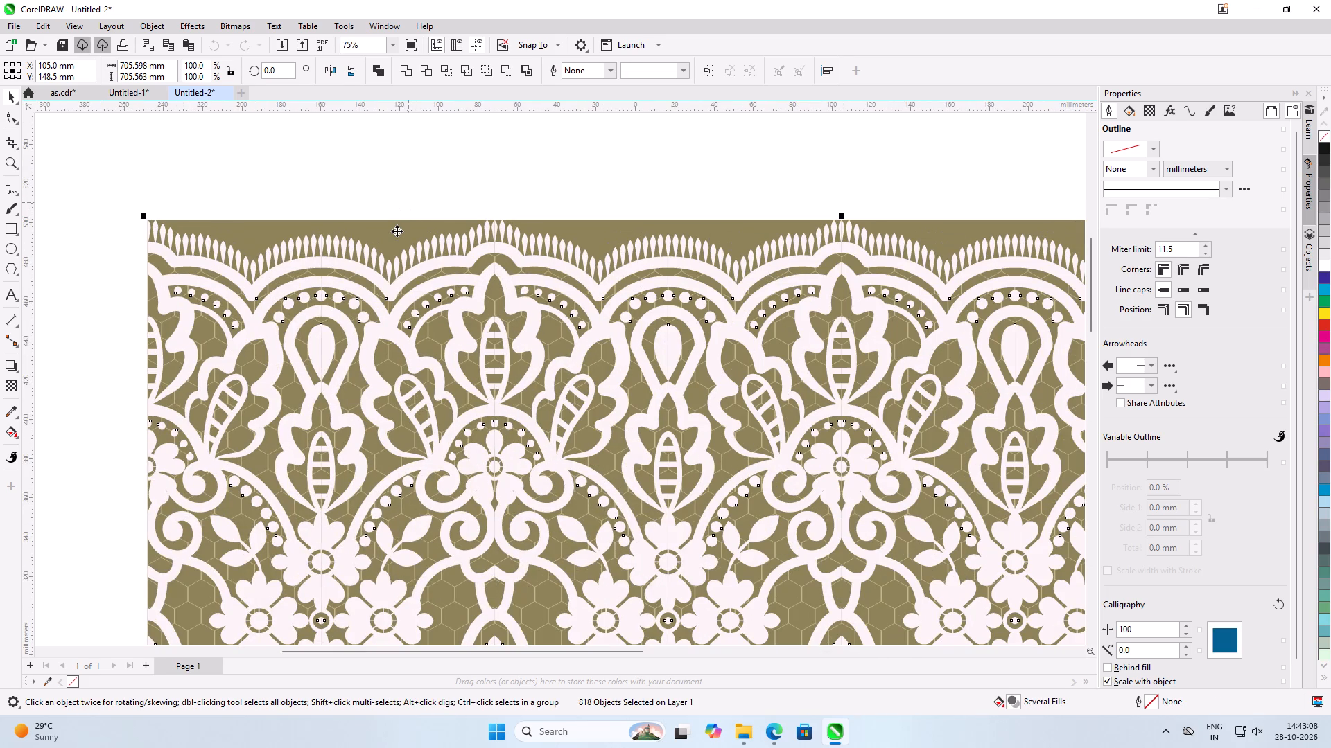
left_click(397, 231, "shift")
scroll(388, 192, "down", 7)
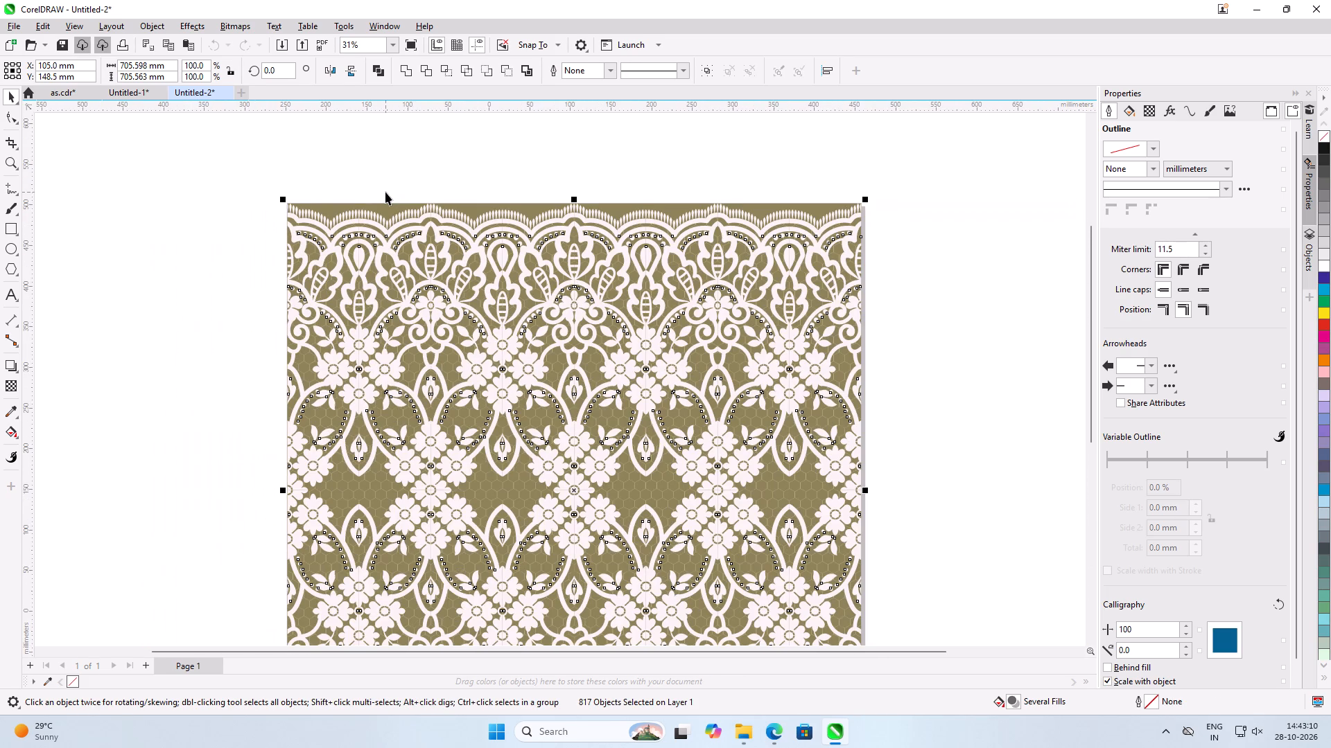
key("ctrl+g")
scroll(537, 186, "down", 4)
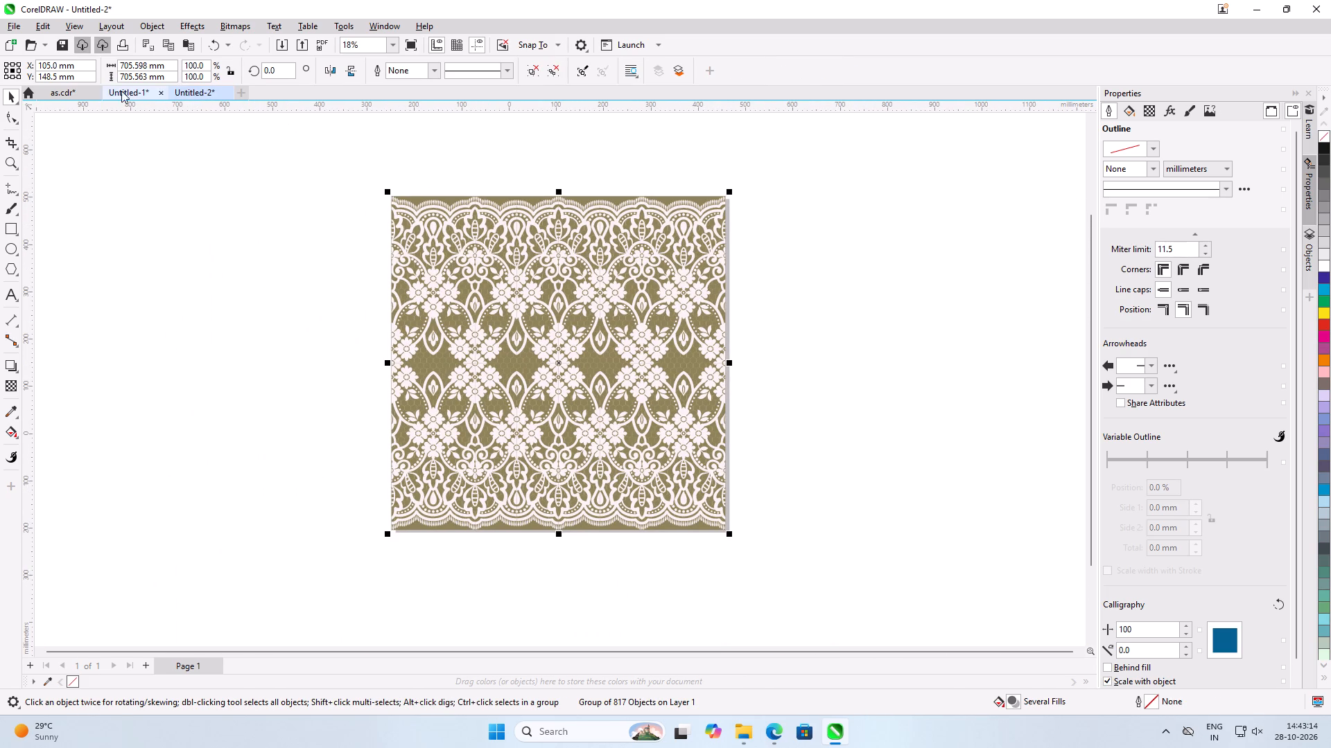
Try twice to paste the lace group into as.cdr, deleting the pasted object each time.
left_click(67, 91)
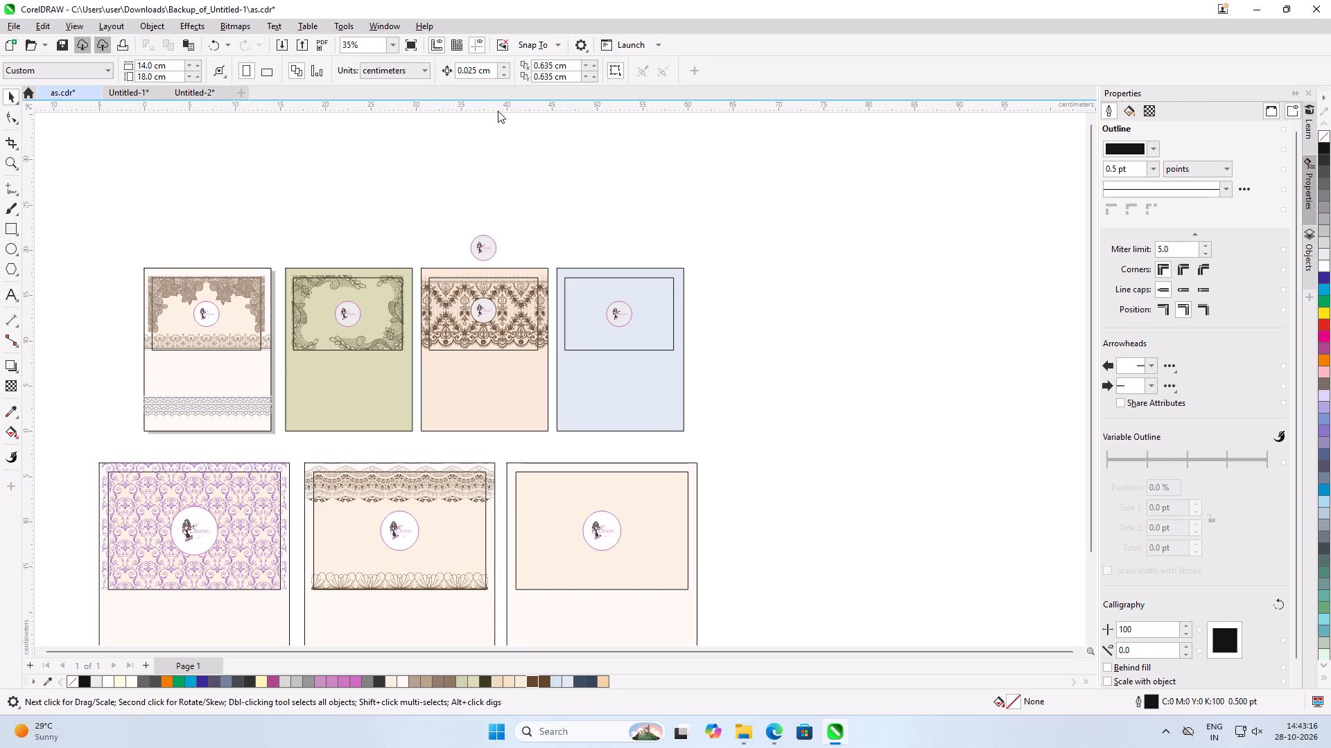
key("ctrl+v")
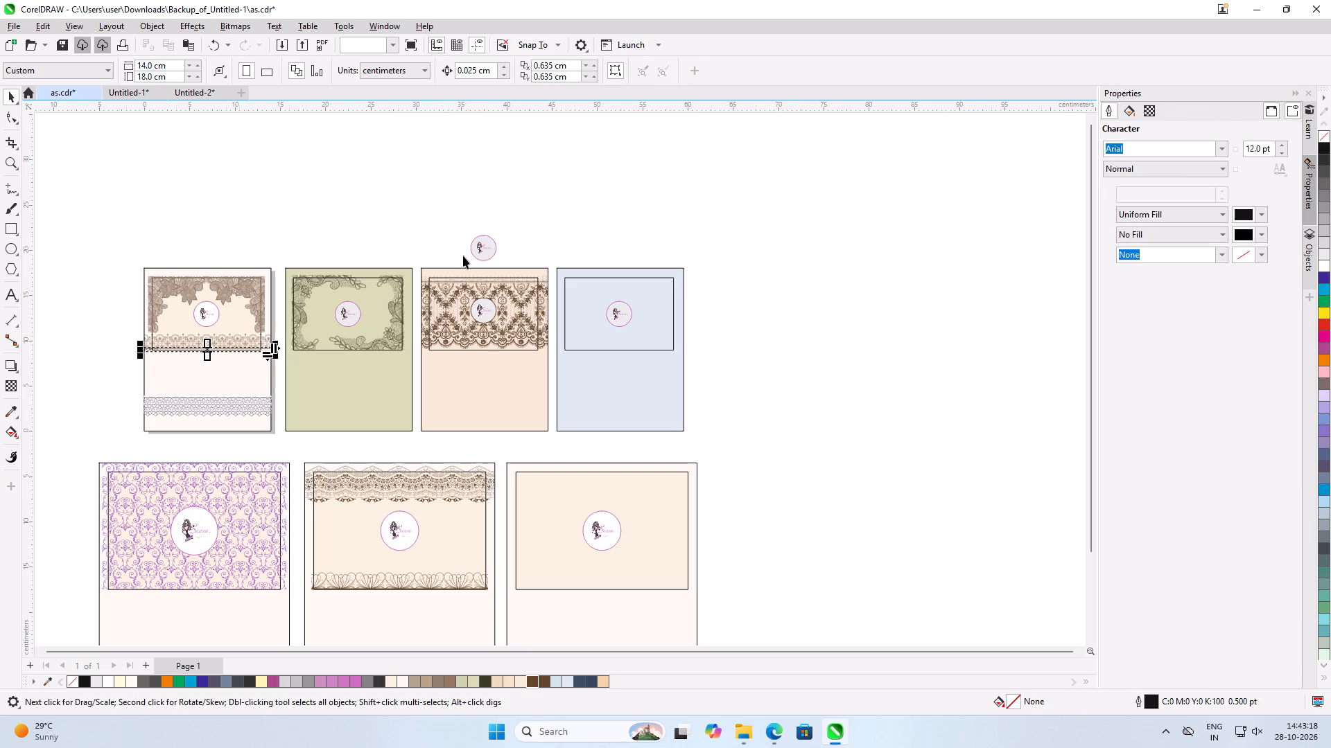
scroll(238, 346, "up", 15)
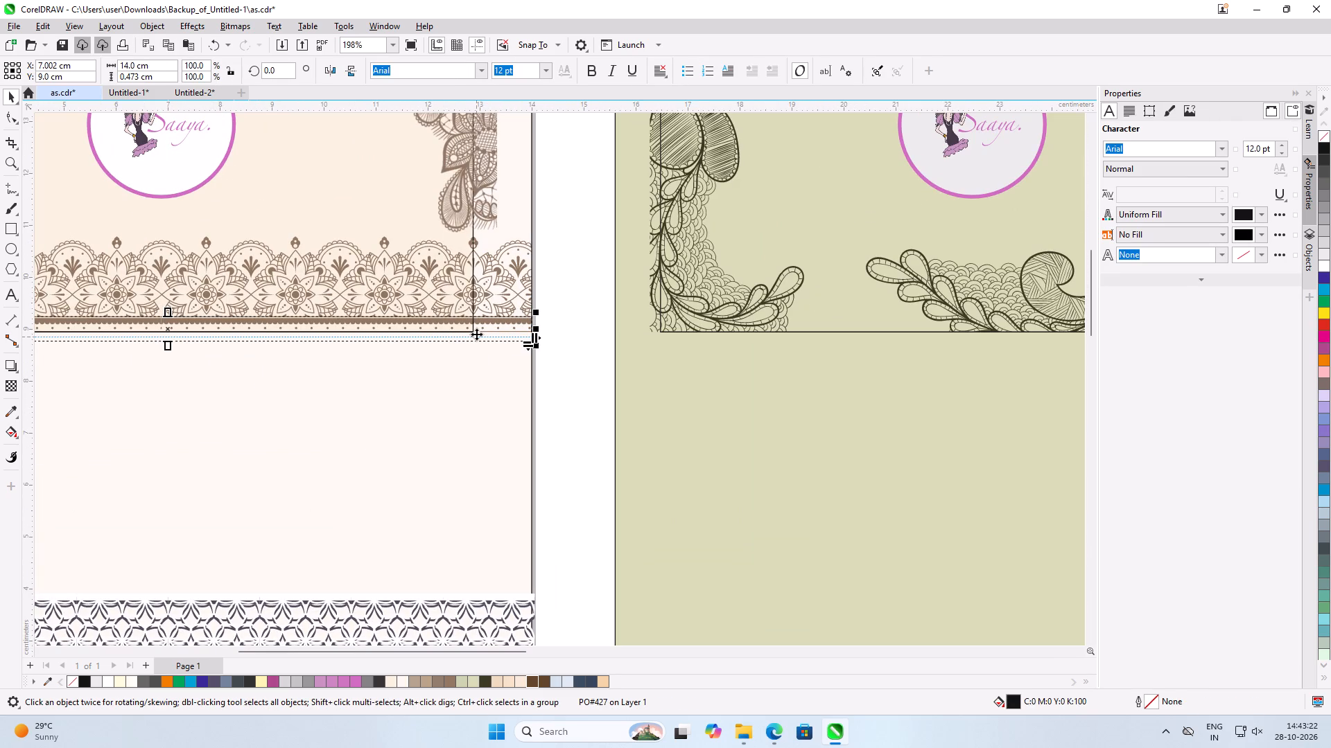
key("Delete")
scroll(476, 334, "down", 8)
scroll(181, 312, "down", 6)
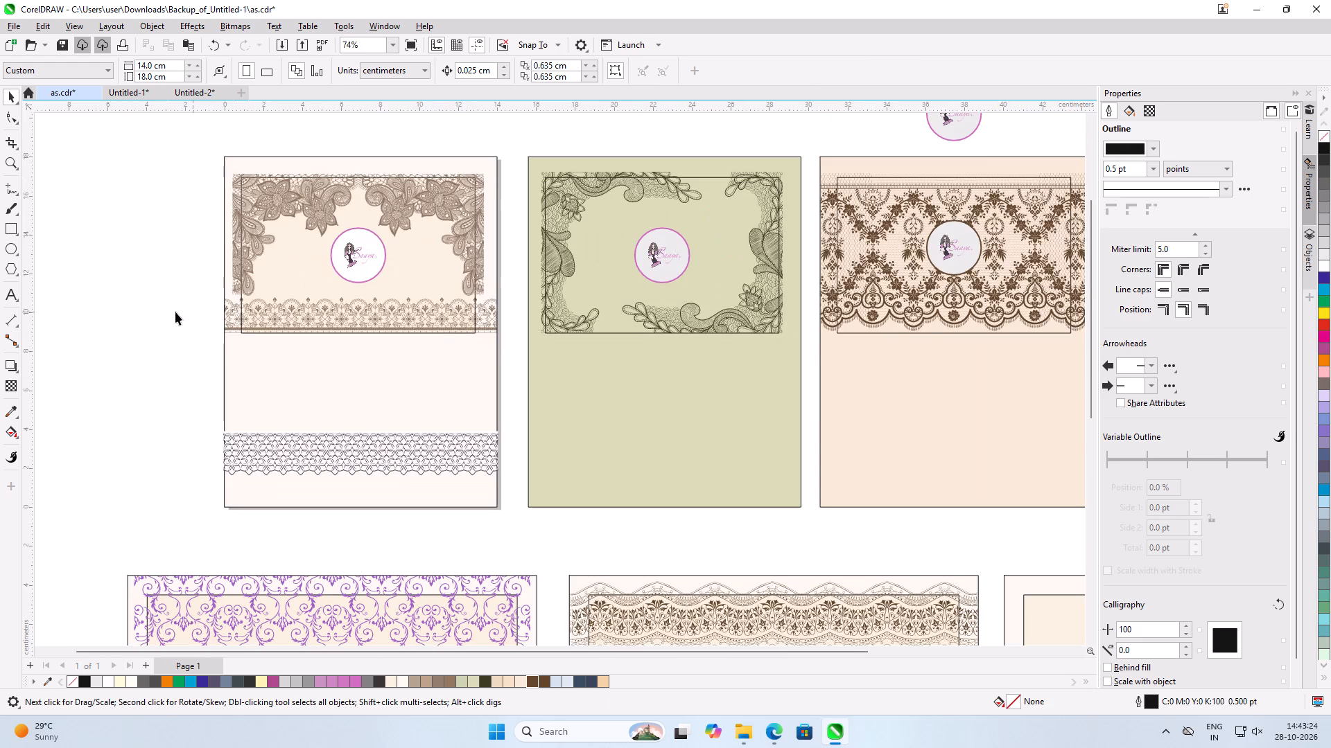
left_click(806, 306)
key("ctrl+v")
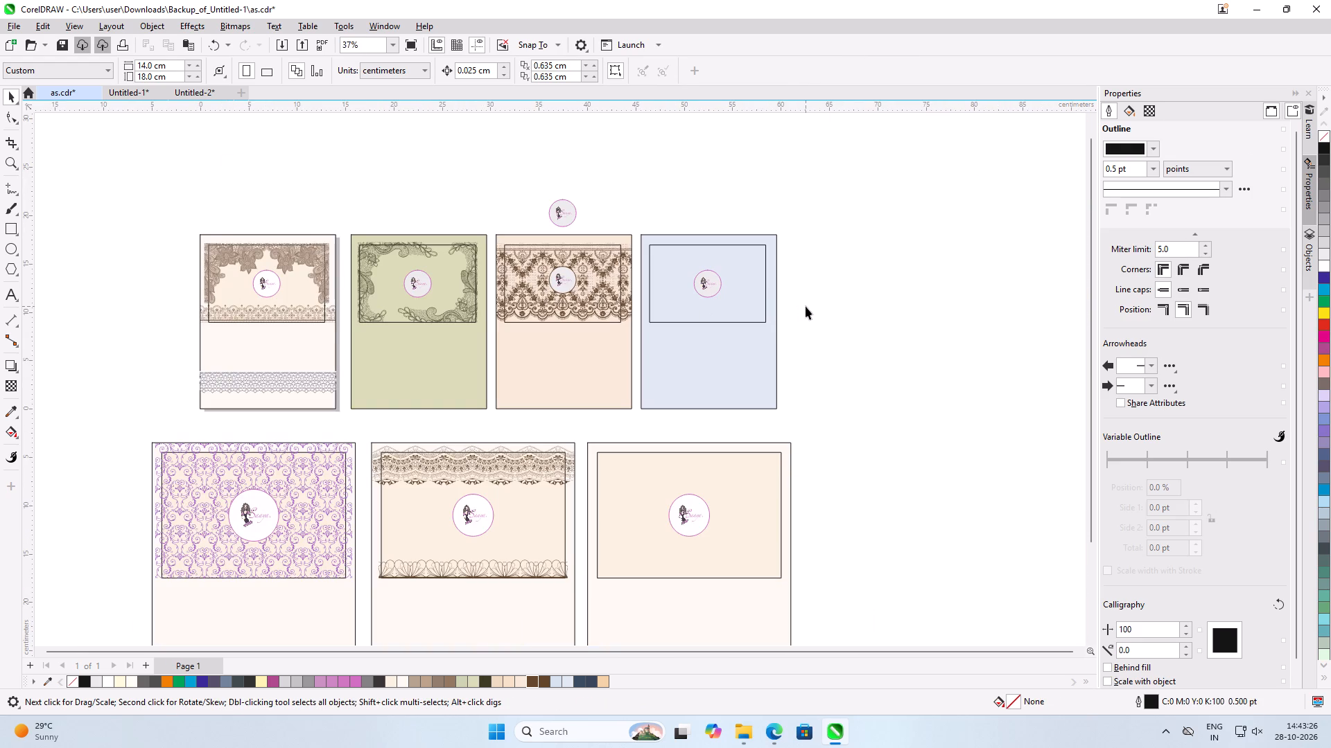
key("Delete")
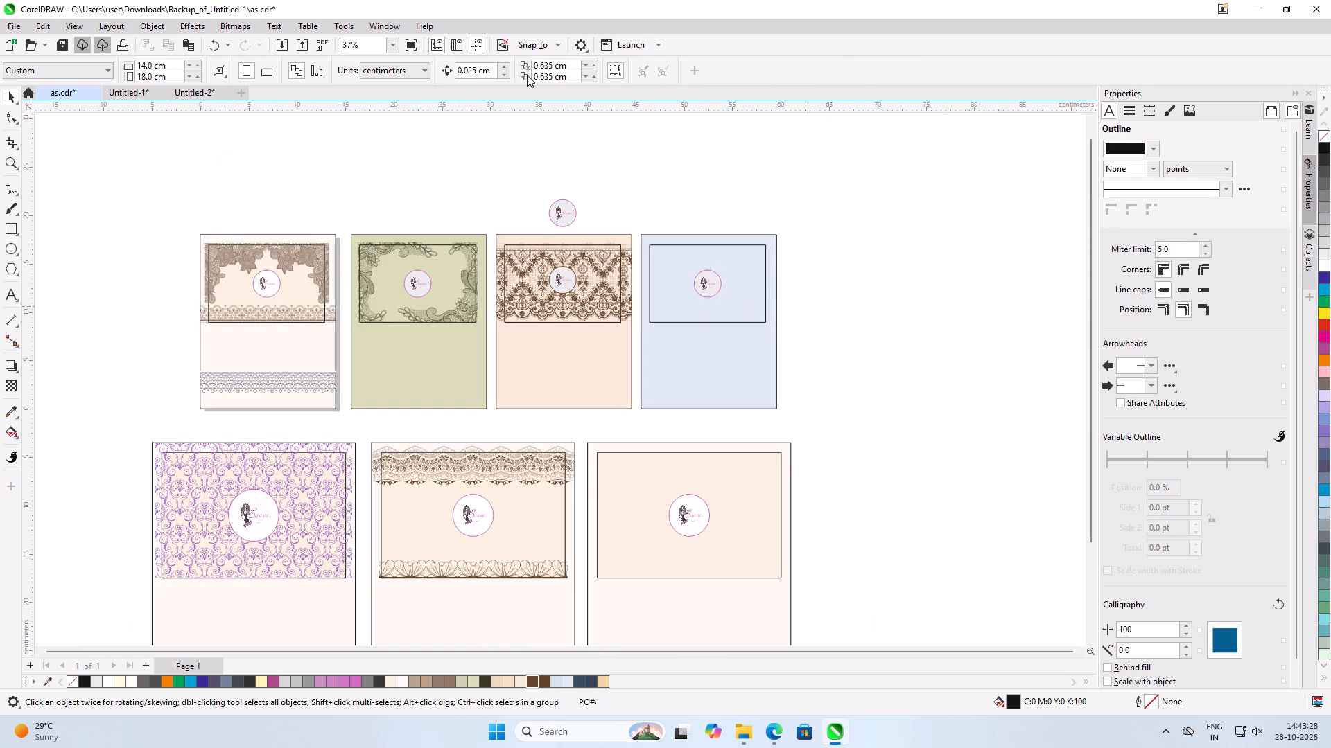
Fill the lace's olive background in Untitled-2 with black.
left_click(174, 95)
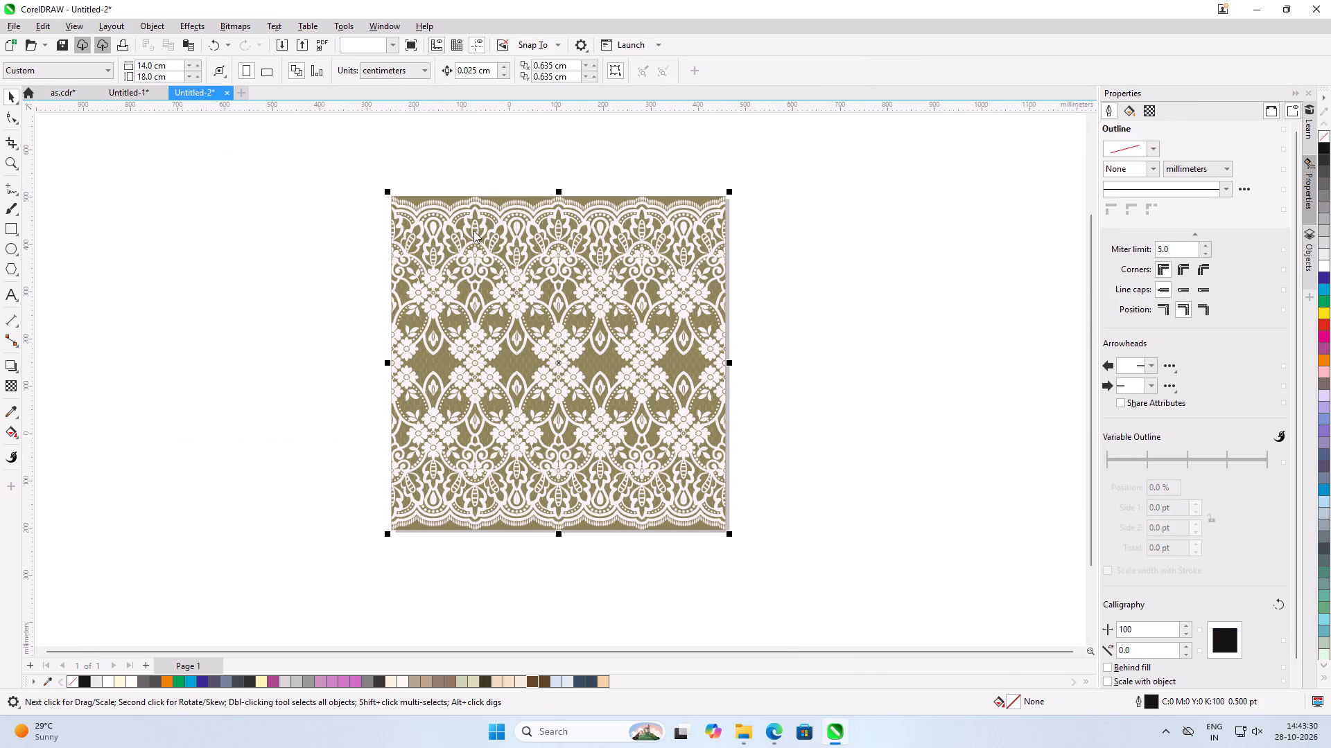
left_click(268, 177)
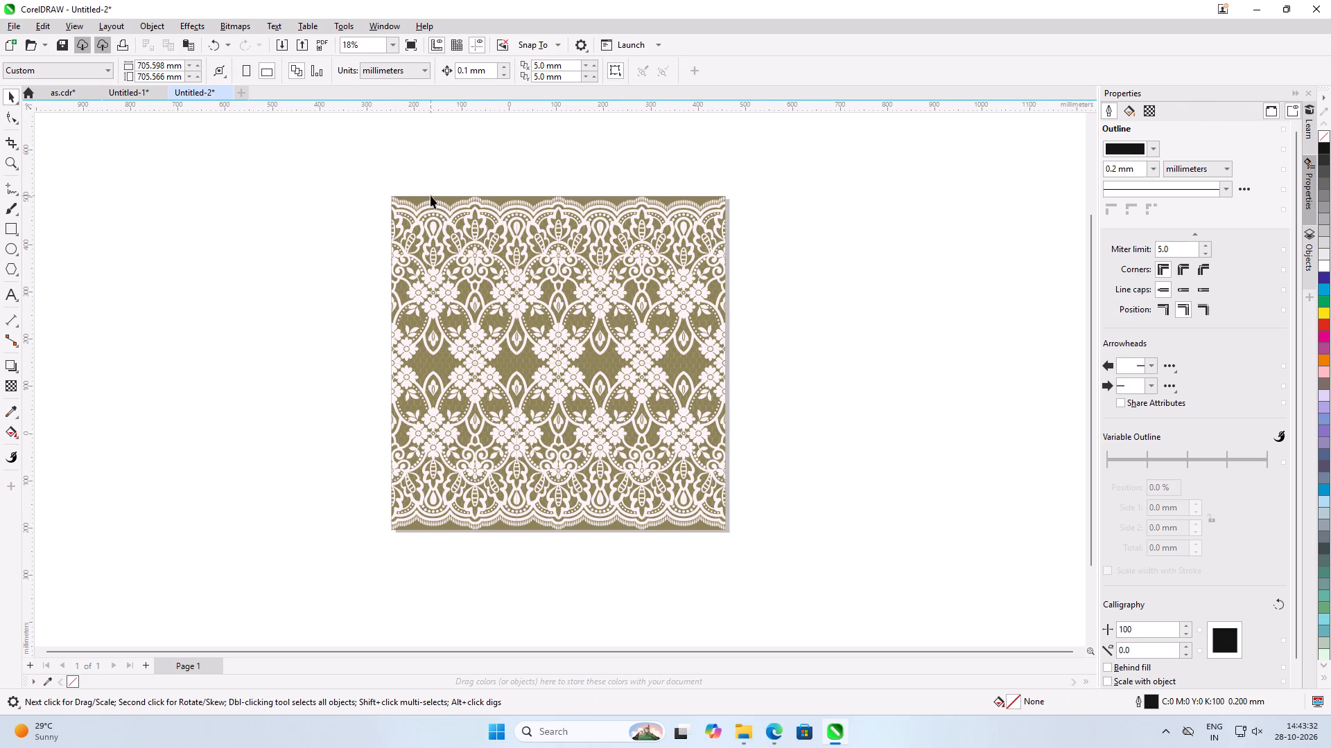
left_click(430, 195)
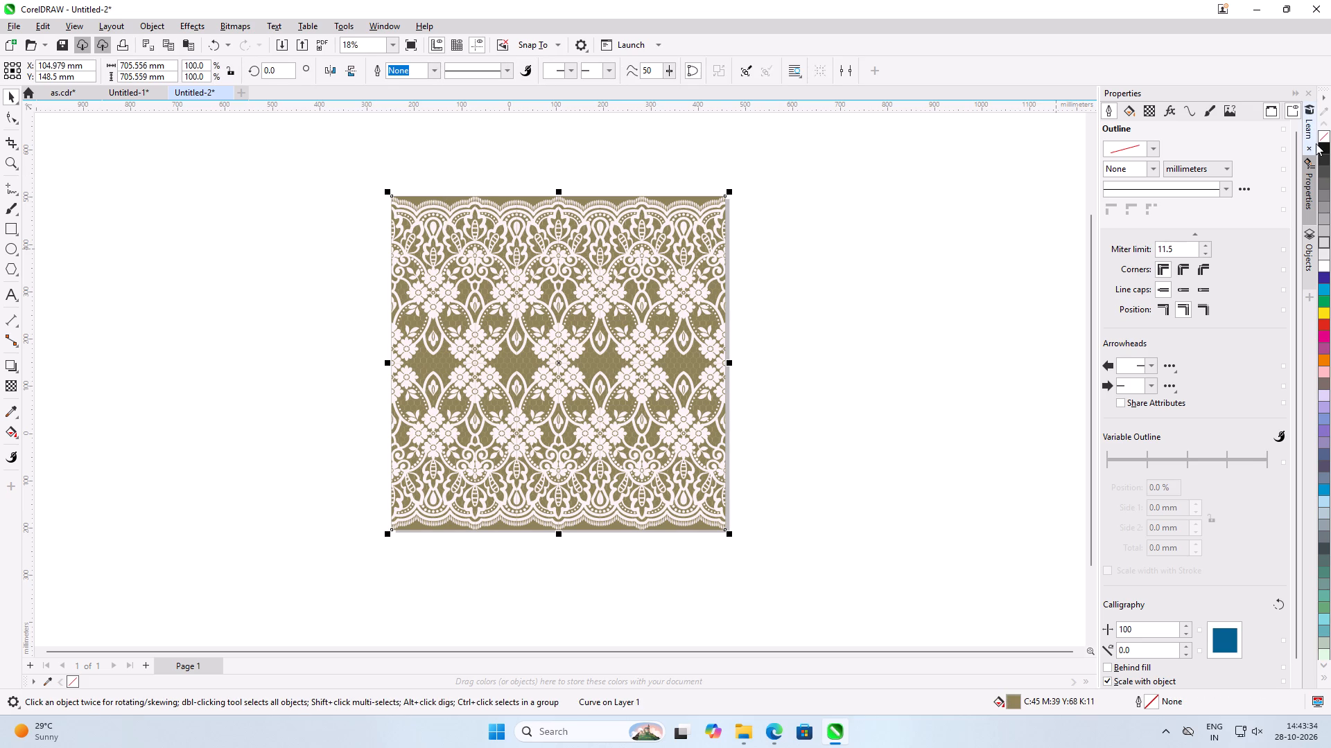
left_click(1319, 148)
left_click(995, 301)
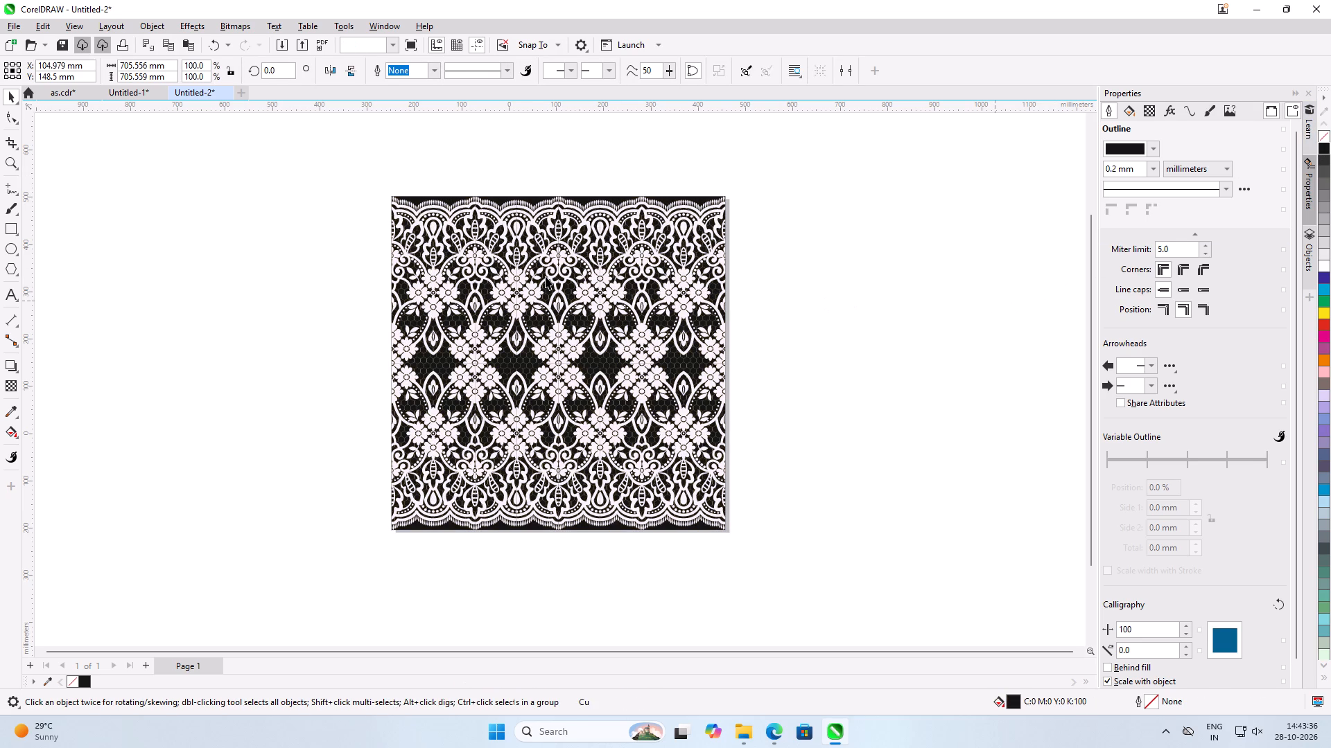
Move the white lace group partly off its black background in Untitled-2 and copy it.
key("ctrl+a")
scroll(416, 167, "up", 7)
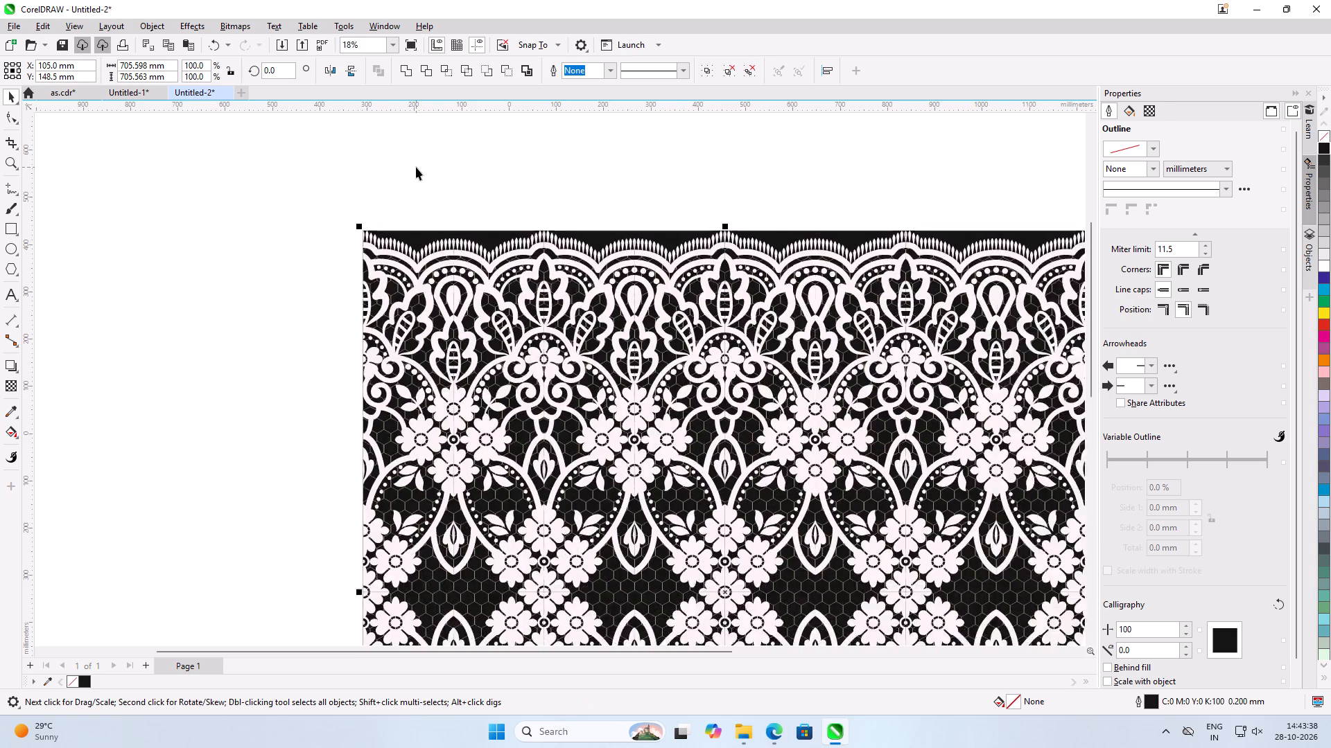
scroll(416, 184, "up", 7)
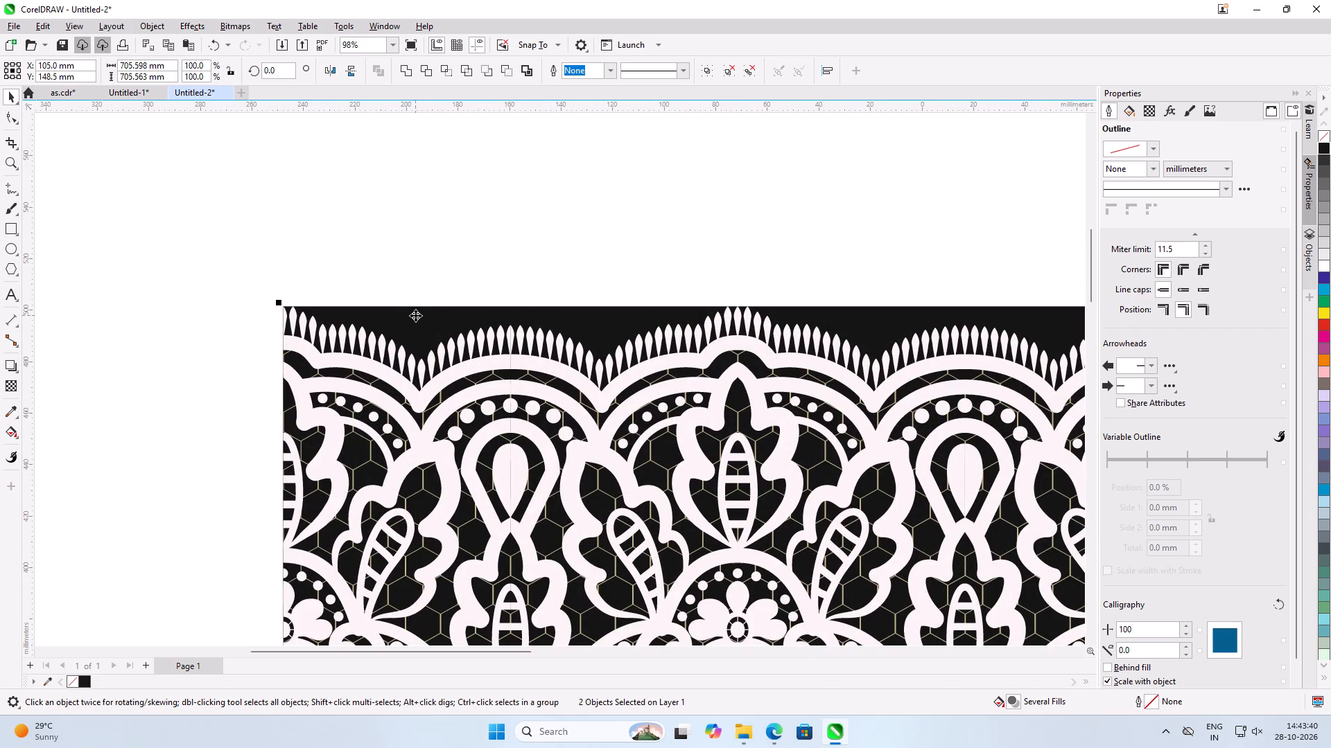
left_click(415, 315, "shift")
scroll(400, 220, "down", 9)
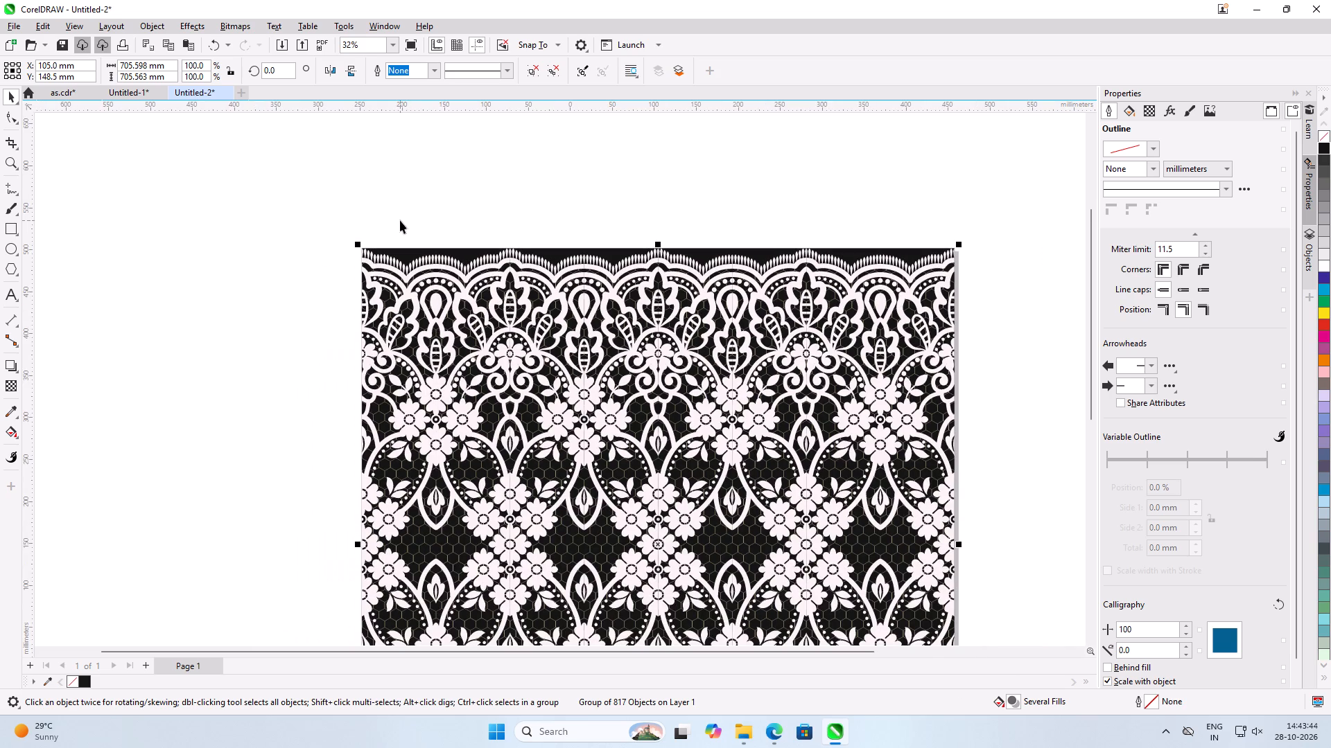
key("ctrl+g")
left_click_drag(494, 332, 337, 328)
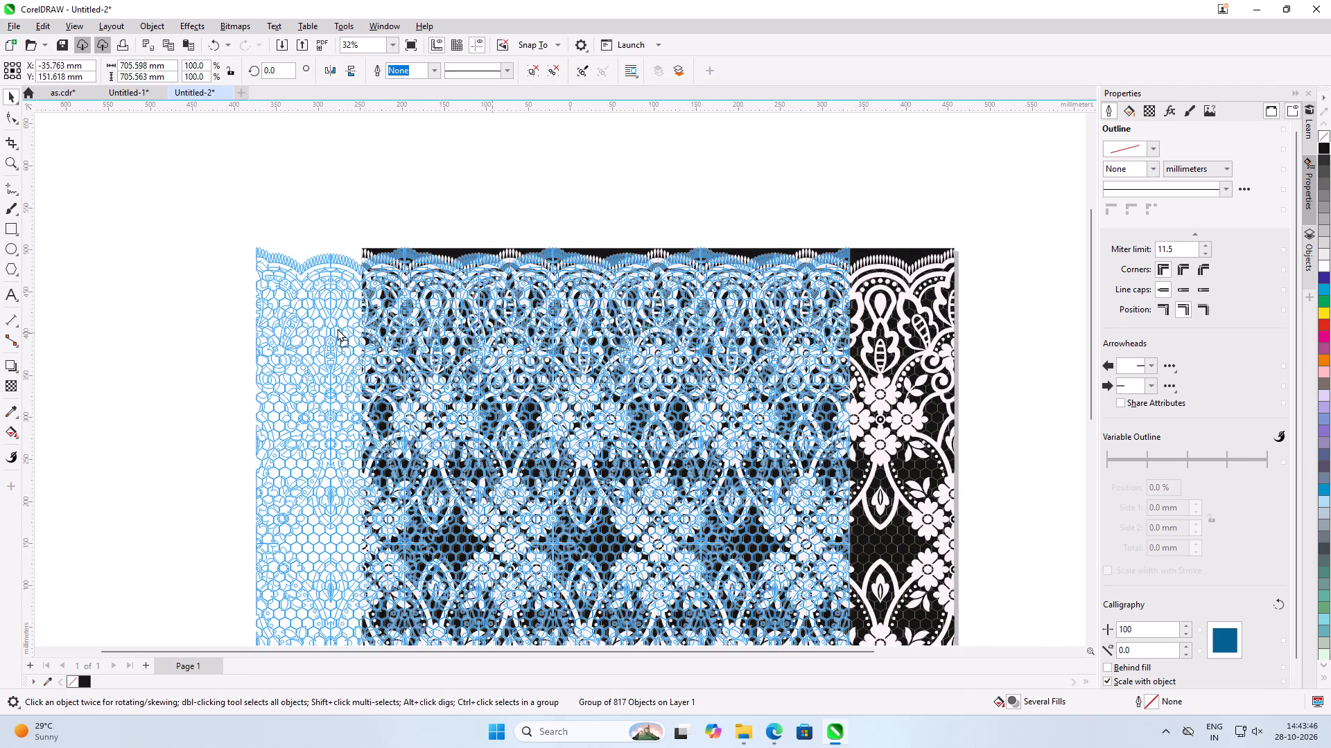
left_click_drag(337, 328, 287, 326)
key("ctrl+c")
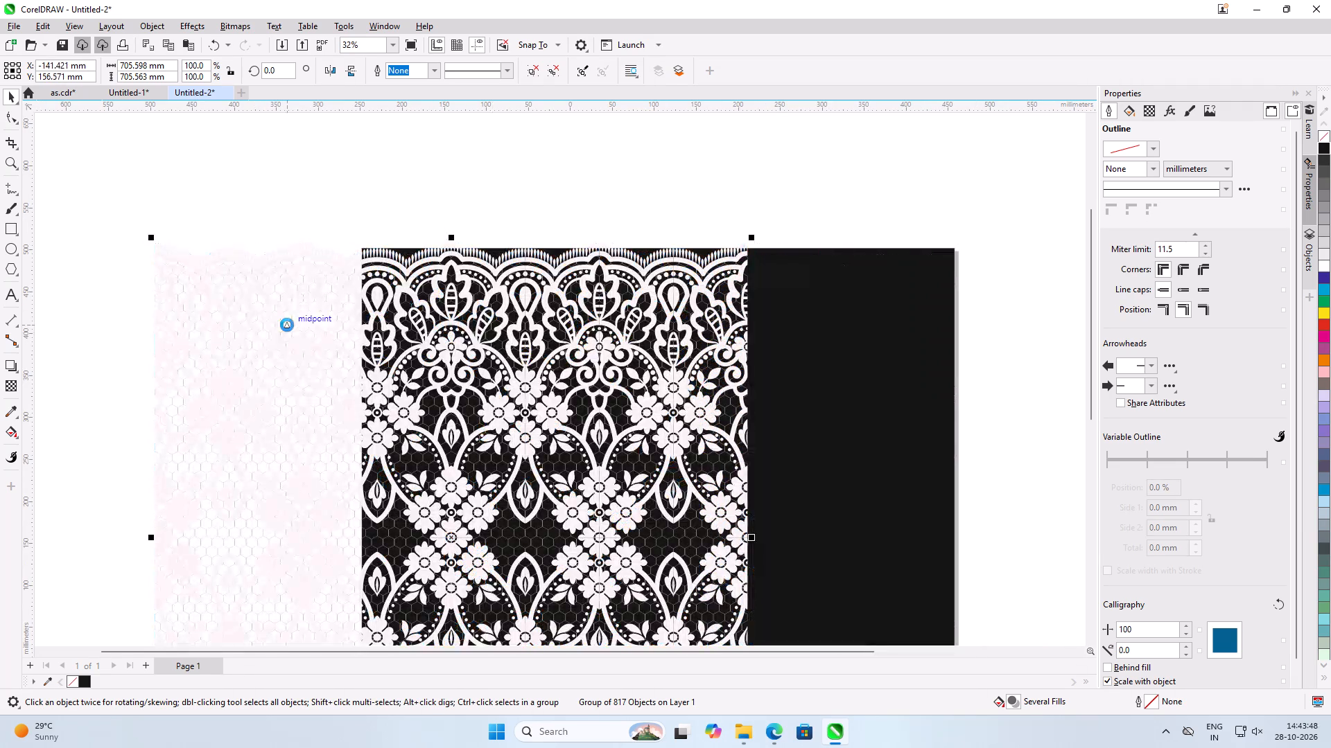
Paste the lace group into as.cdr and scale it down proportionally to about 10.06 cm wide.
left_click(50, 82)
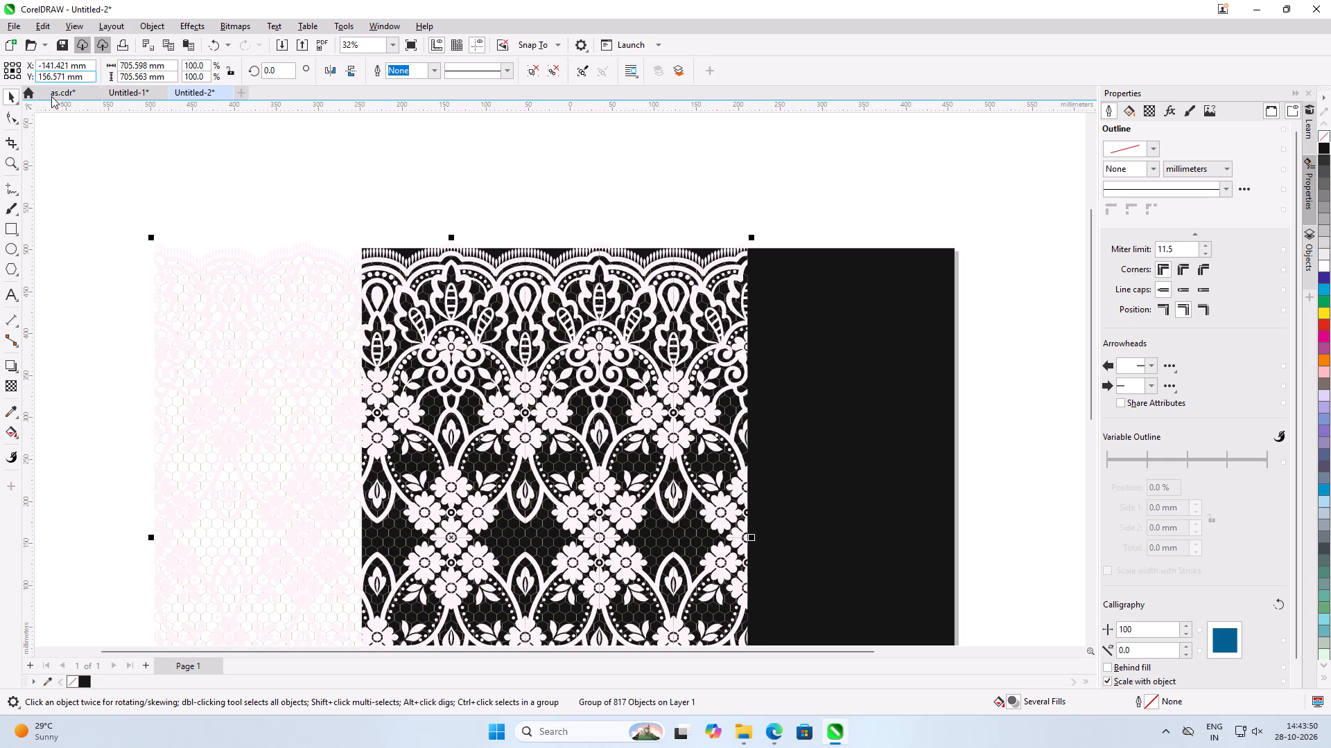
left_click(51, 97)
key("ctrl+v")
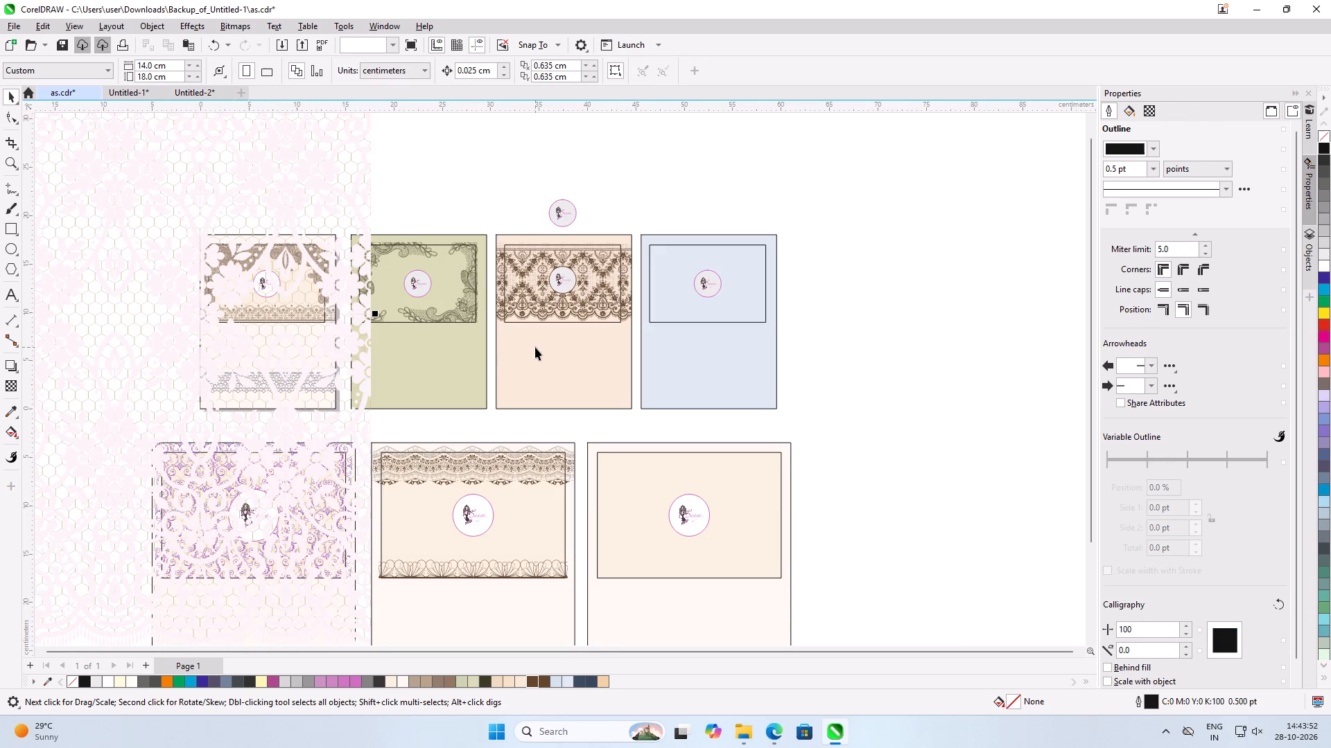
scroll(407, 346, "down", 8)
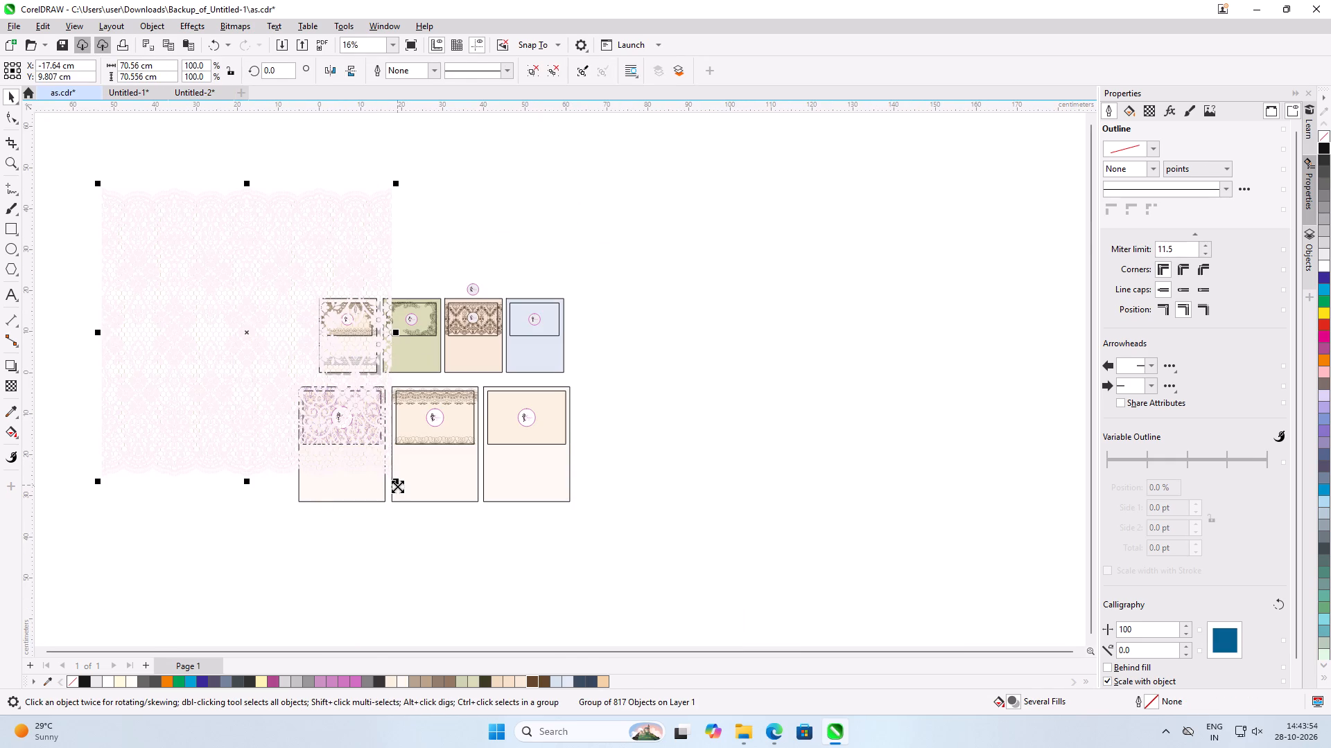
left_click_drag(397, 486, 347, 367, "shift")
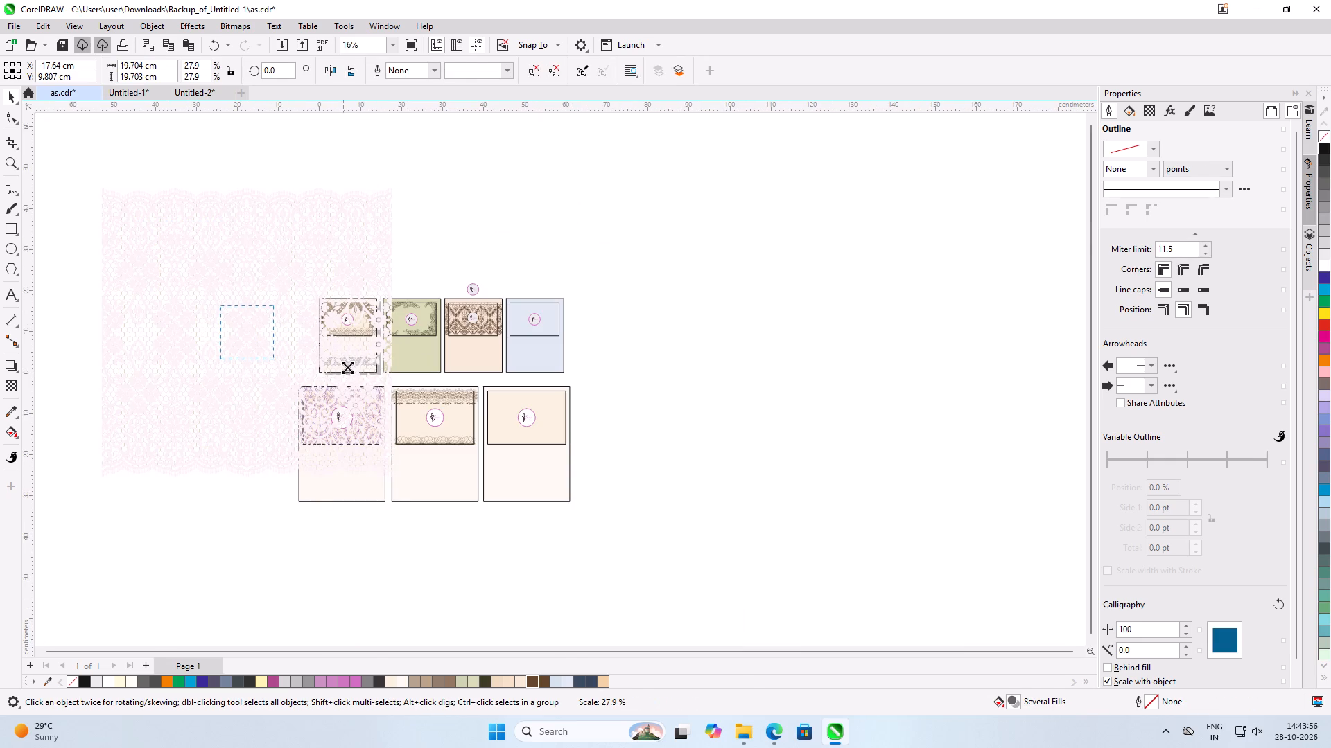
left_click_drag(347, 367, 351, 362, "shift")
Centre the lace group horizontally and vertically on the inner rectangle of the blue card.
left_click(517, 321, "shift")
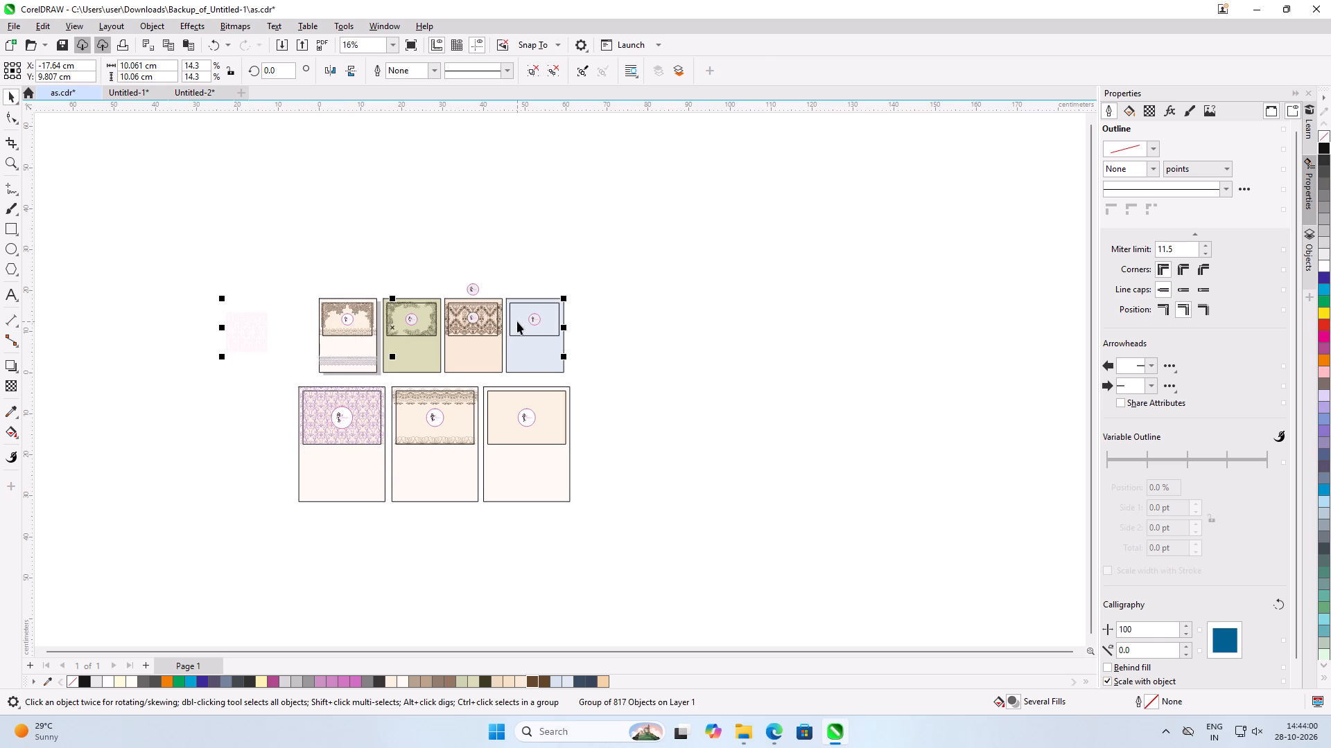
type("ce")
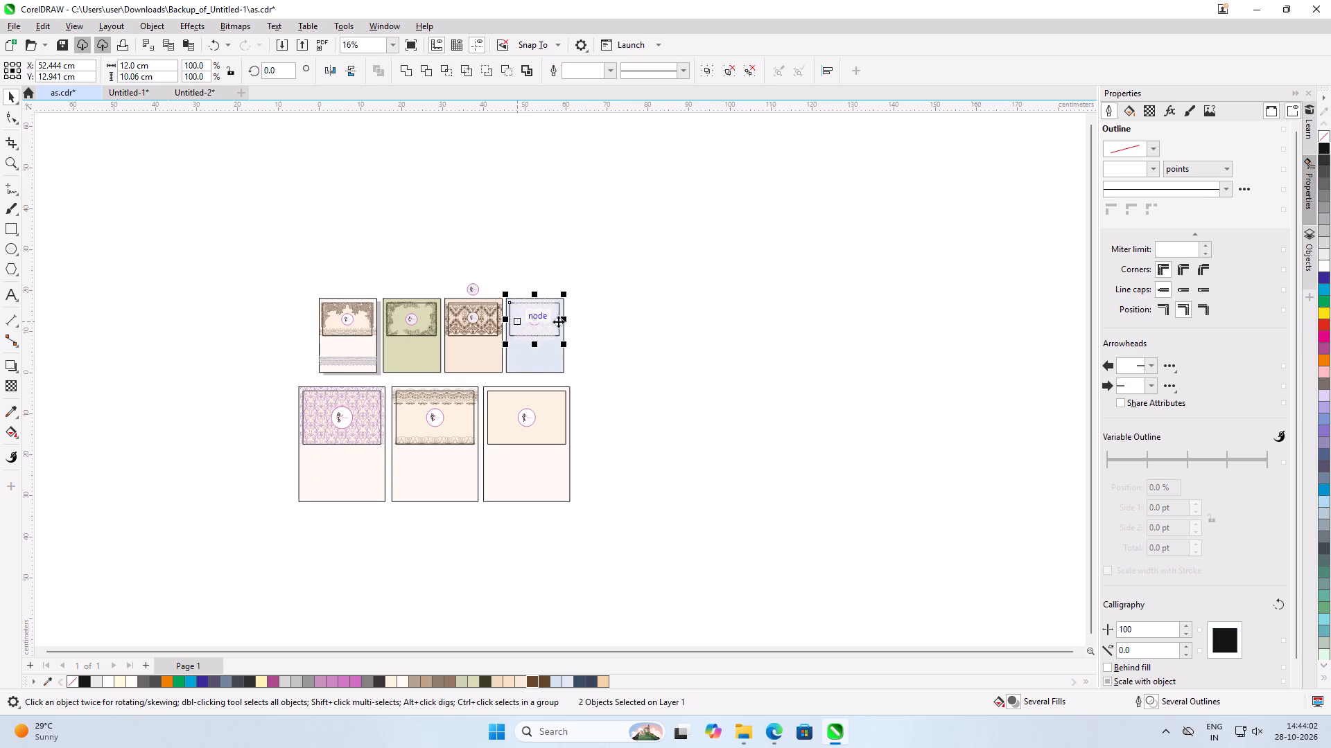
left_click(670, 323)
Scale the lace group on the blue card to about 8.35 cm square, roughly matching the inner rectangle's height.
scroll(542, 323, "up", 9)
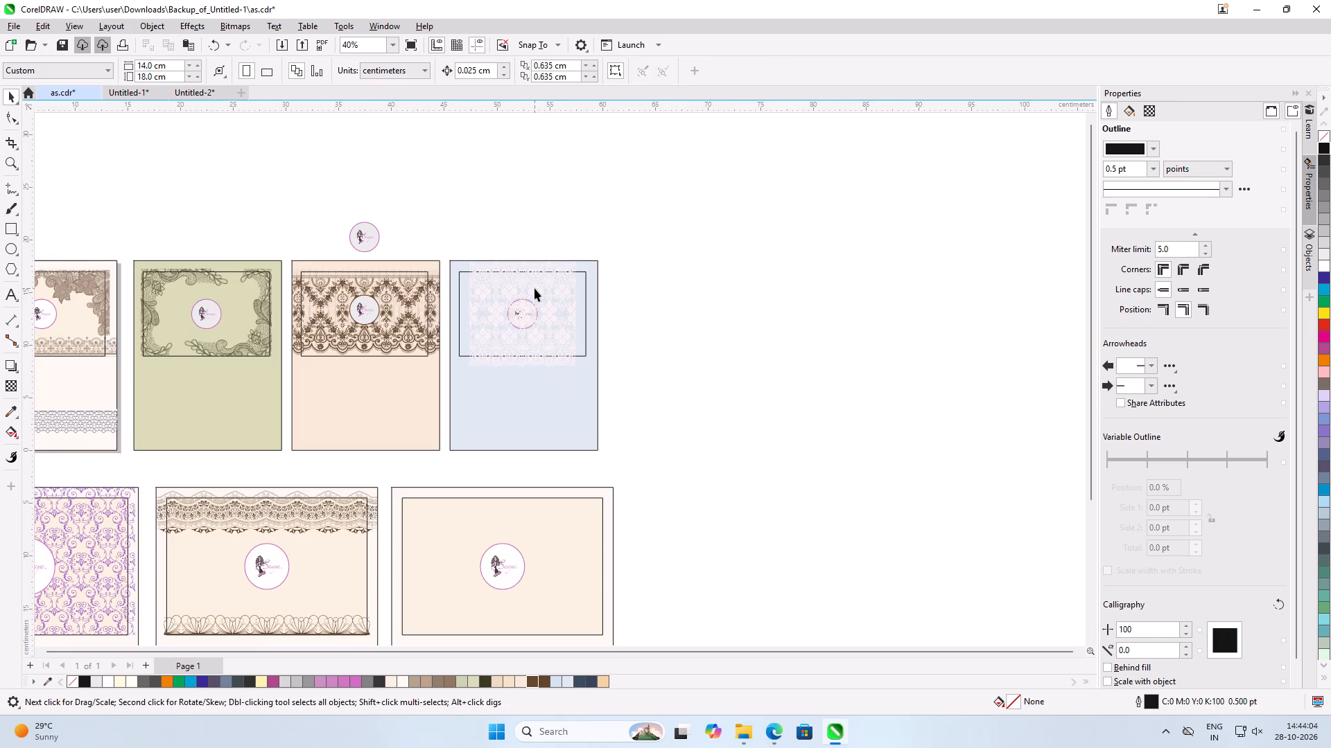
scroll(534, 288, "up", 12)
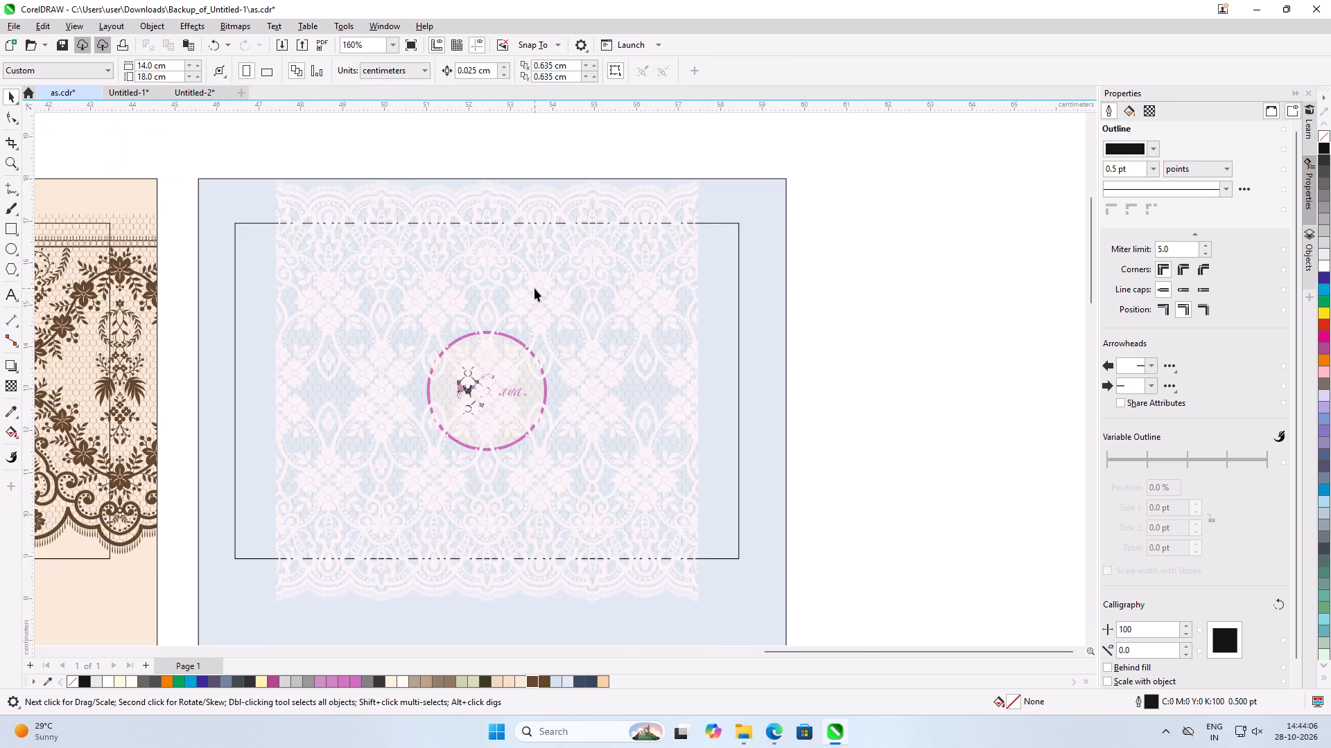
scroll(534, 288, "up", 5)
scroll(534, 288, "down", 7)
left_click(534, 288)
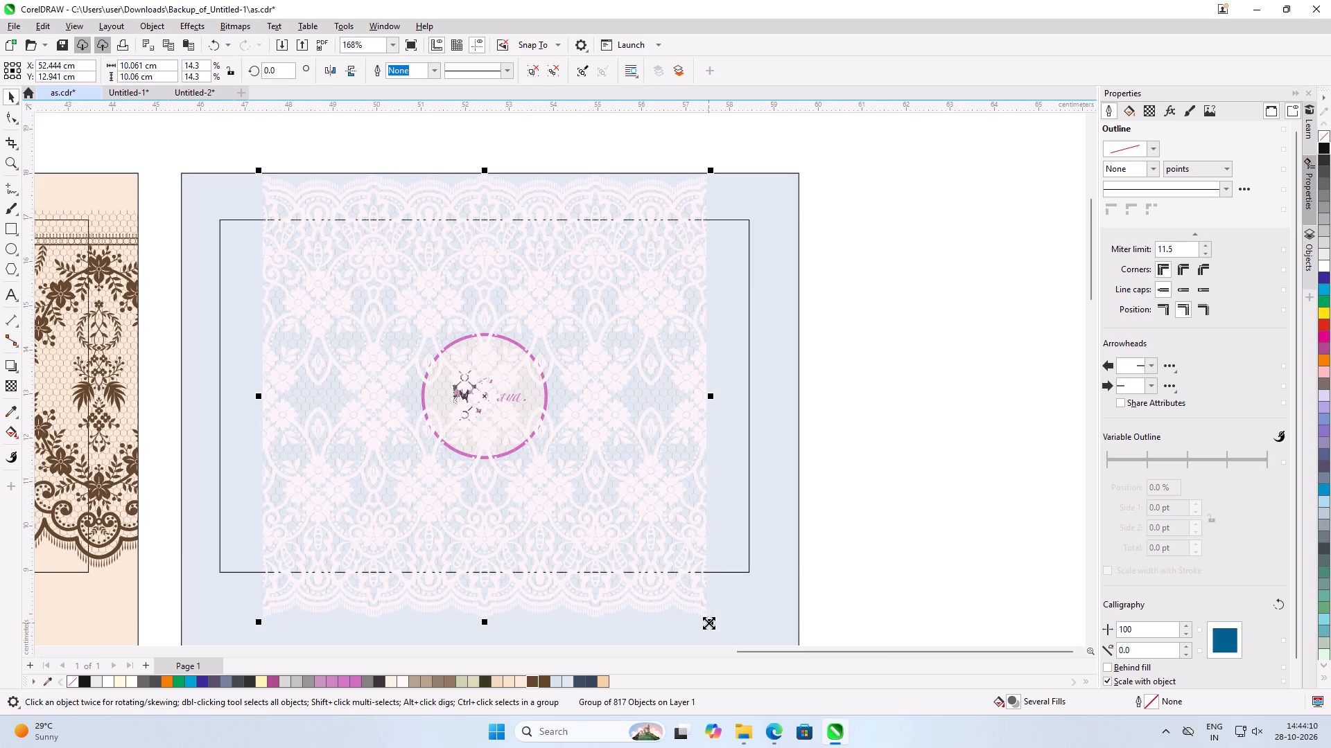
left_click_drag(708, 623, 703, 607, "shift")
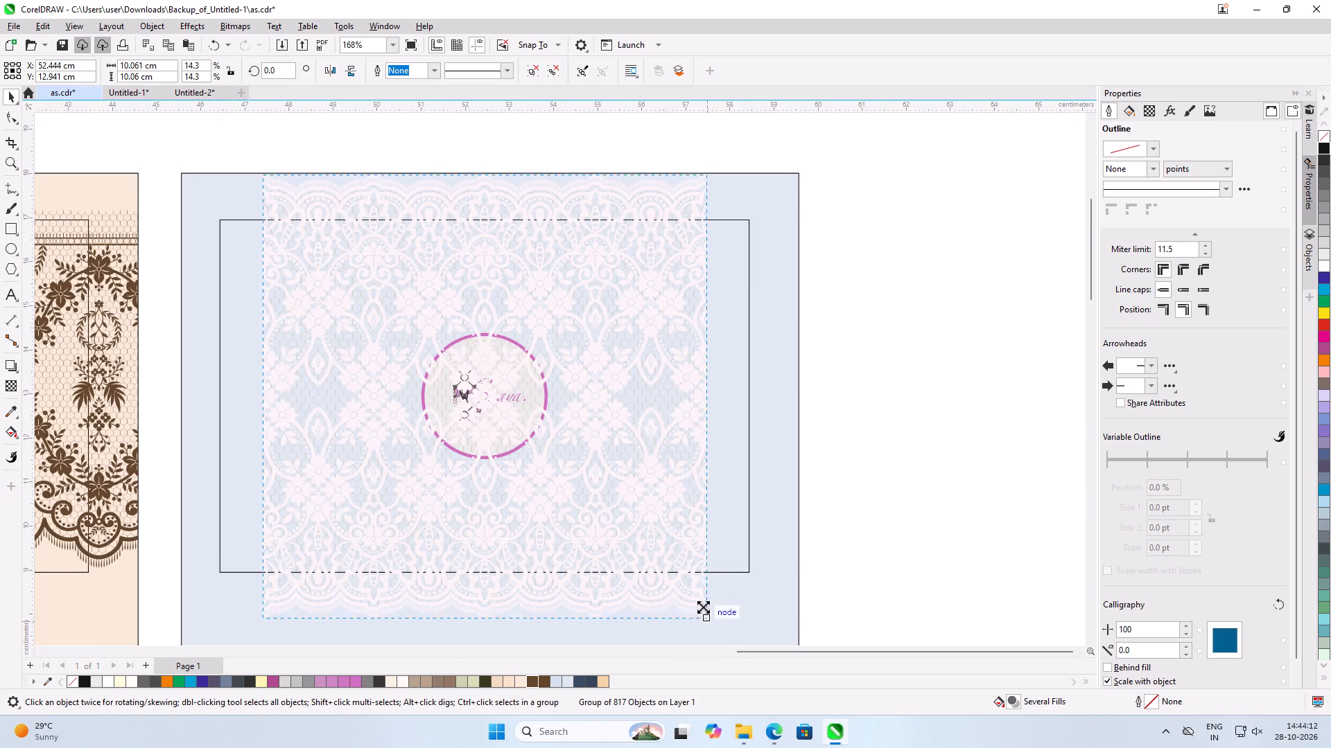
left_click_drag(703, 607, 699, 578, "shift")
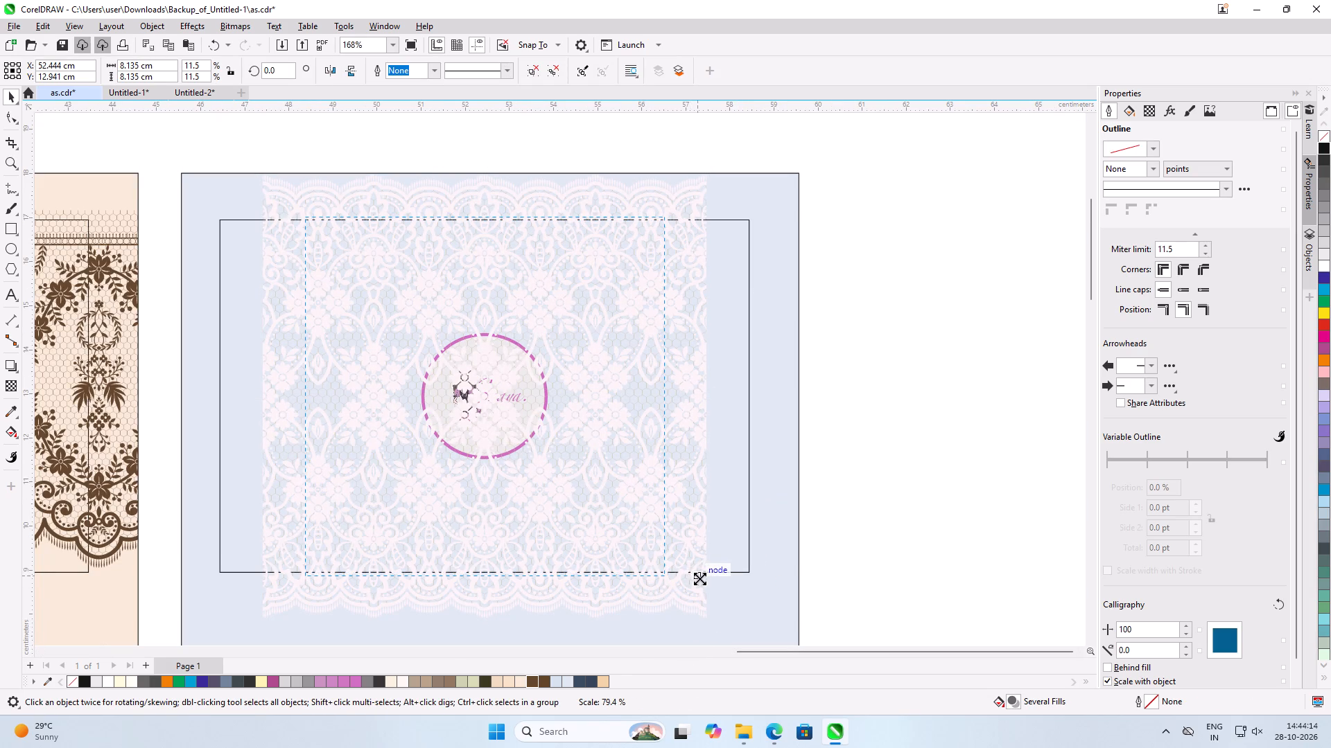
left_click_drag(699, 578, 700, 581, "shift")
left_click_drag(700, 581, 700, 584, "shift")
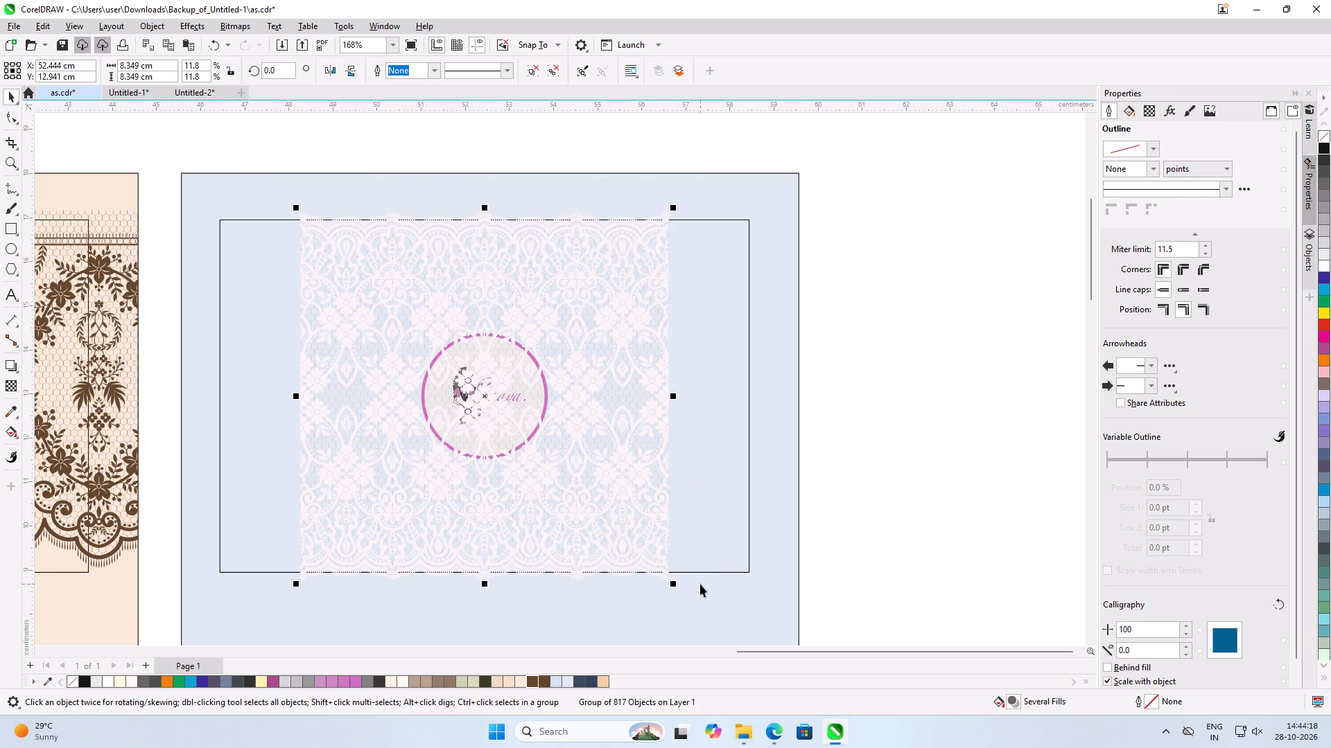
Move the lace over the left end of the blue card's inner rectangle, centred at about X 49.98, Y 13.14 cm.
left_click_drag(632, 515, 532, 502)
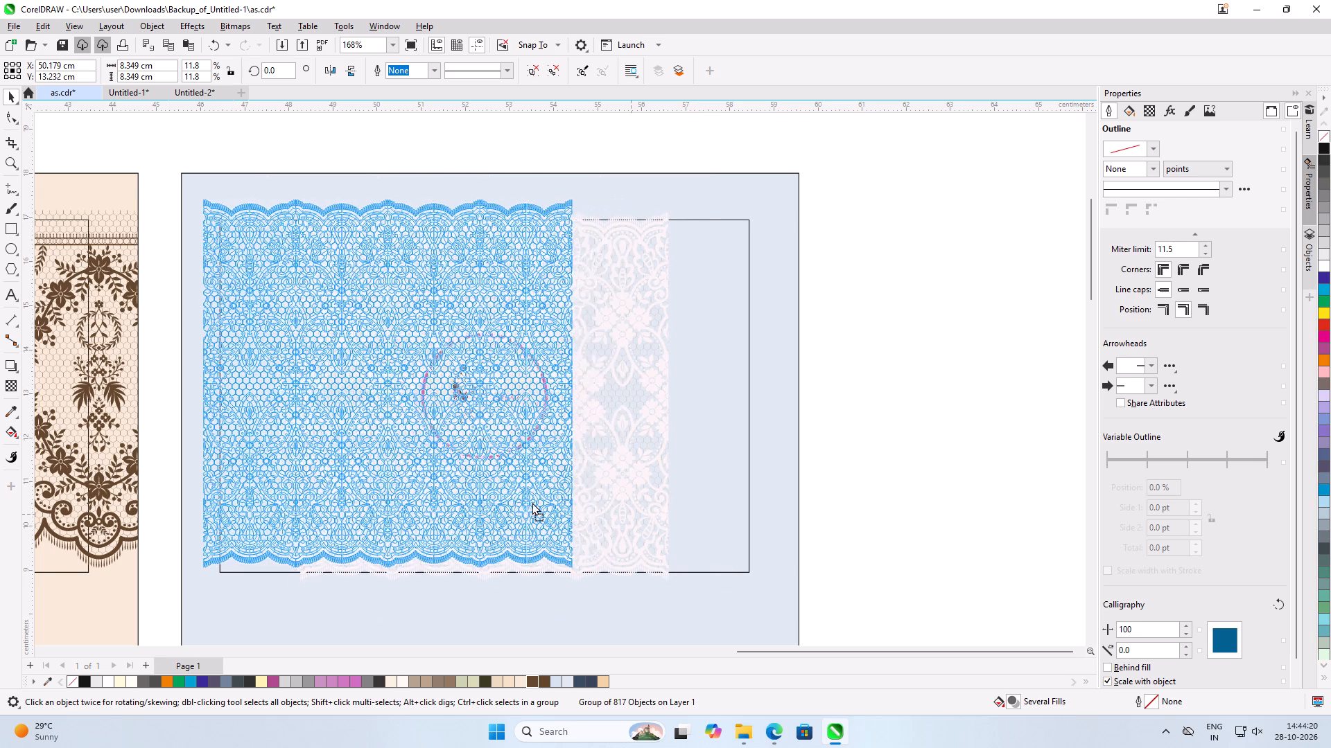
left_click_drag(532, 502, 530, 509)
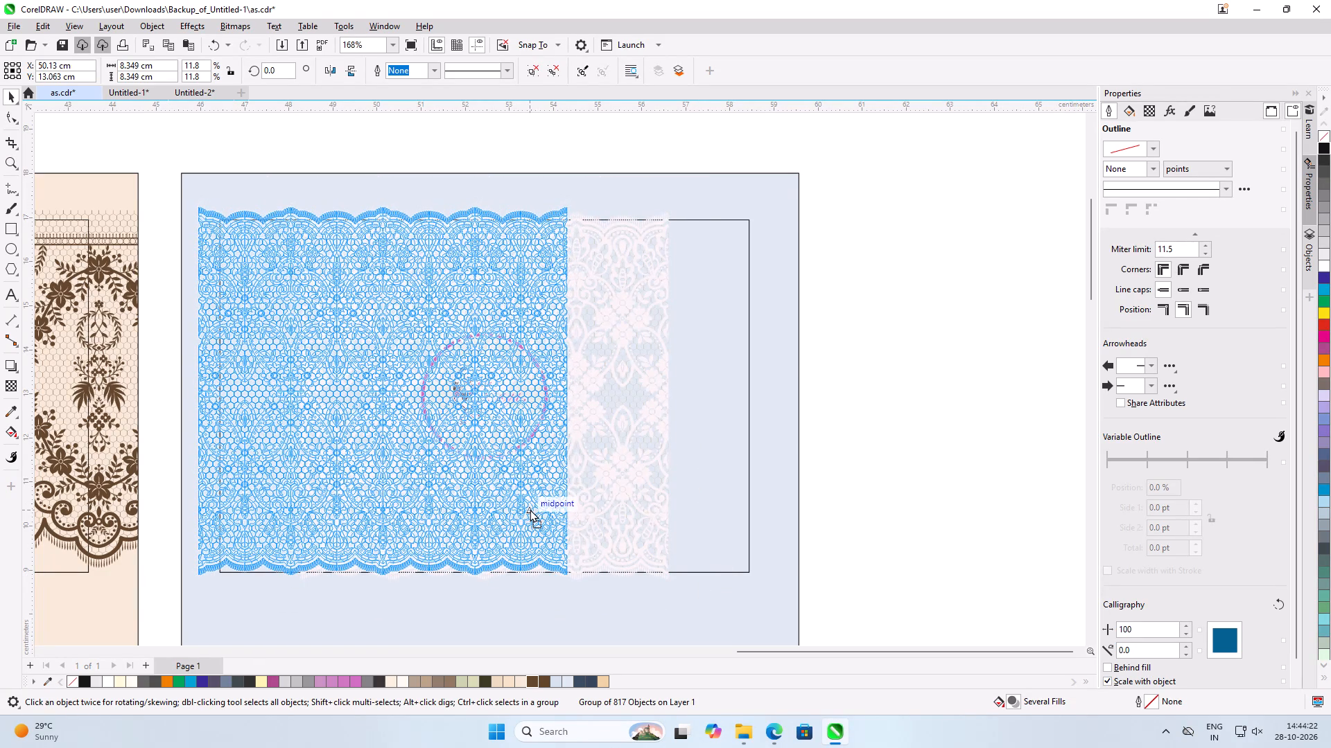
left_click_drag(530, 509, 524, 509)
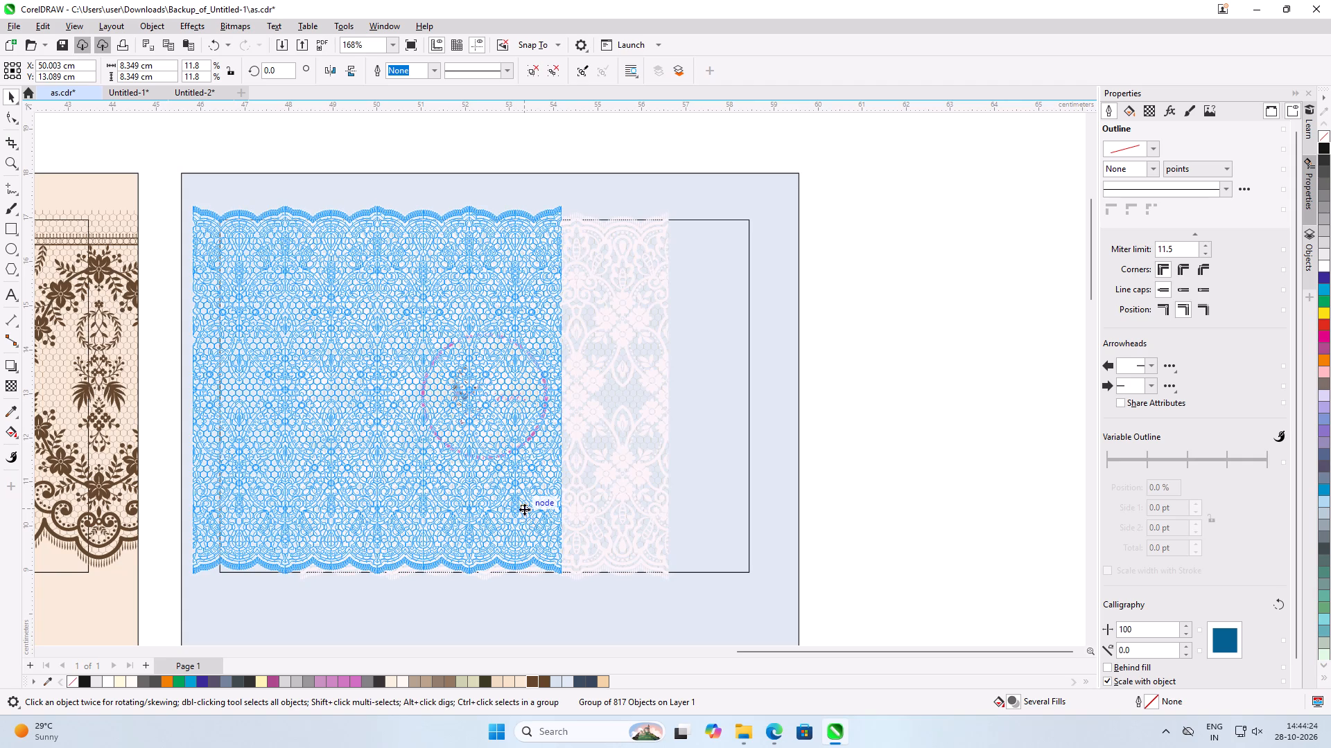
scroll(272, 554, "up", 8)
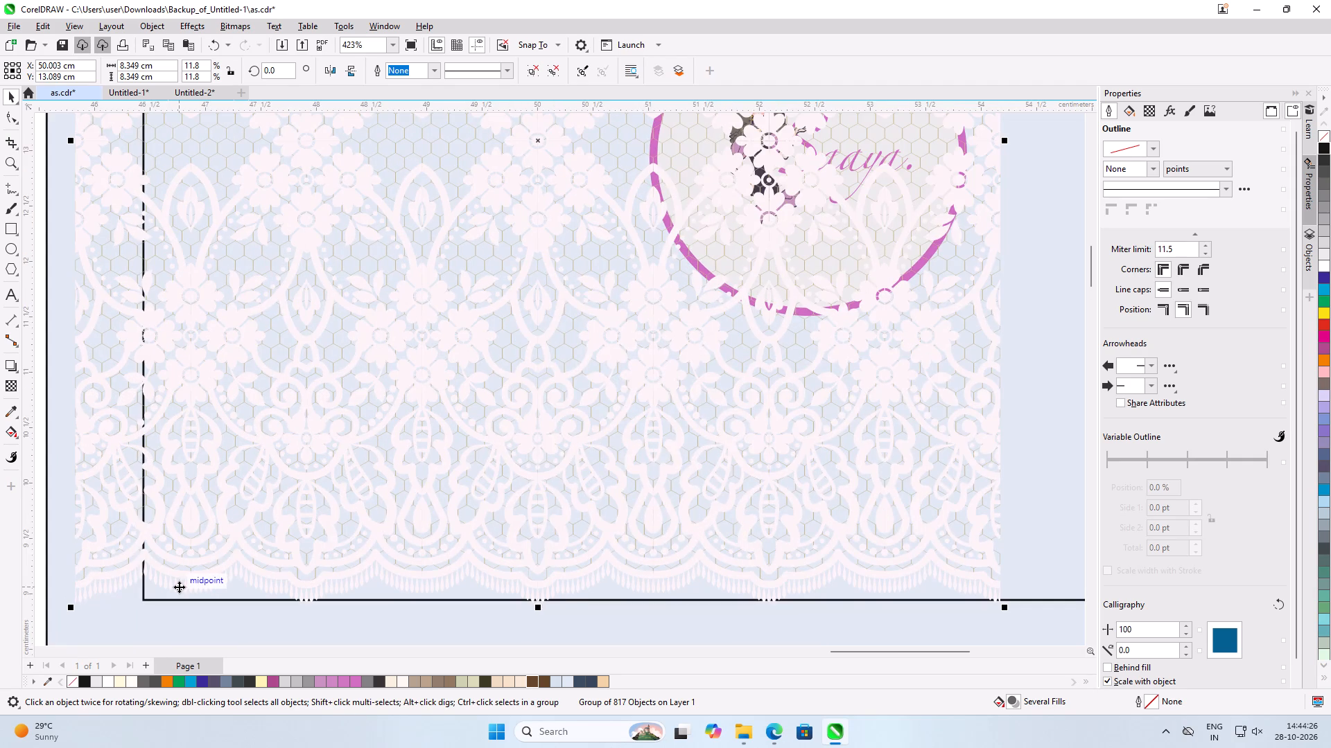
scroll(179, 587, "up", 2)
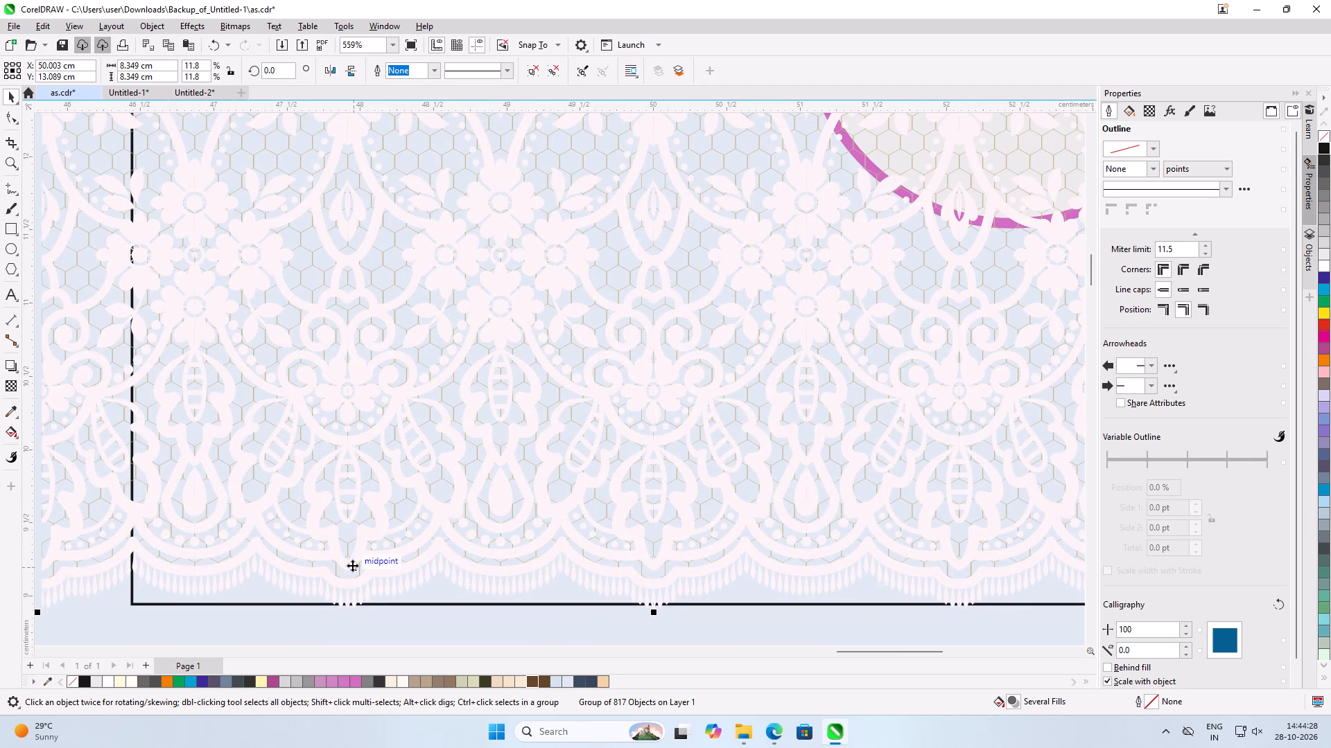
key("Up")
key("Up")
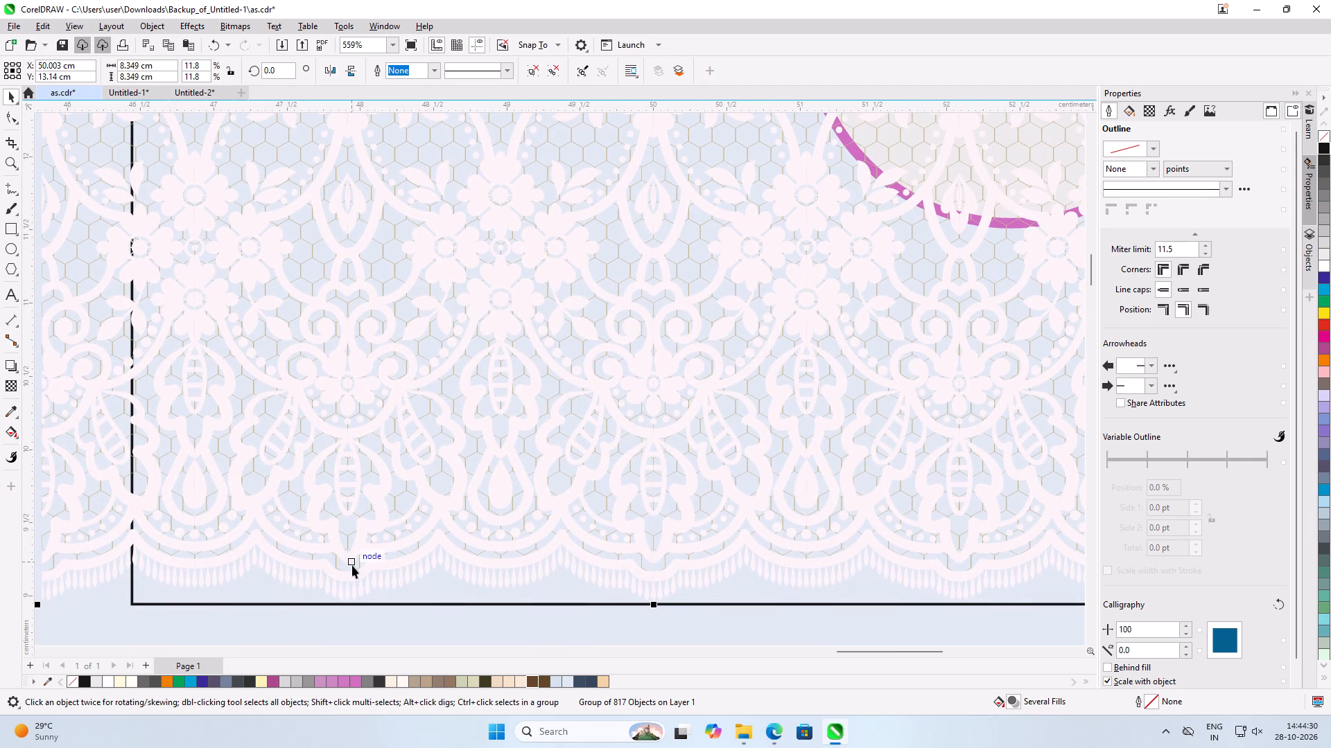
key("Left")
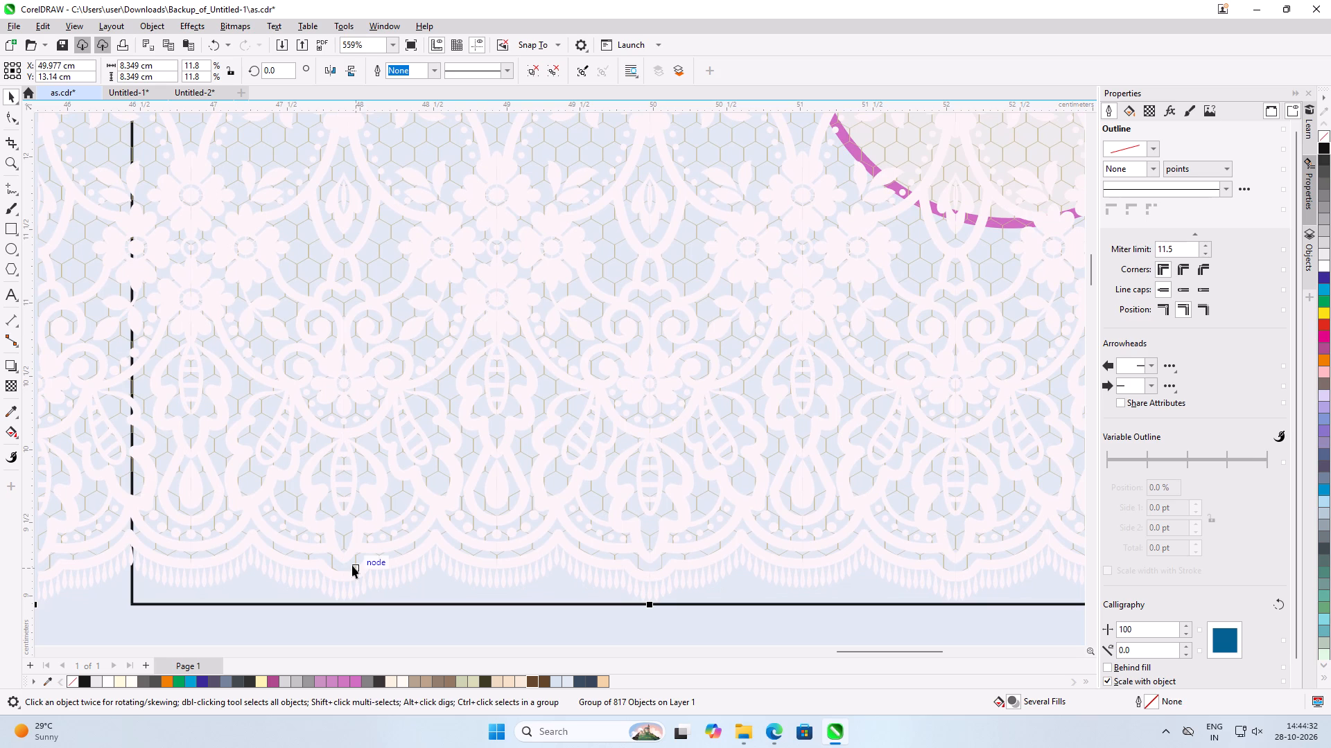
key("Right")
key("Left")
Fill the lace group on the blue card with the dark navy colour C82 M64 Y43 K27.
scroll(359, 444, "down", 7)
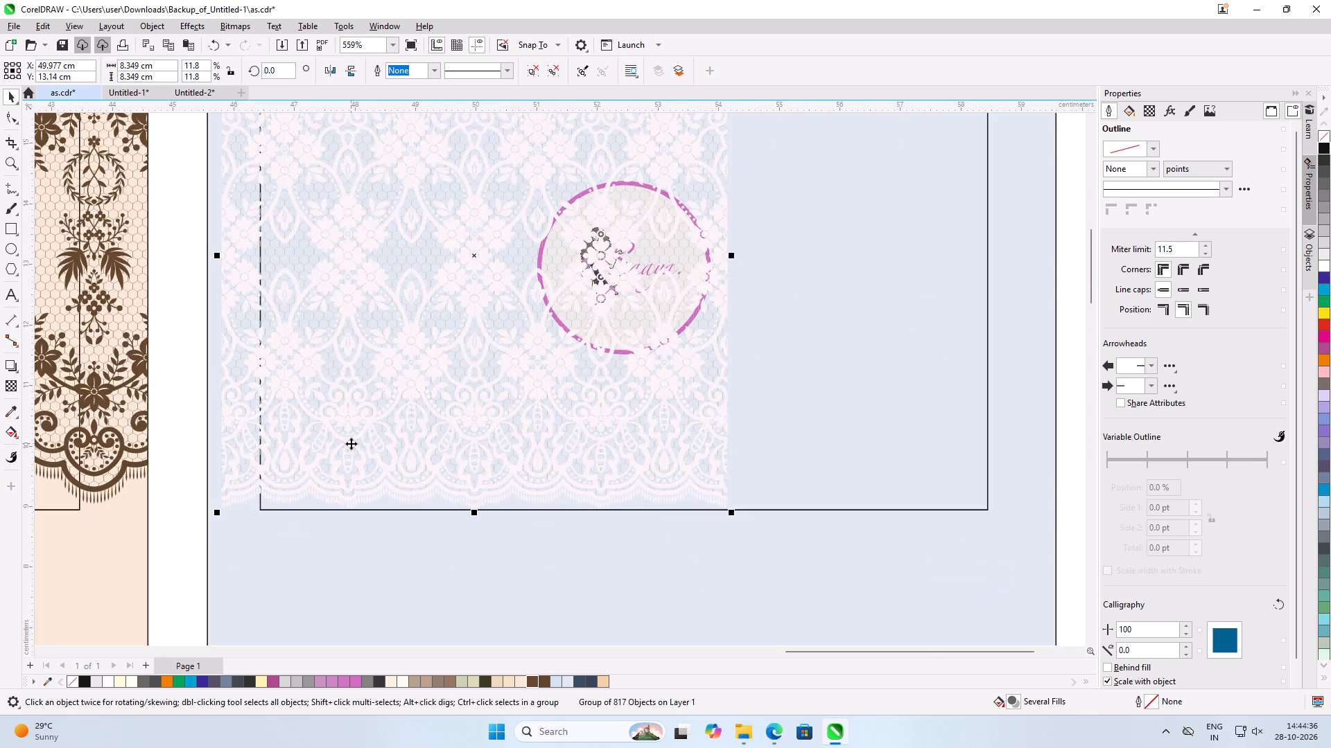
scroll(351, 443, "down", 3)
scroll(771, 327, "up", 1)
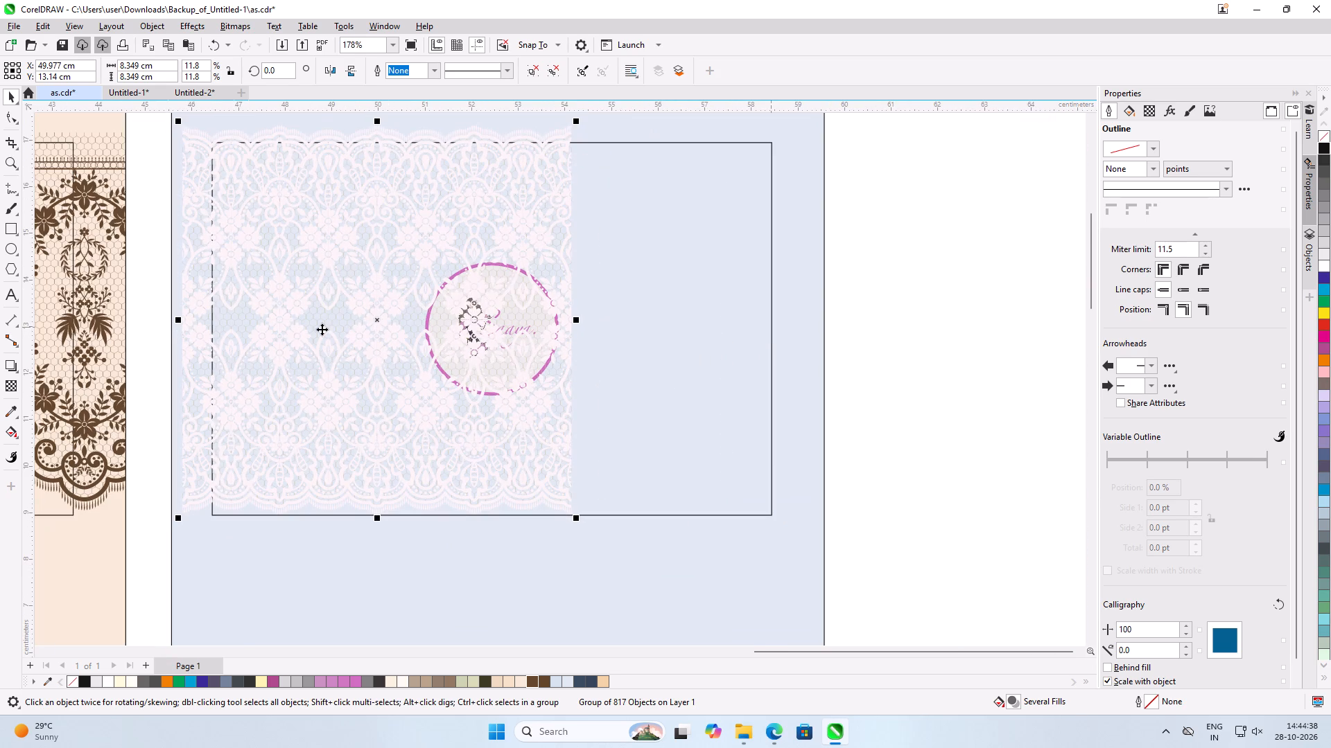
scroll(322, 329, "up", 4)
scroll(322, 329, "down", 4)
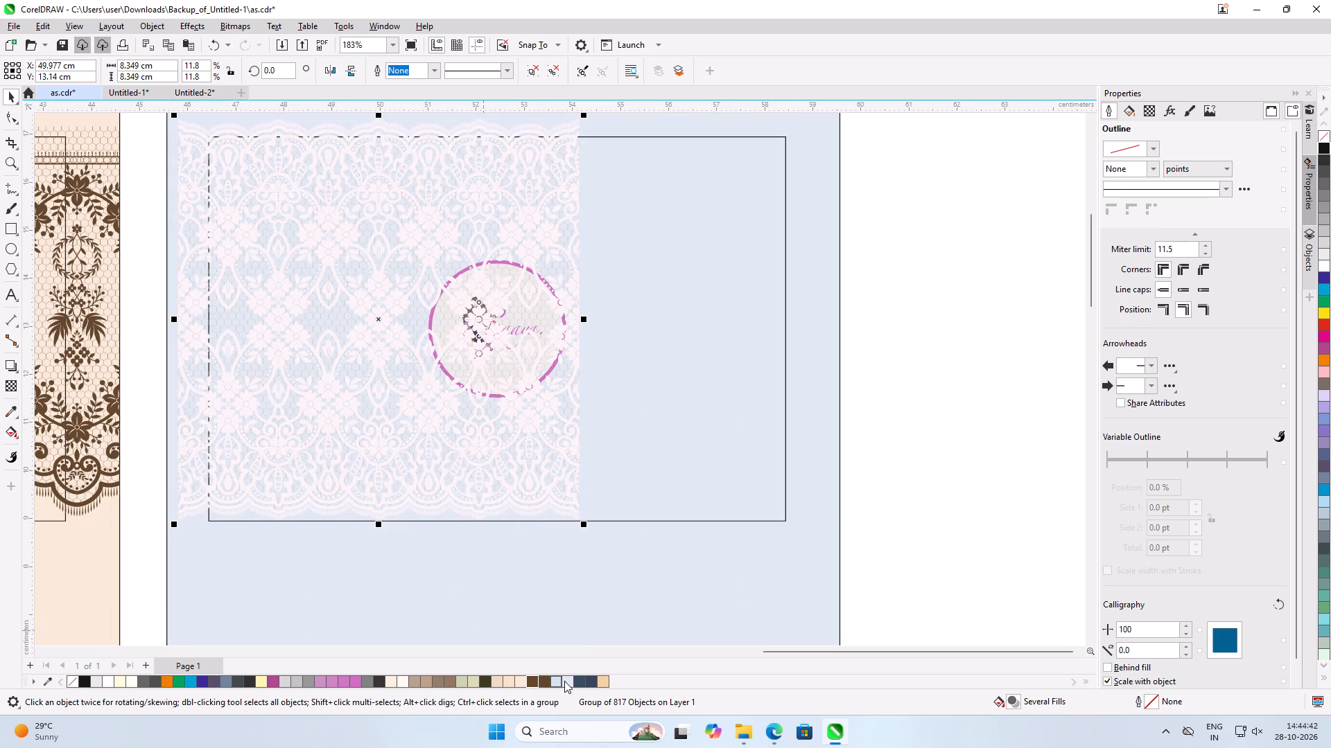
left_click(593, 684)
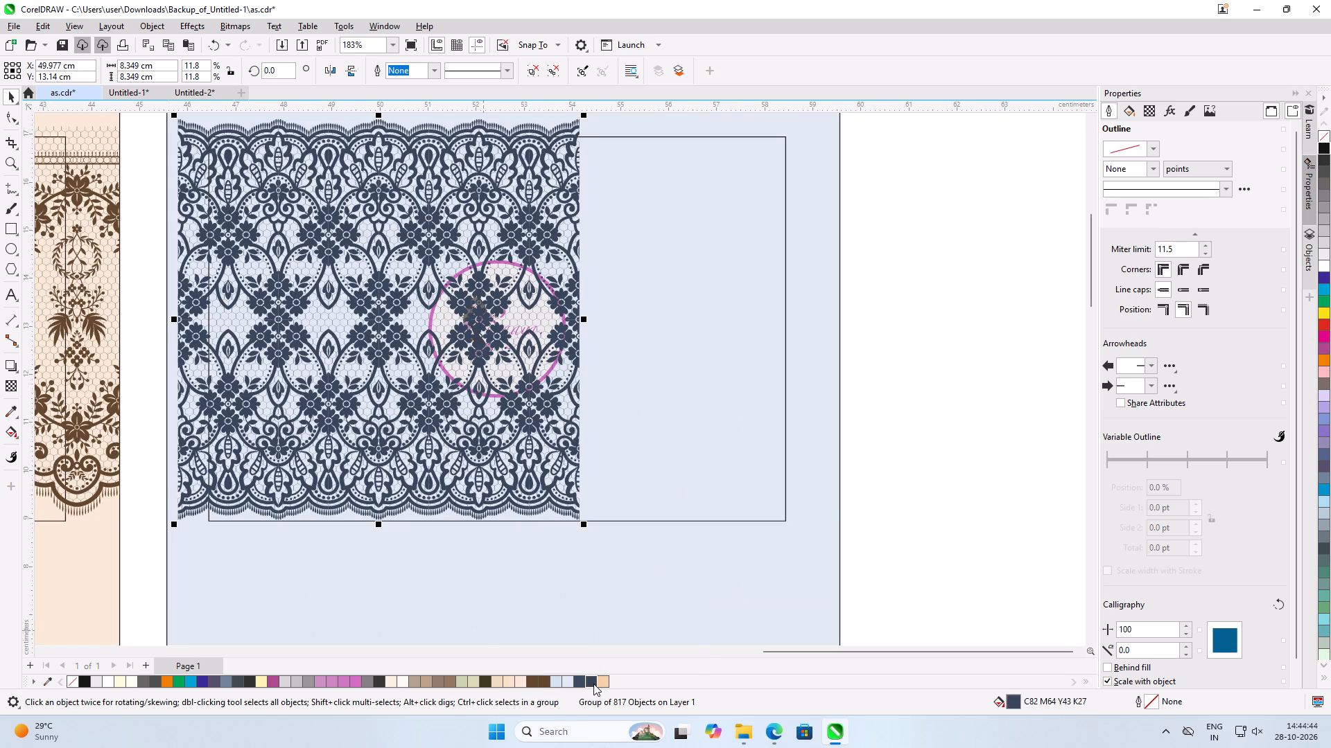
Place a duplicate of the navy lace to its right at the same height, edge to edge, centred at about X 58.32 cm.
left_click_drag(381, 361, 585, 359)
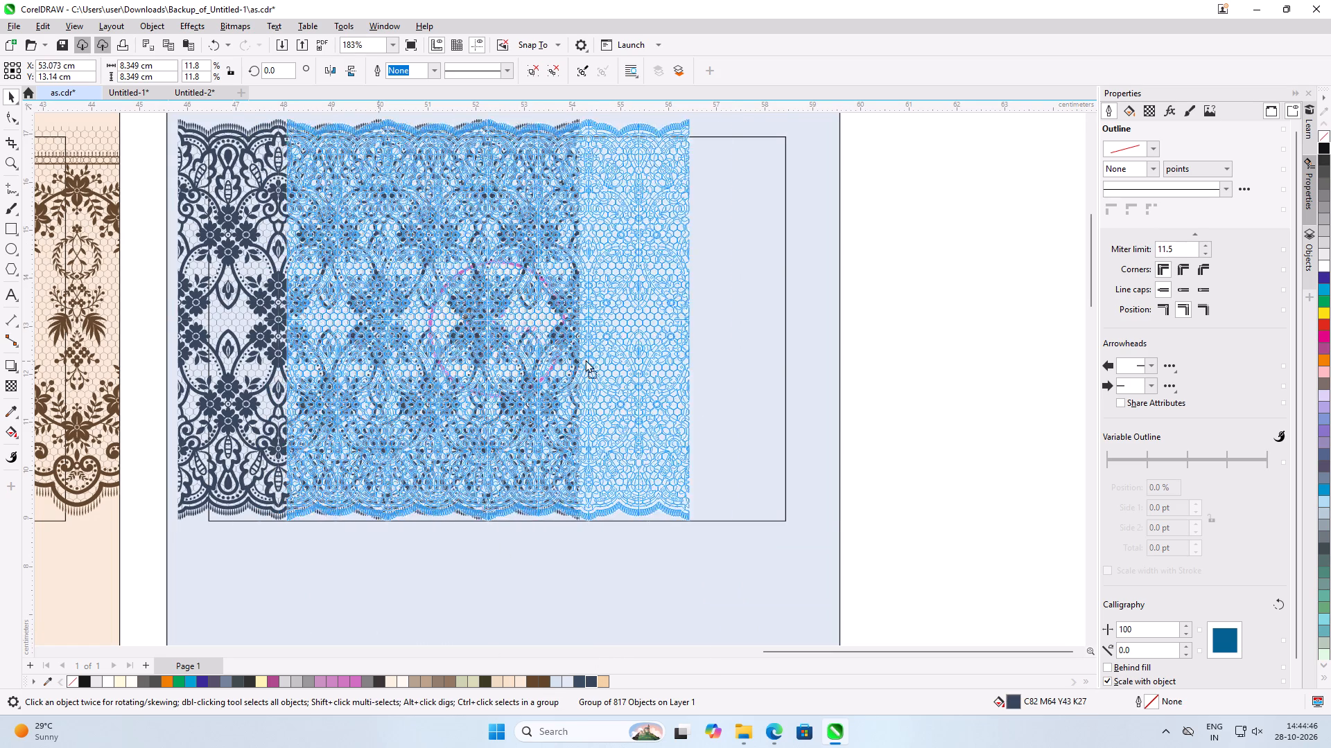
left_click_drag(585, 359, 775, 369)
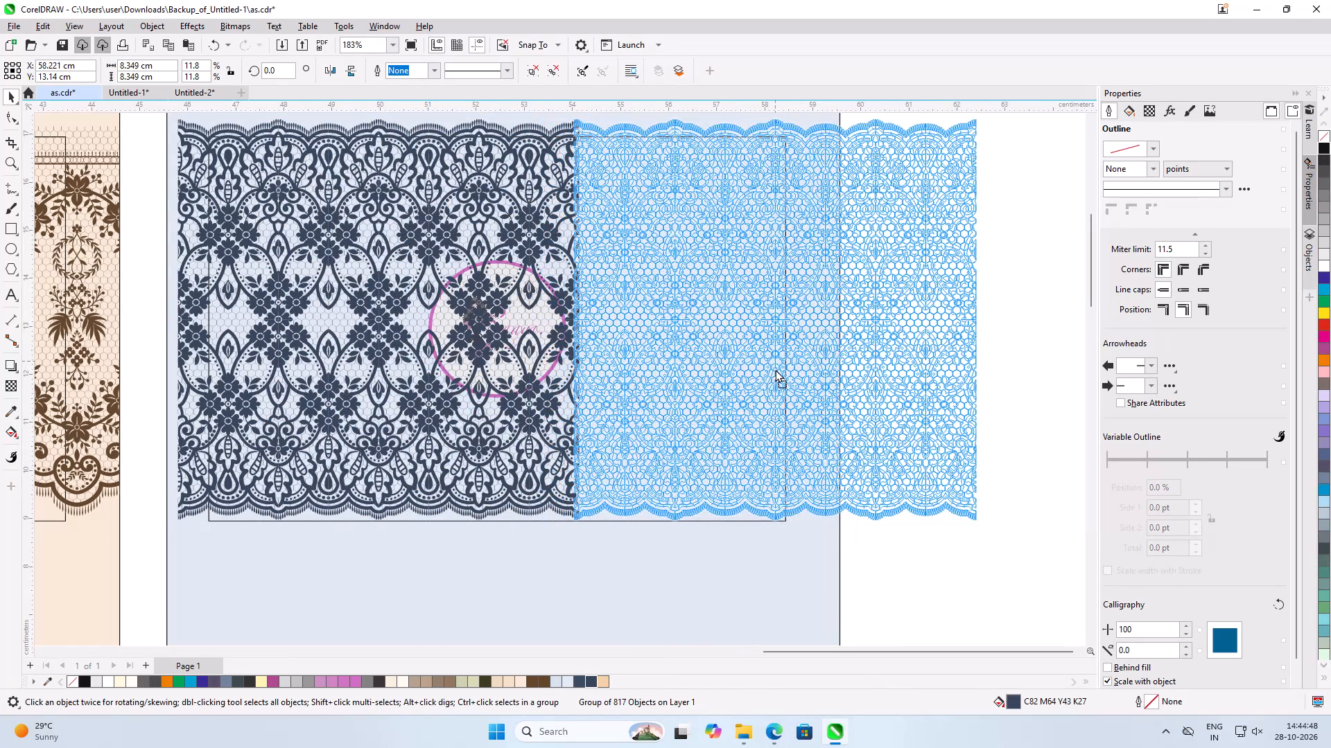
left_click_drag(775, 369, 780, 371)
right_click(780, 371, "shift")
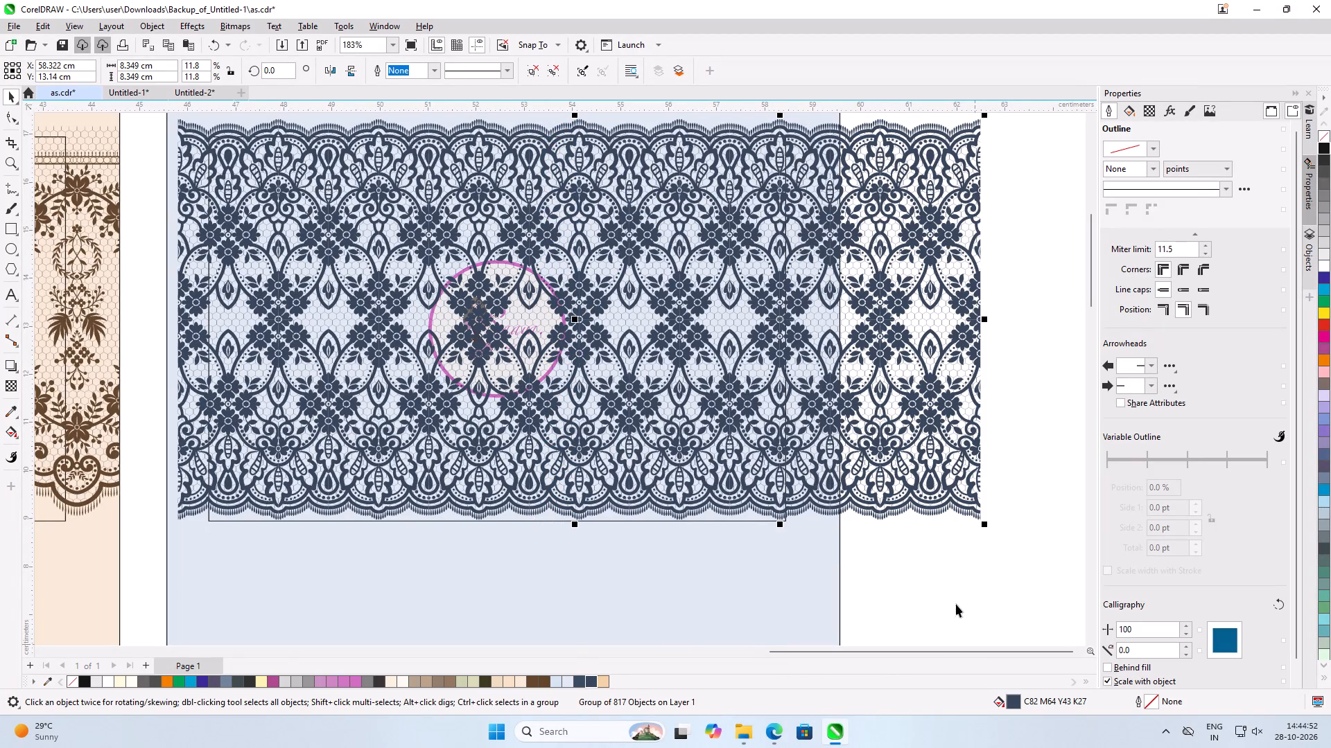
Fine-adjust the right-hand navy lace copy so its seam meets the left lace, centred at about X 58.326, Y 13.14 cm.
left_click(956, 602)
scroll(571, 484, "up", 13)
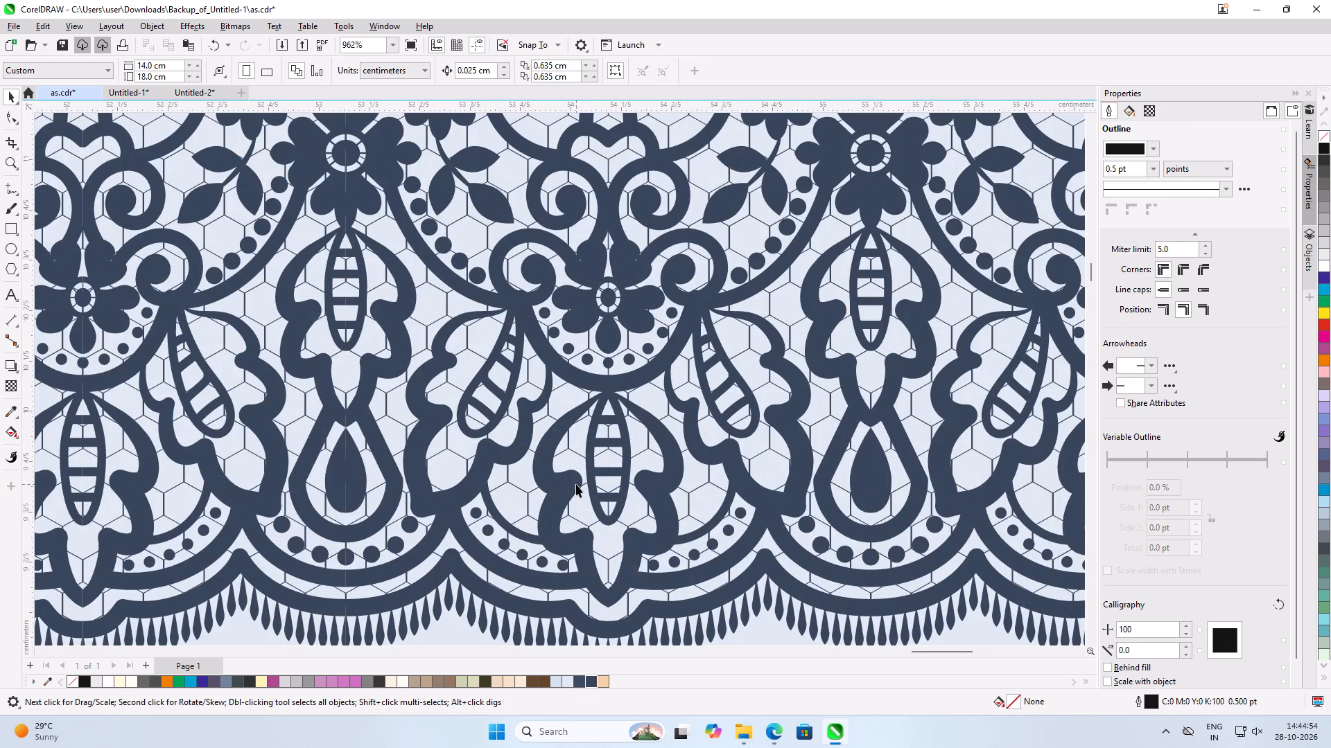
scroll(576, 341, "down", 2)
scroll(591, 551, "up", 6)
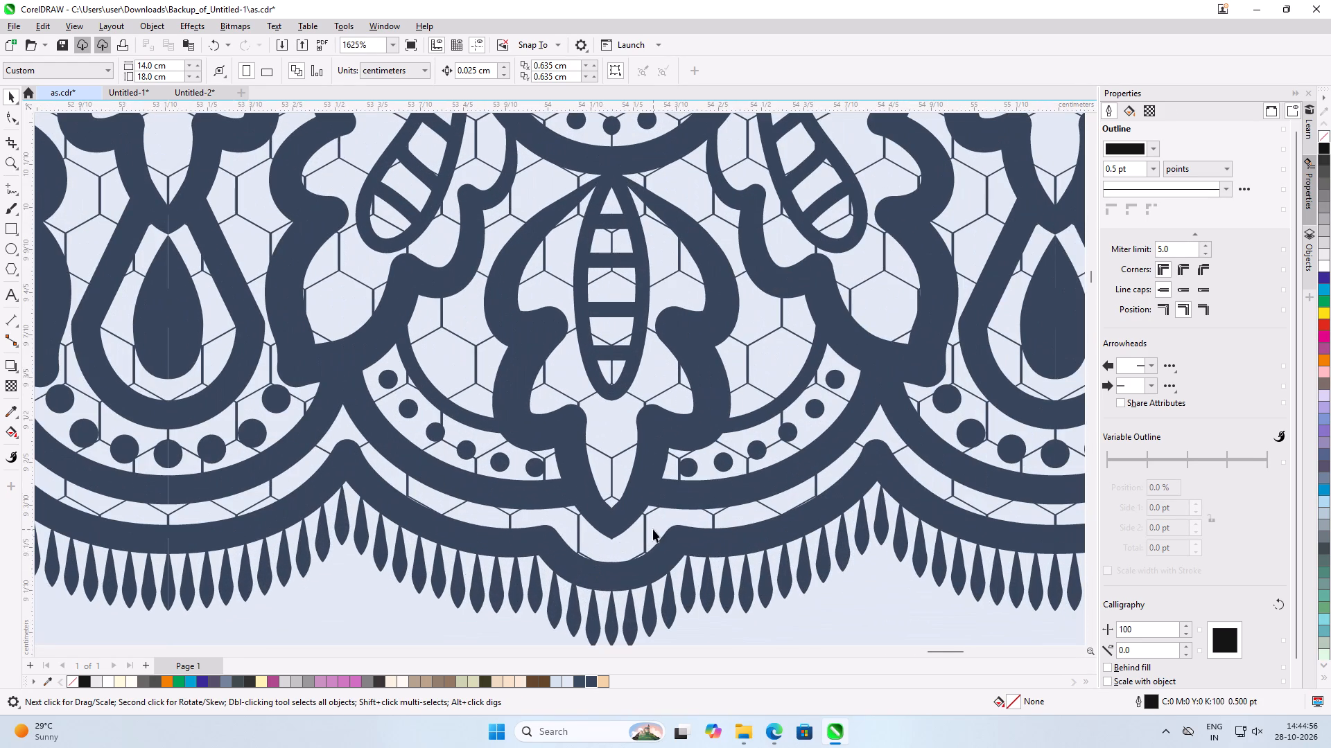
scroll(624, 525, "up", 12)
left_click(624, 525)
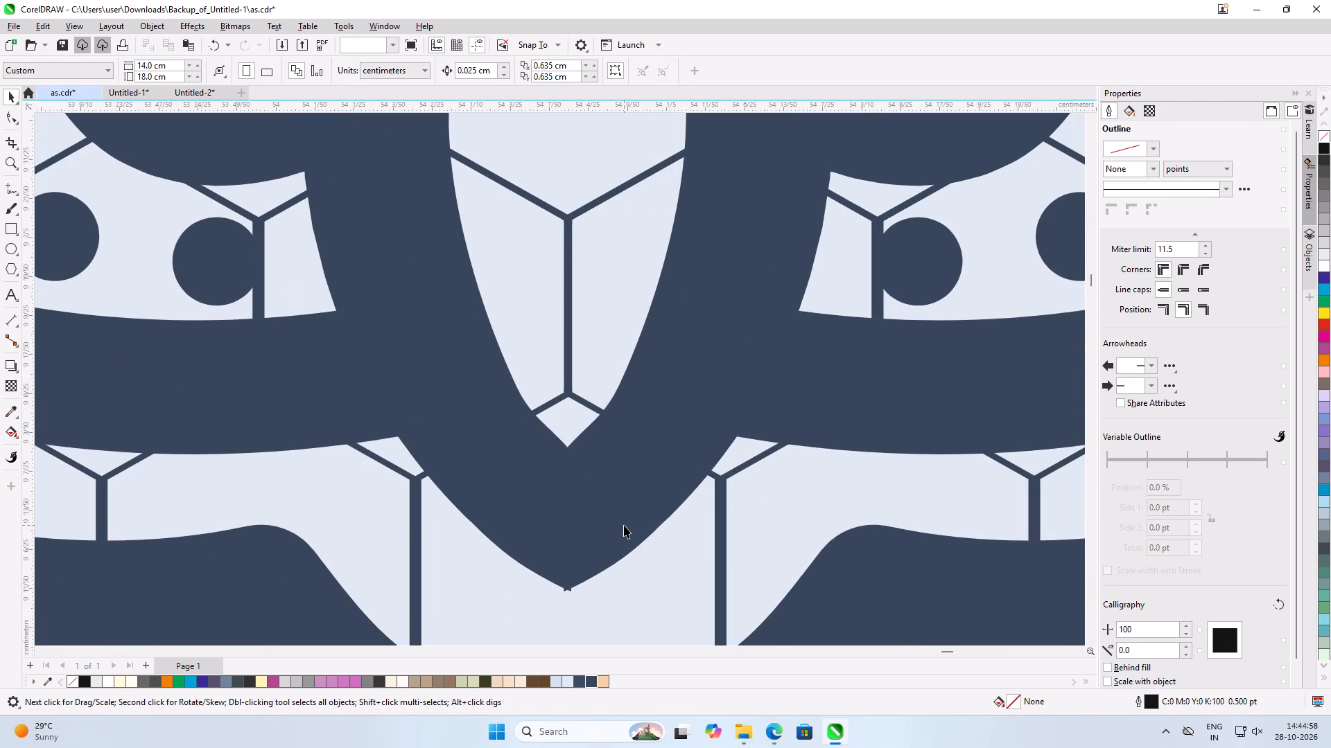
scroll(624, 525, "up", 1)
left_click_drag(589, 535, 602, 539)
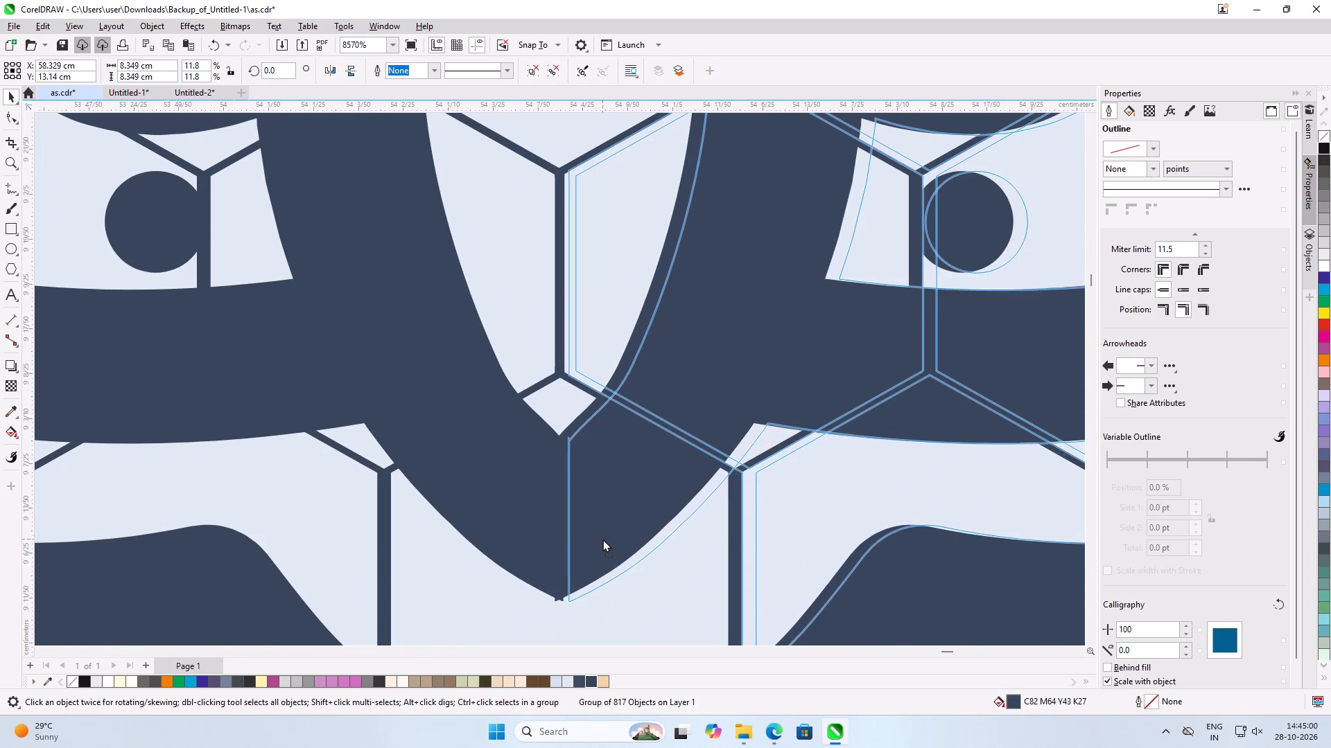
left_click_drag(602, 539, 596, 540)
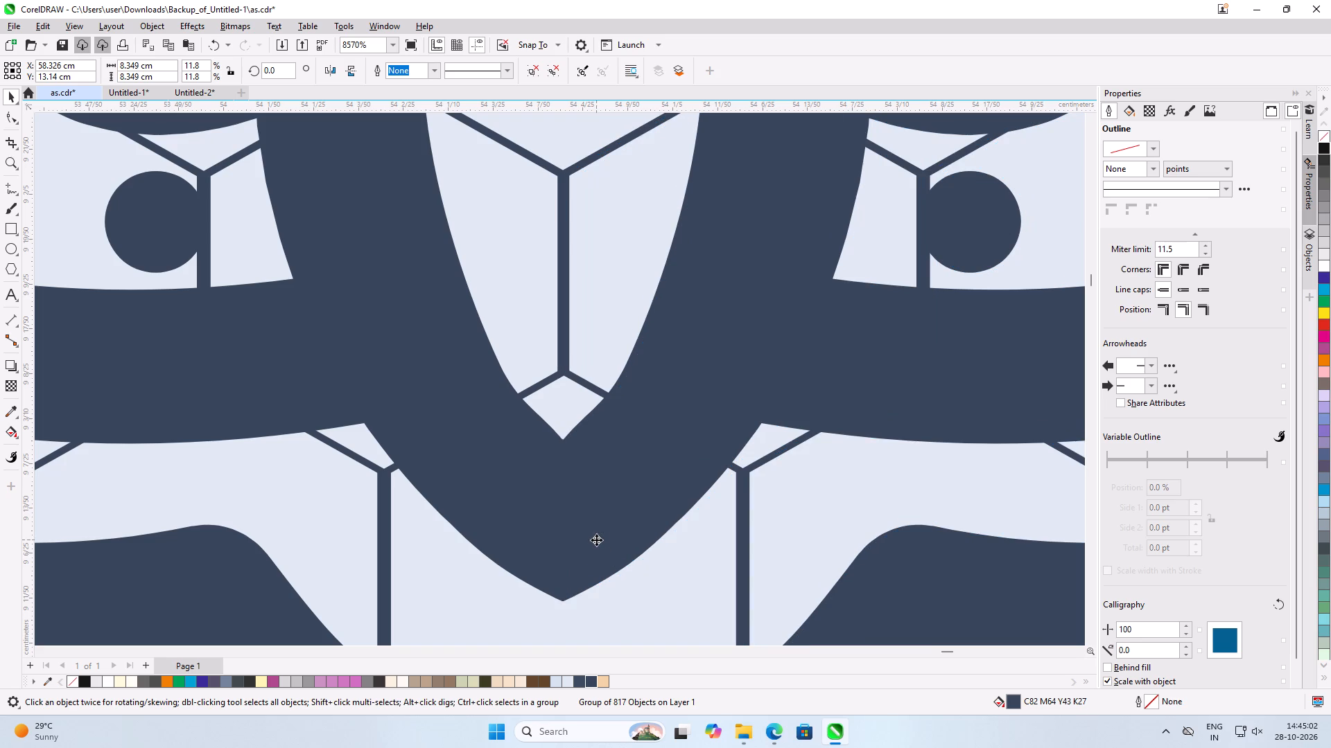
Examine the lace's lower fringe at the seam against the bottom line of the blue card's inner rectangle.
scroll(529, 461, "down", 19)
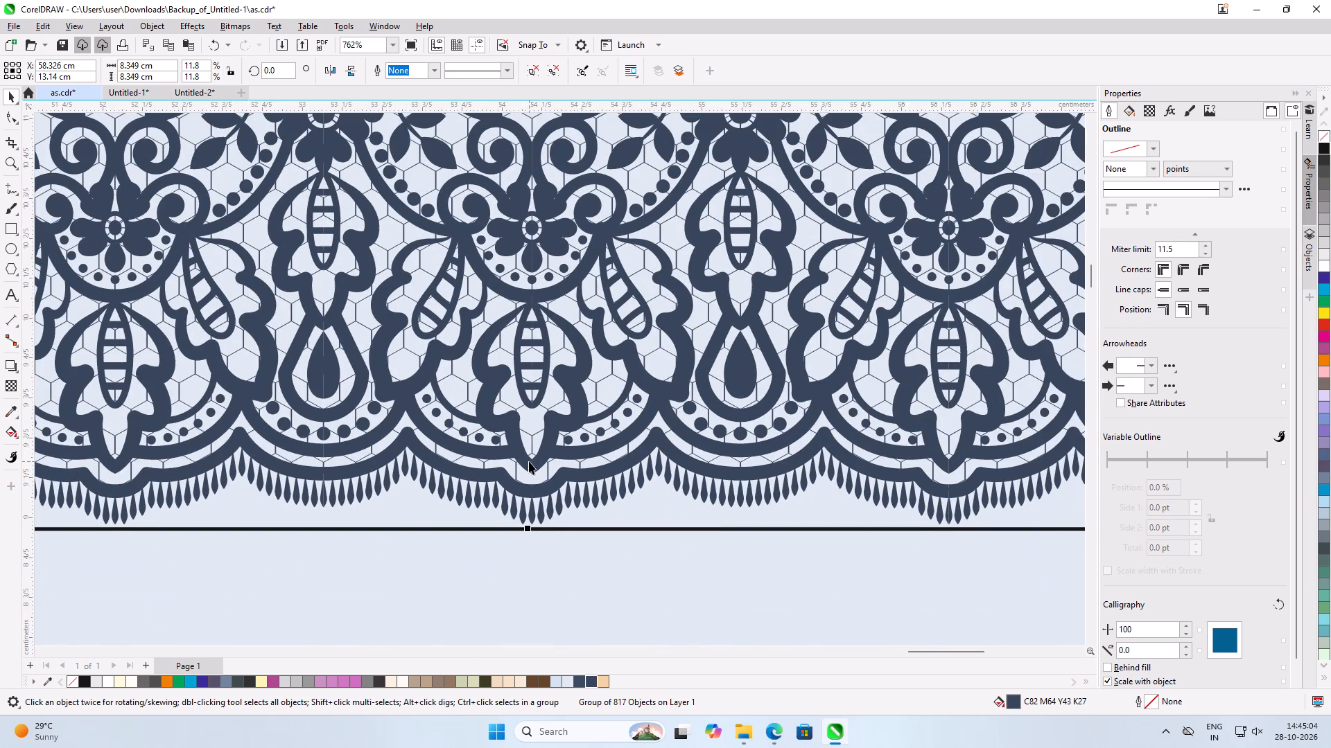
left_click(552, 546)
scroll(532, 537, "up", 13)
scroll(535, 436, "up", 4)
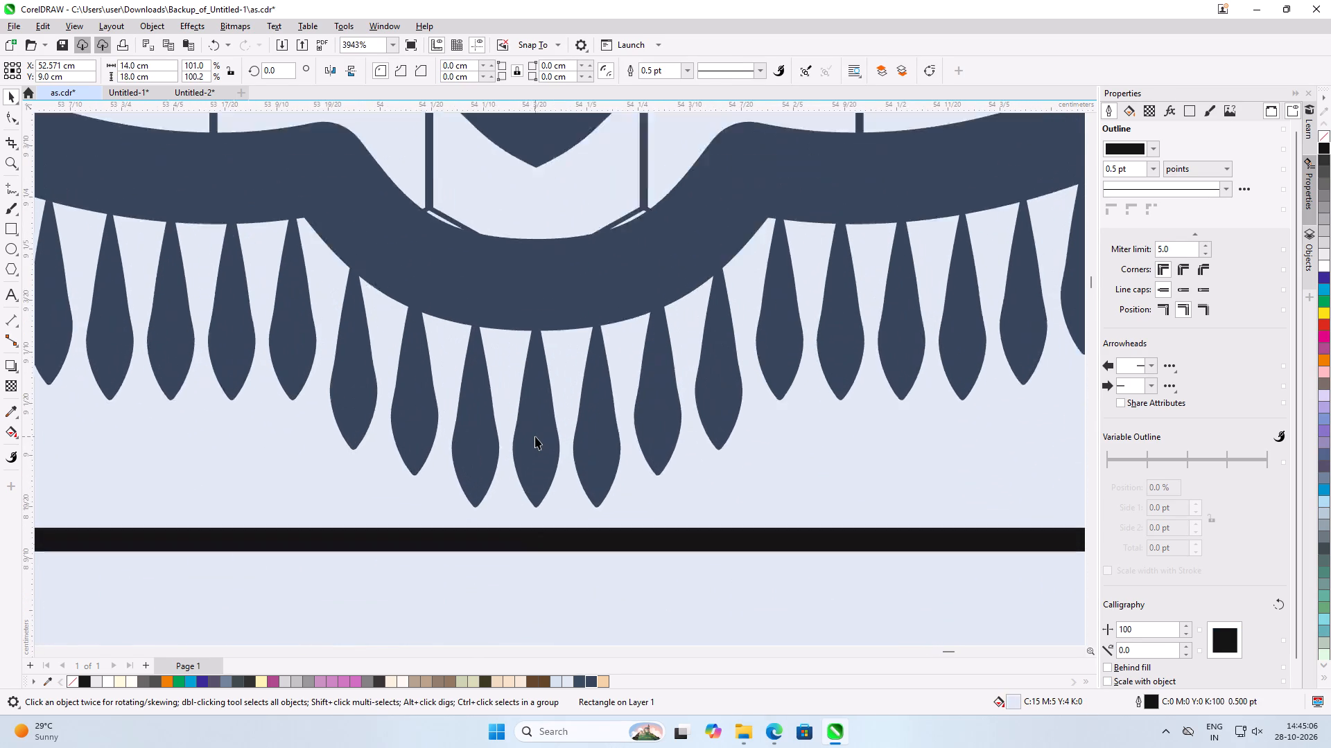
scroll(535, 436, "up", 5)
scroll(535, 436, "down", 20)
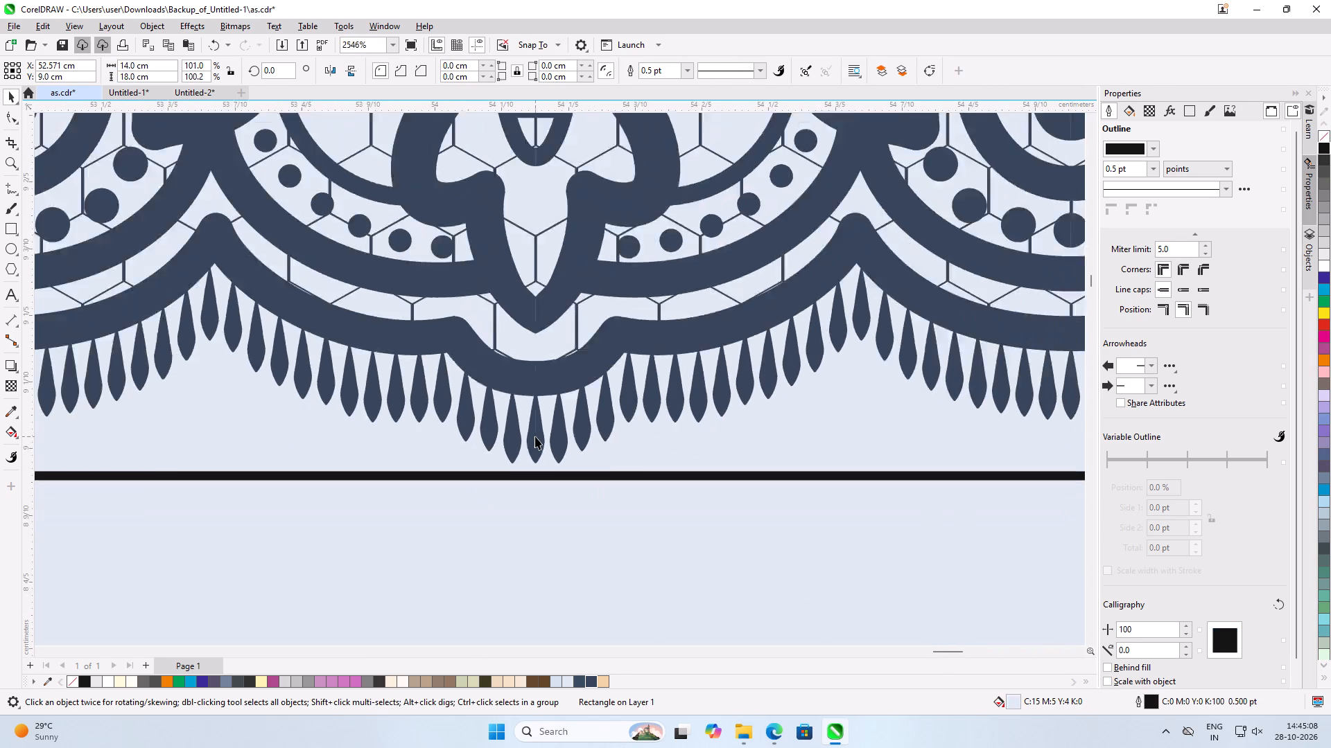
scroll(488, 449, "down", 7)
scroll(618, 454, "down", 10)
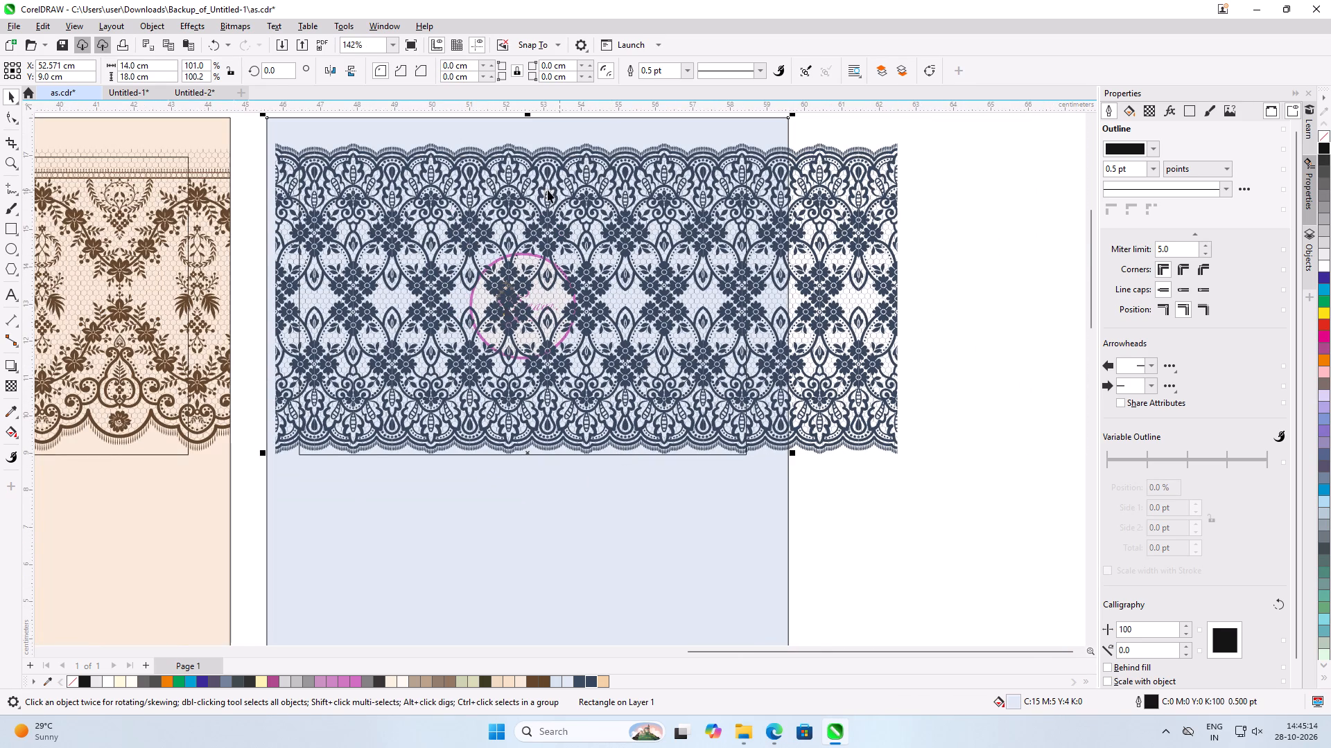
Scale both navy lace groups together proportionally to about 17.38 by 8.69 cm, keeping their lower-left corner fixed.
left_click(428, 192)
left_click(617, 179, "shift")
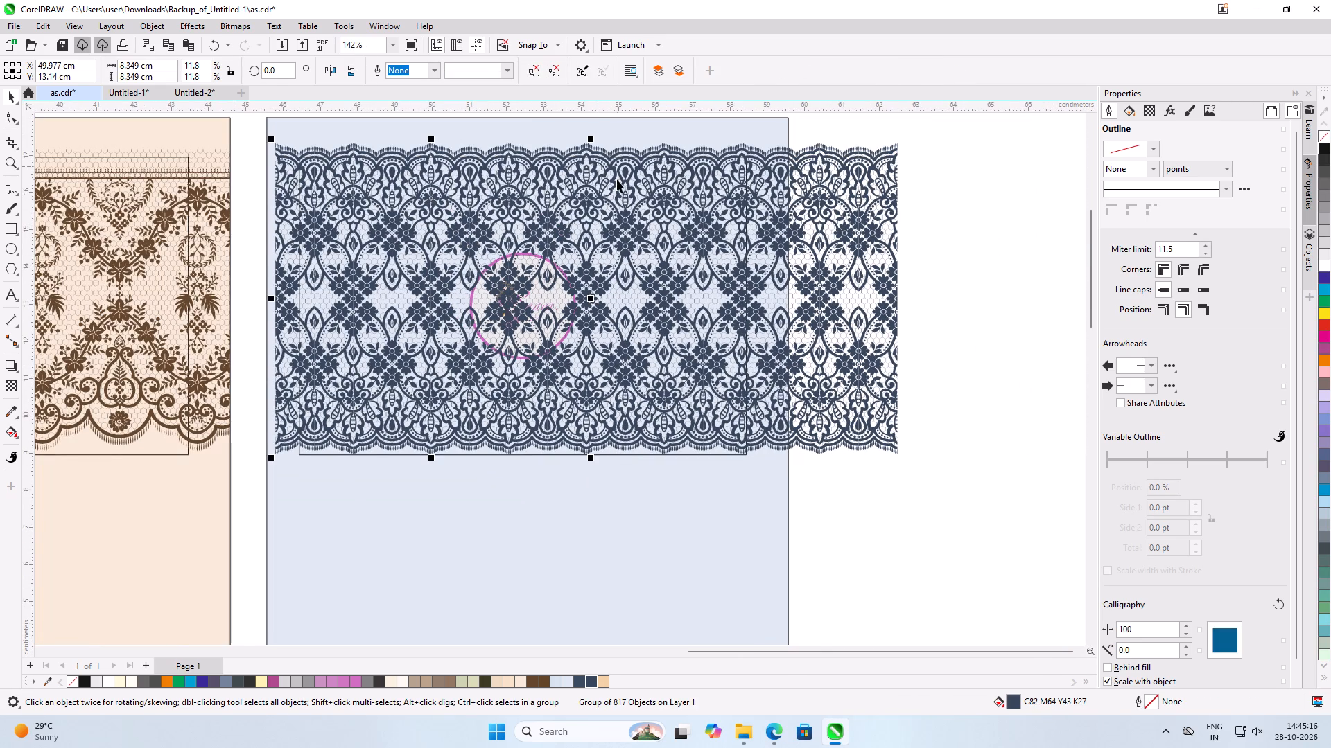
left_click_drag(905, 139, 918, 130)
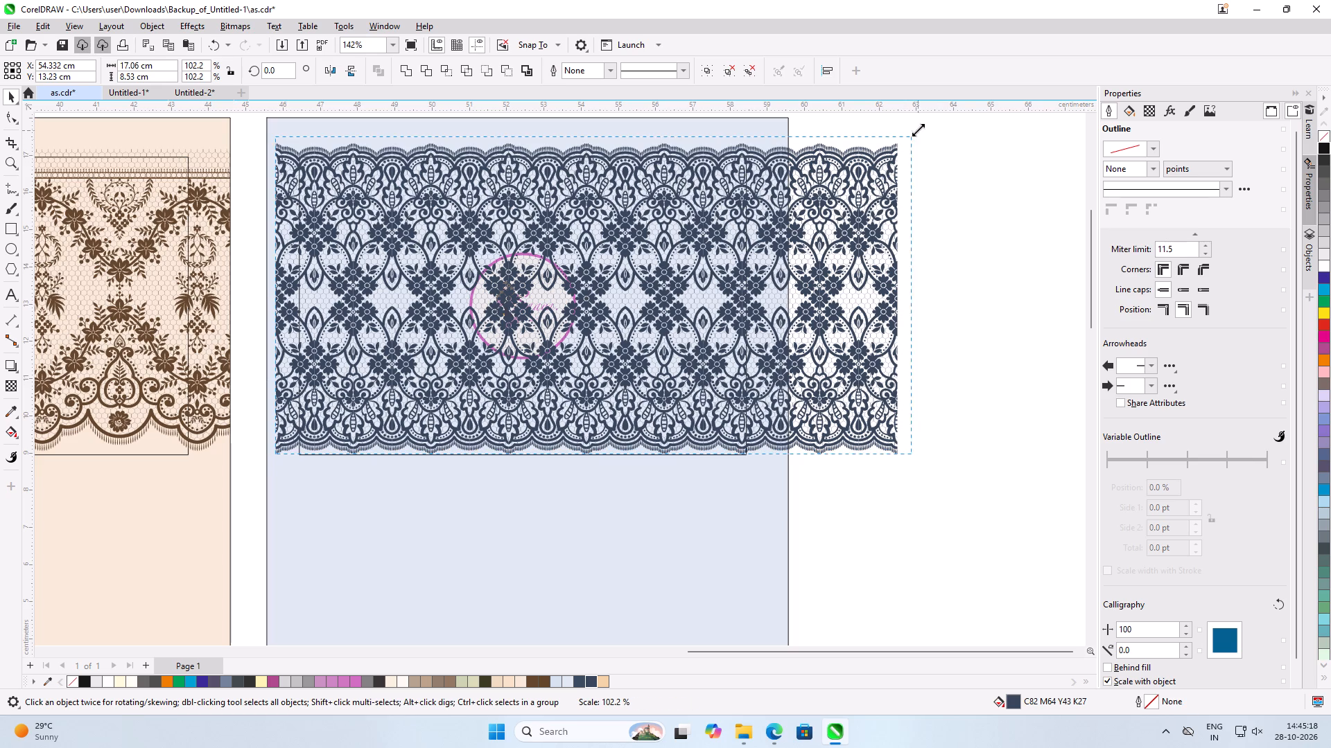
left_click_drag(918, 130, 930, 158)
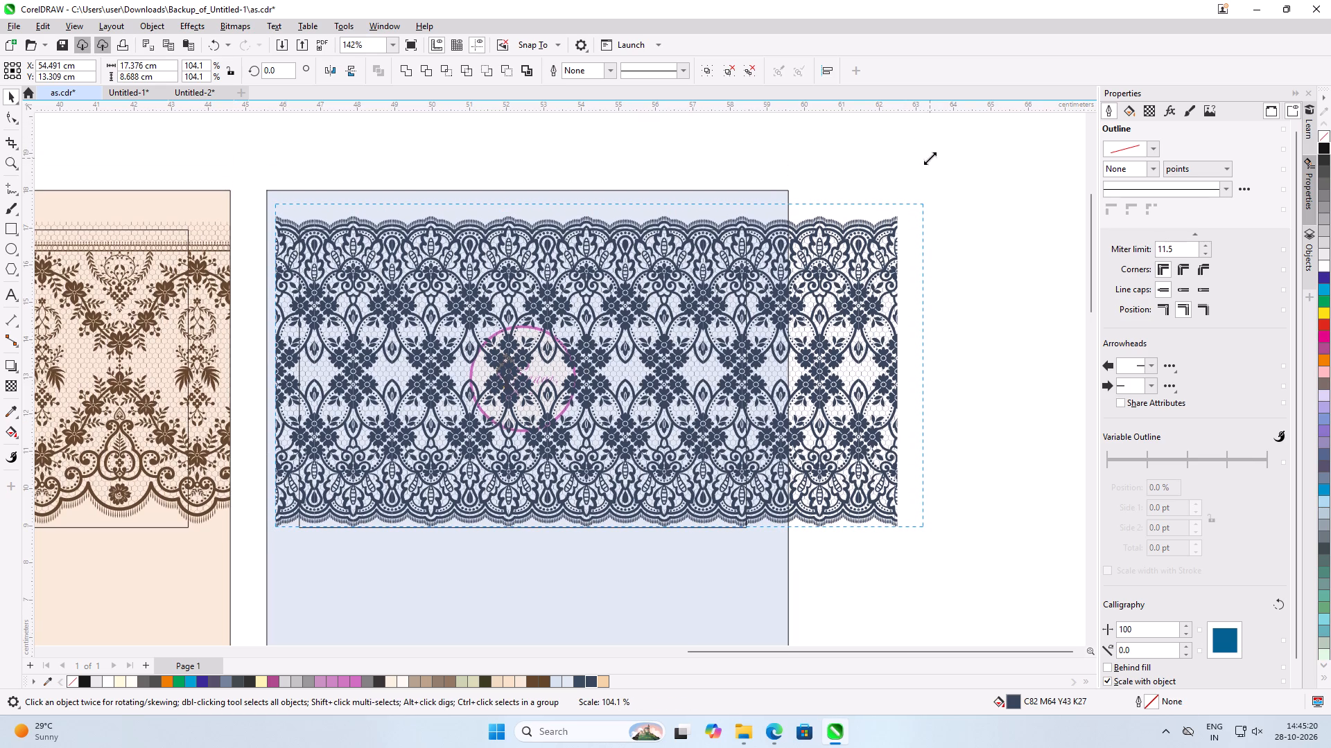
left_click_drag(930, 158, 930, 156)
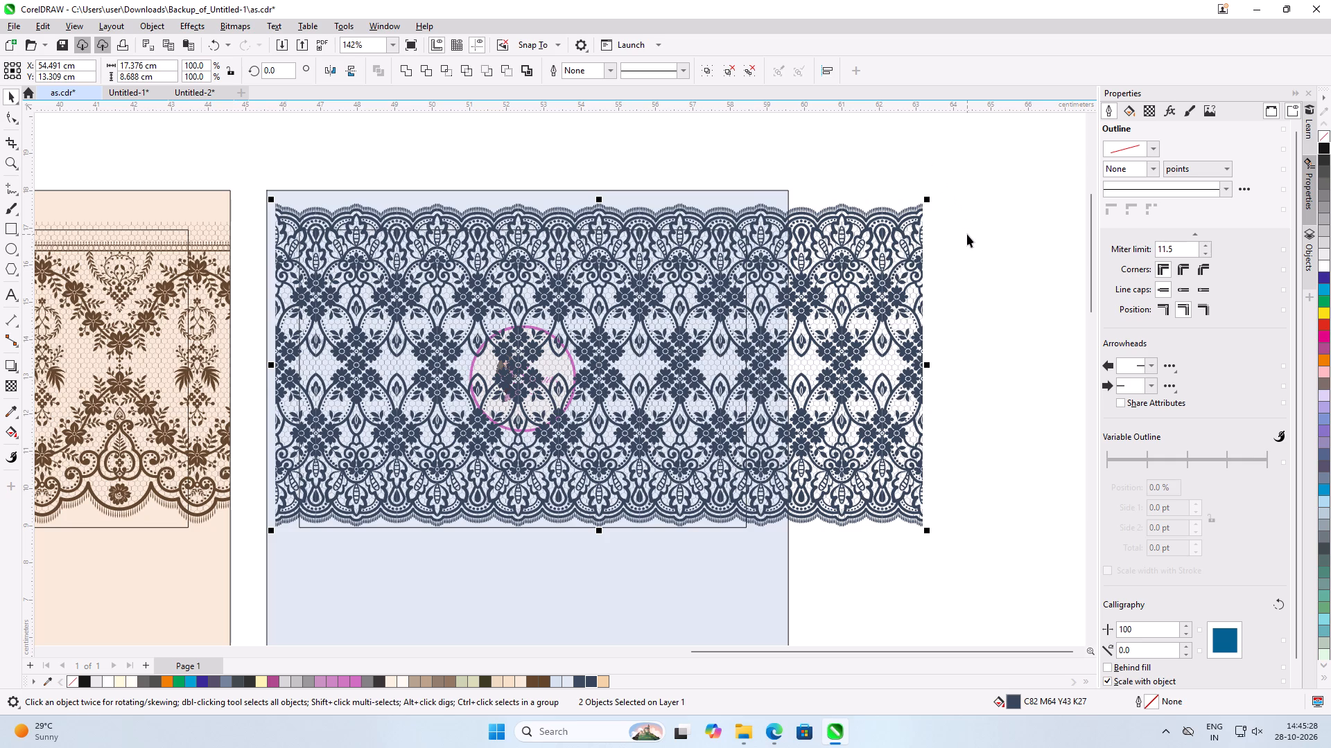
Ungroup all objects in the right-hand navy lace group.
left_click(785, 244)
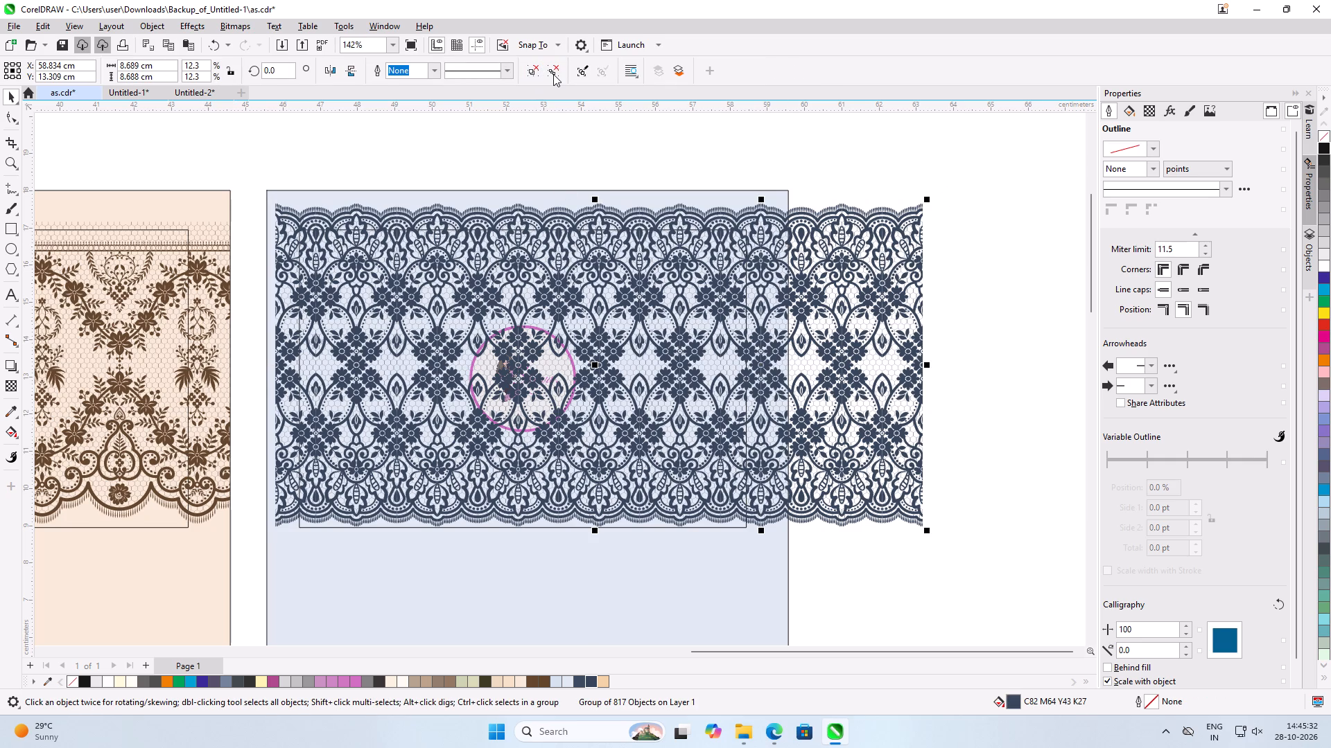
left_click(553, 74)
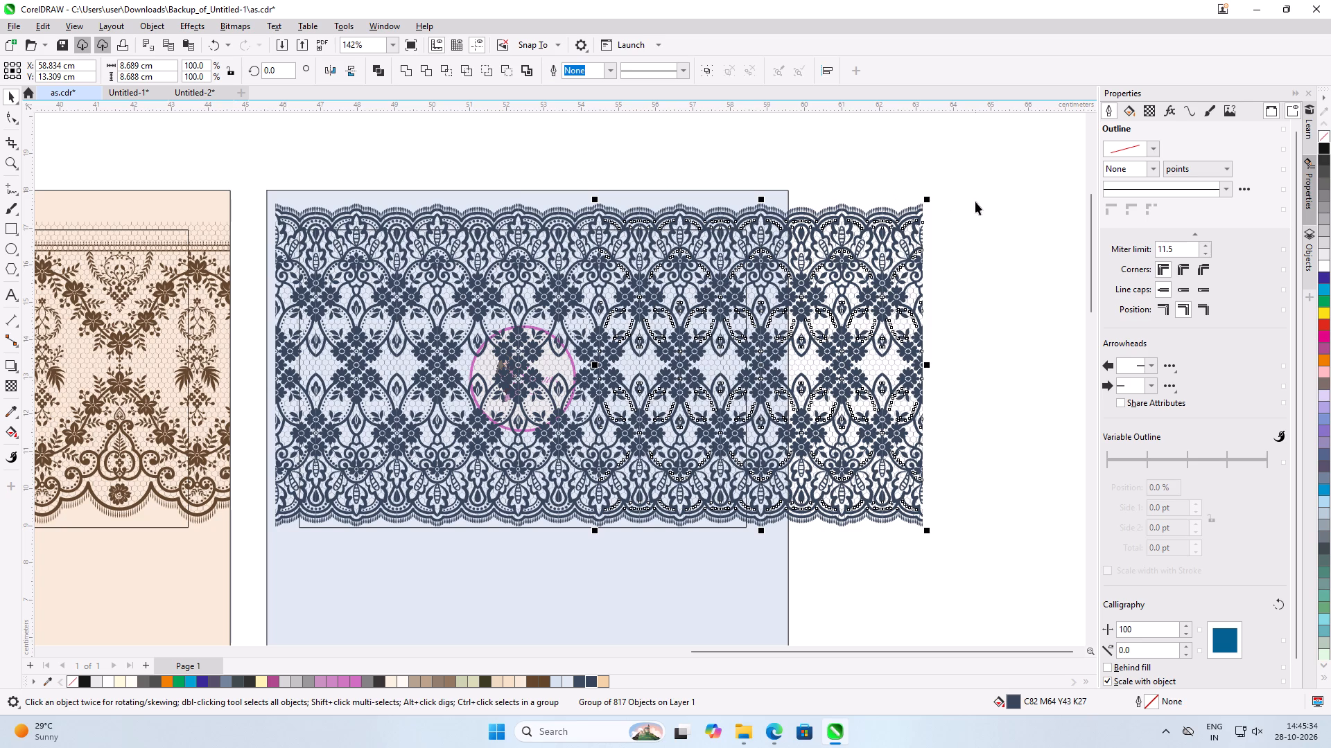
left_click(975, 202)
Delete the loose lace motifs lying wholly beyond the blue card's right edge.
scroll(410, 202, "down", 2)
scroll(840, 231, "up", 2)
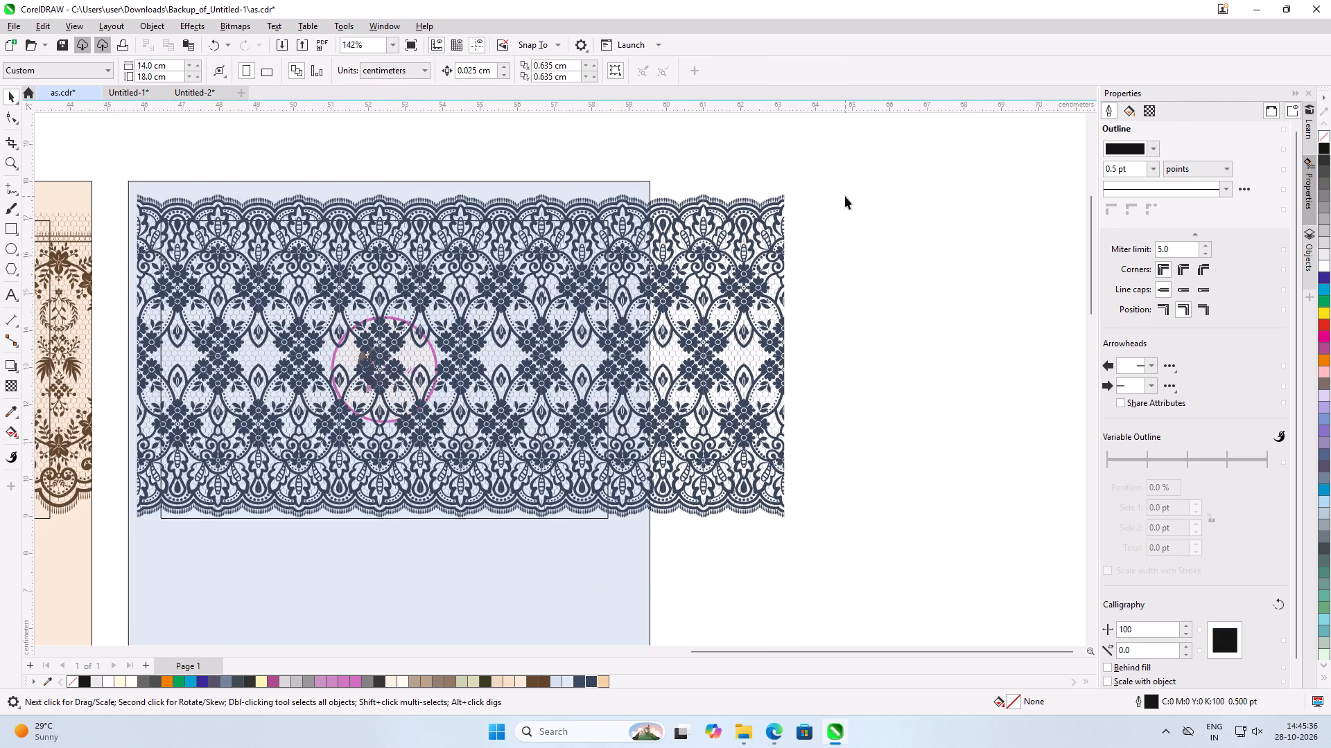
left_click_drag(840, 175, 639, 542)
key("Delete")
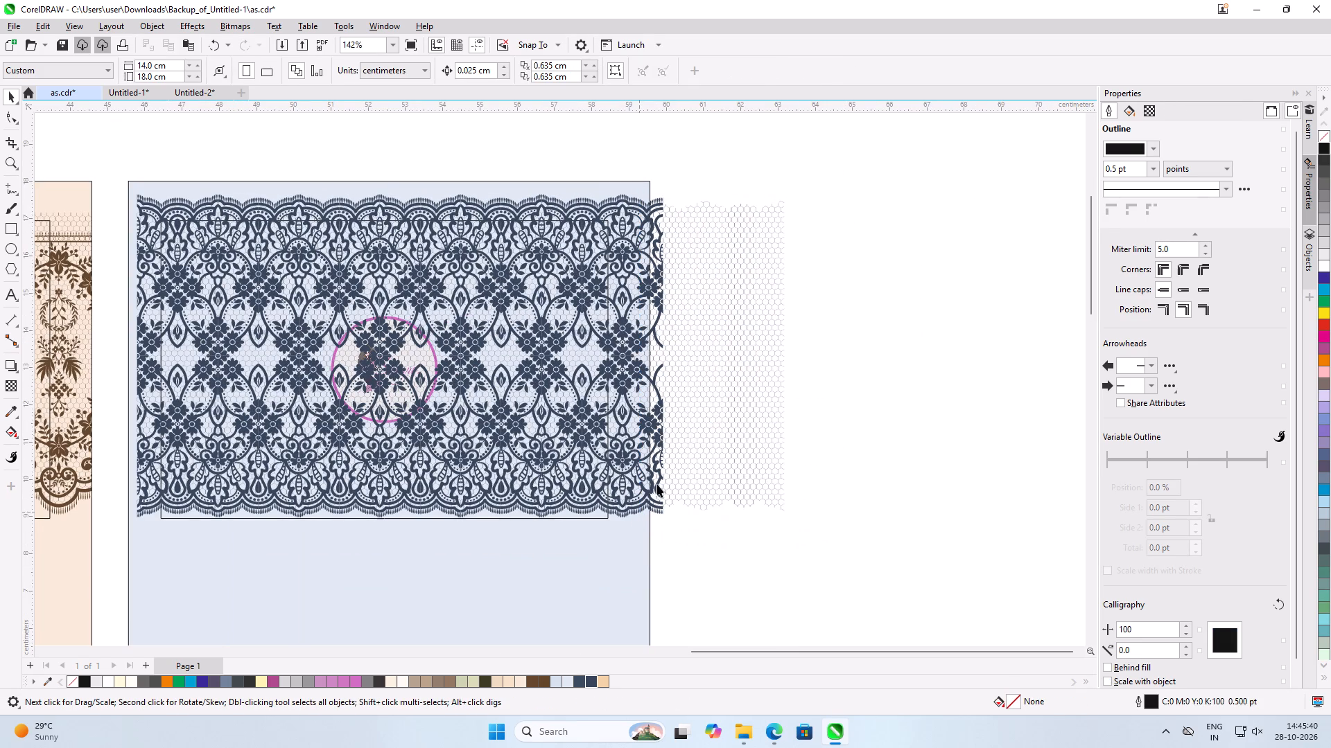
Delete the nodes of the right-hand hexagonal mesh curve that lie beyond the blue card's right edge.
left_click(696, 376)
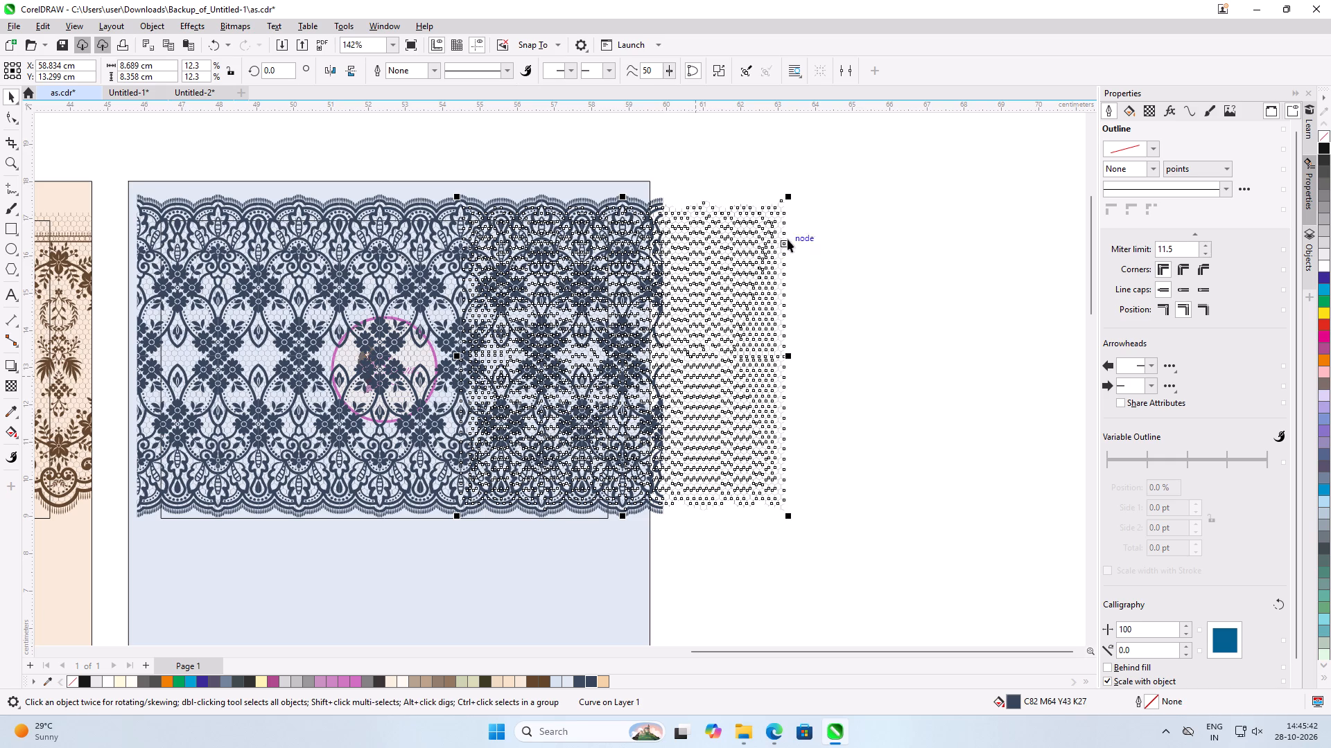
left_click(11, 118)
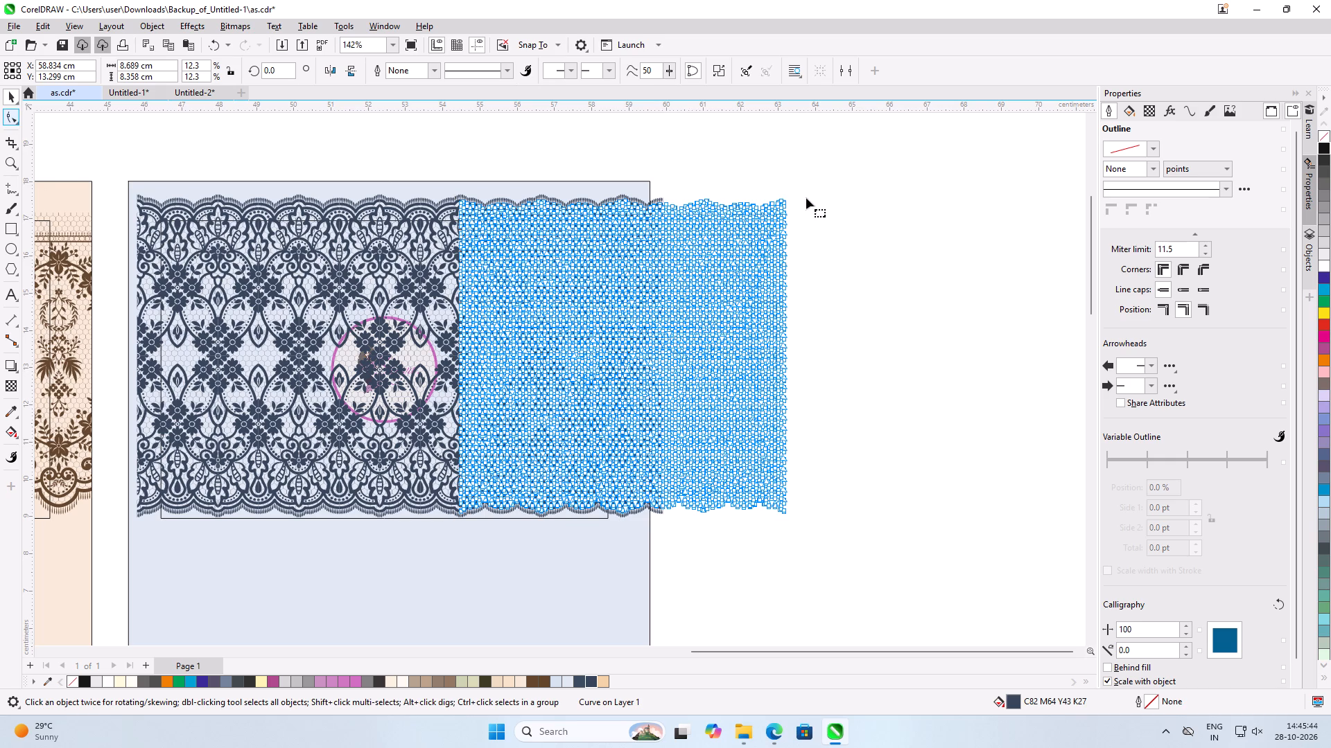
left_click_drag(828, 168, 651, 524)
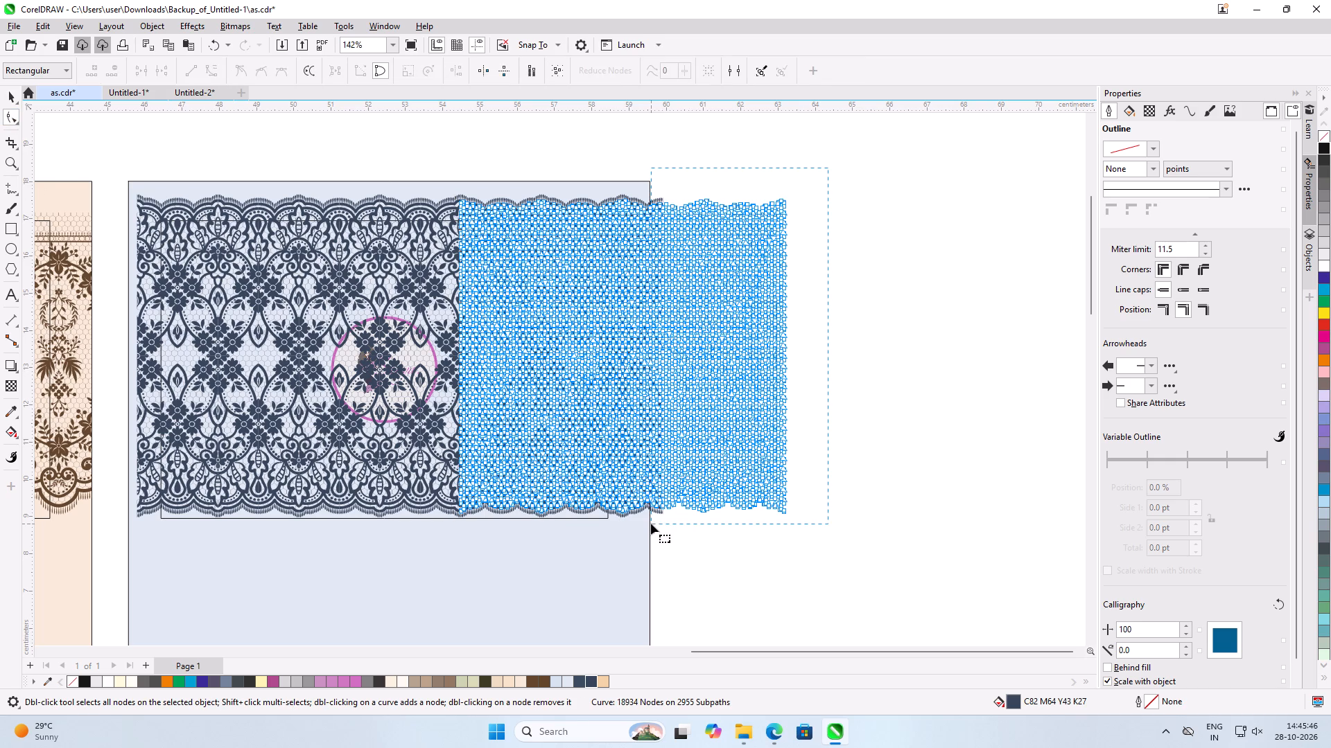
left_click_drag(651, 524, 647, 560)
key("Delete")
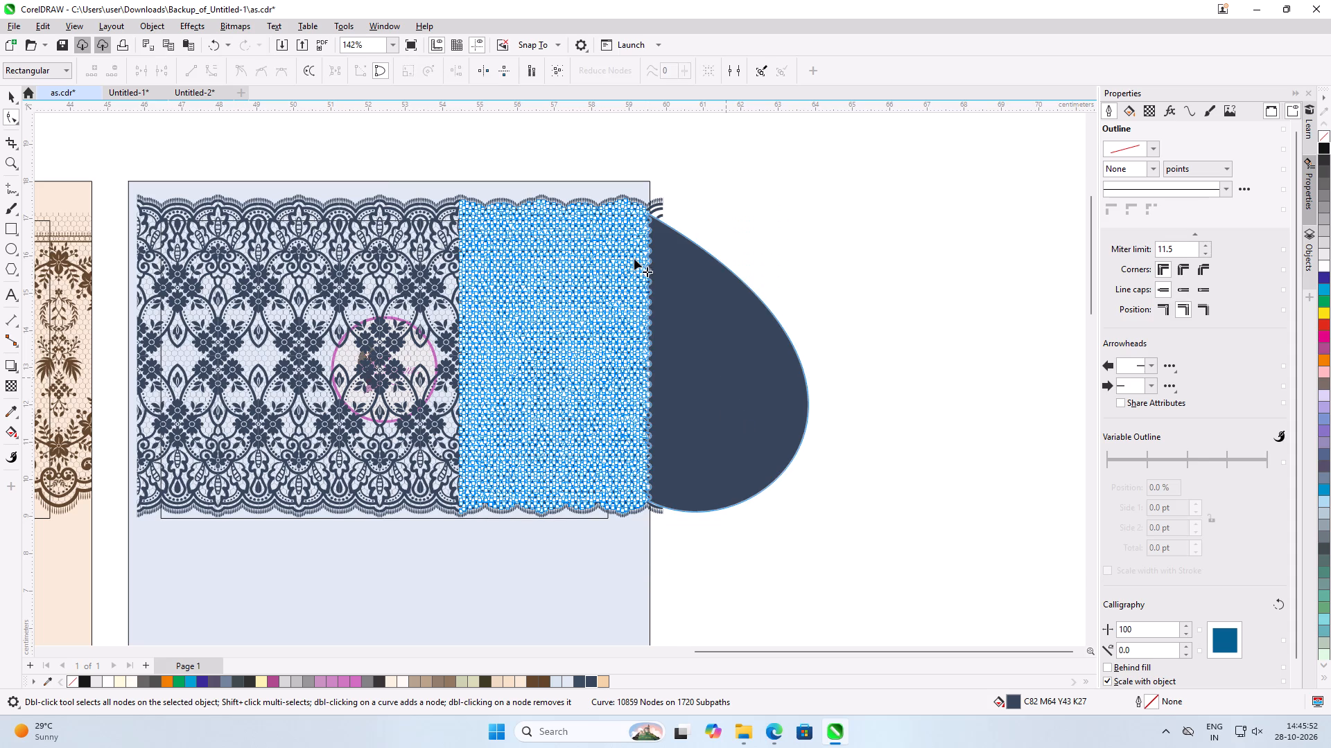
Delete a further strip of mesh nodes just inside the blue card's right edge.
scroll(661, 389, "up", 7)
scroll(571, 292, "down", 5)
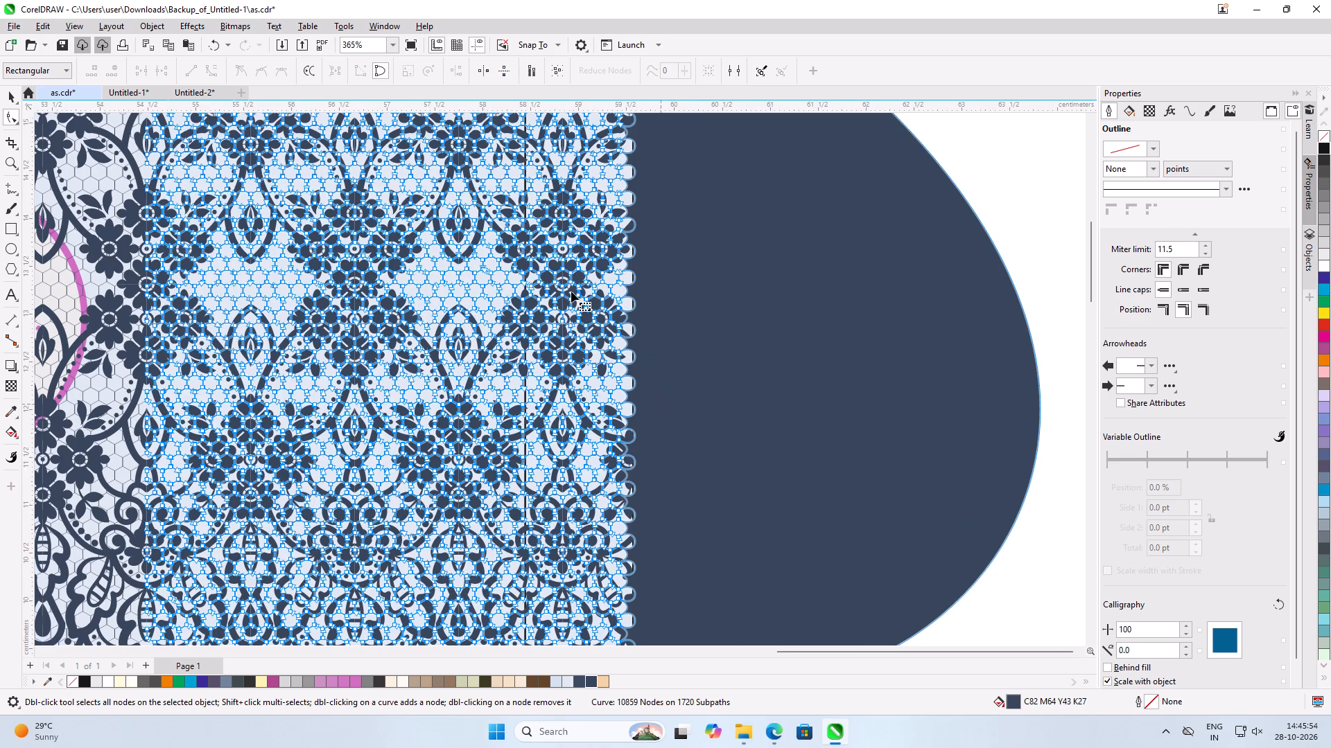
scroll(573, 304, "down", 4)
scroll(582, 210, "up", 1)
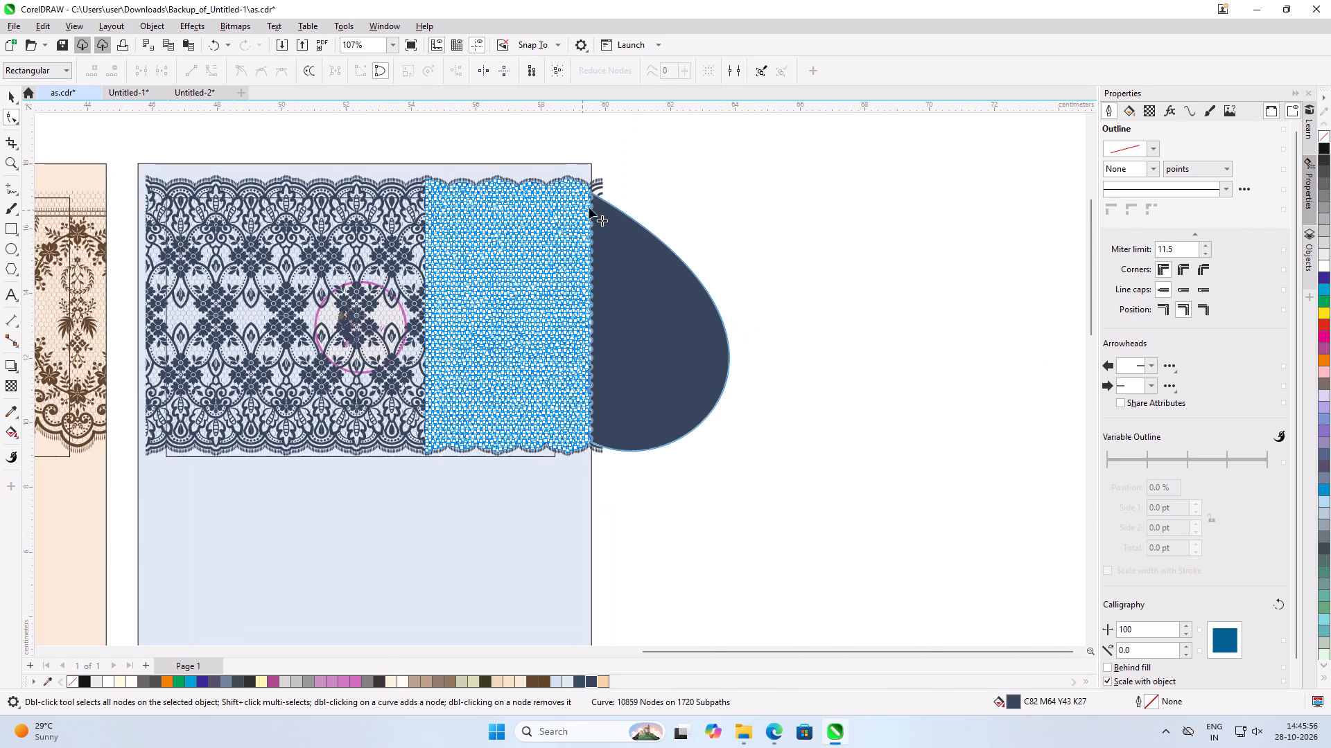
left_click(645, 166)
left_click_drag(704, 175, 576, 495)
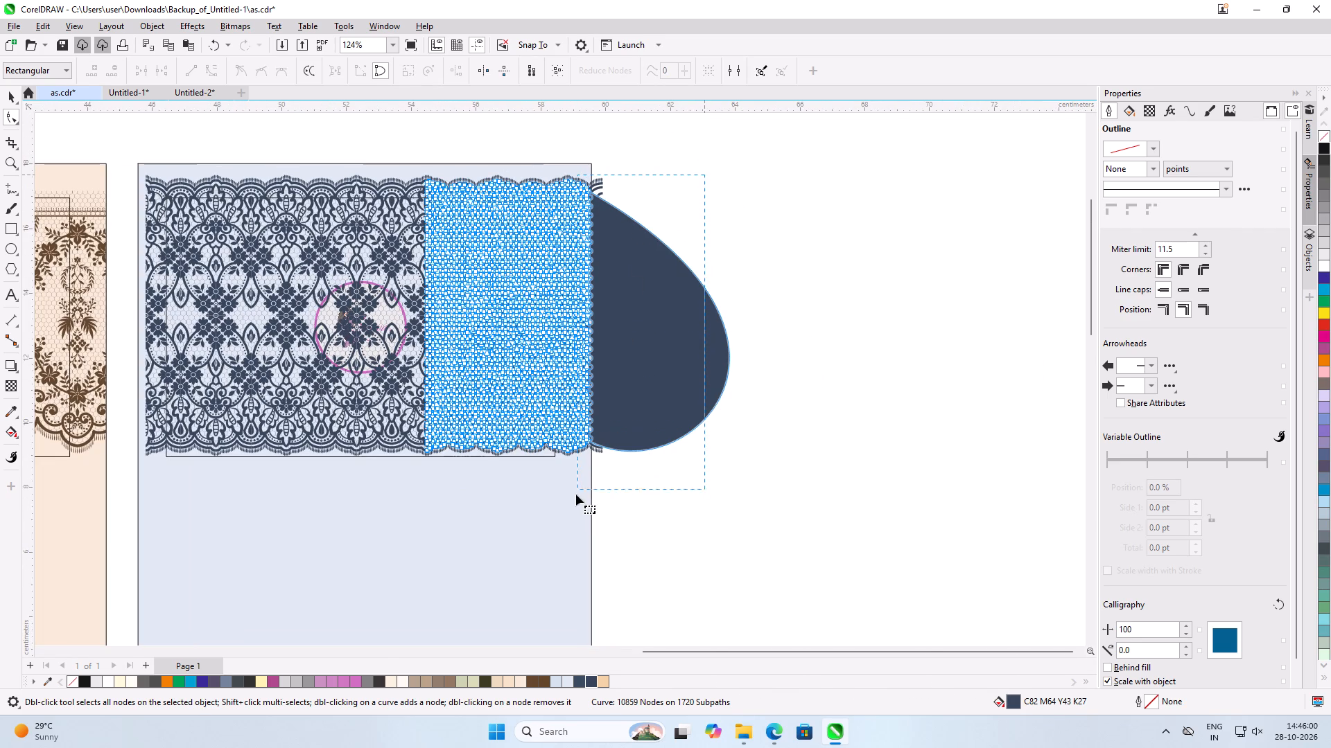
left_click_drag(576, 495, 575, 504)
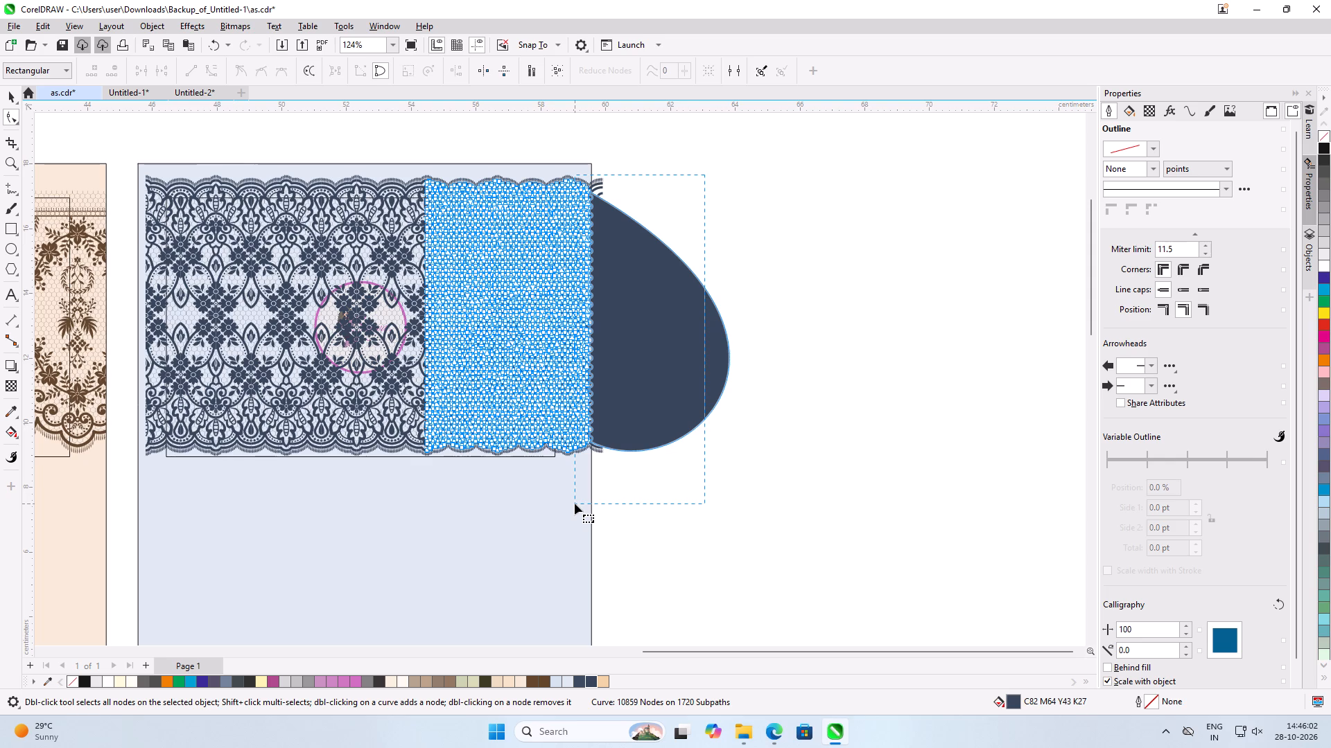
key("Delete")
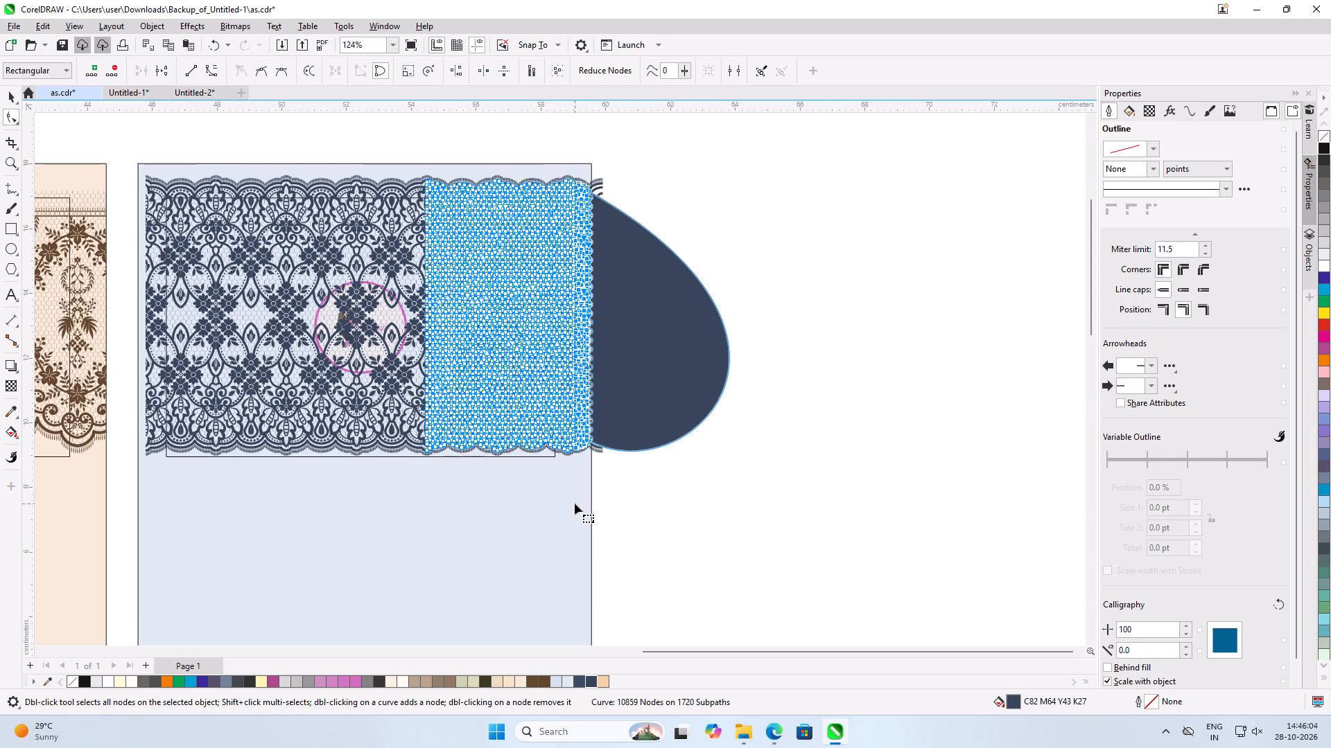
Pull the upper control handle of the large bulging segment on the mesh curve inward toward the blue card's right edge.
scroll(569, 407, "up", 8)
scroll(579, 536, "up", 13)
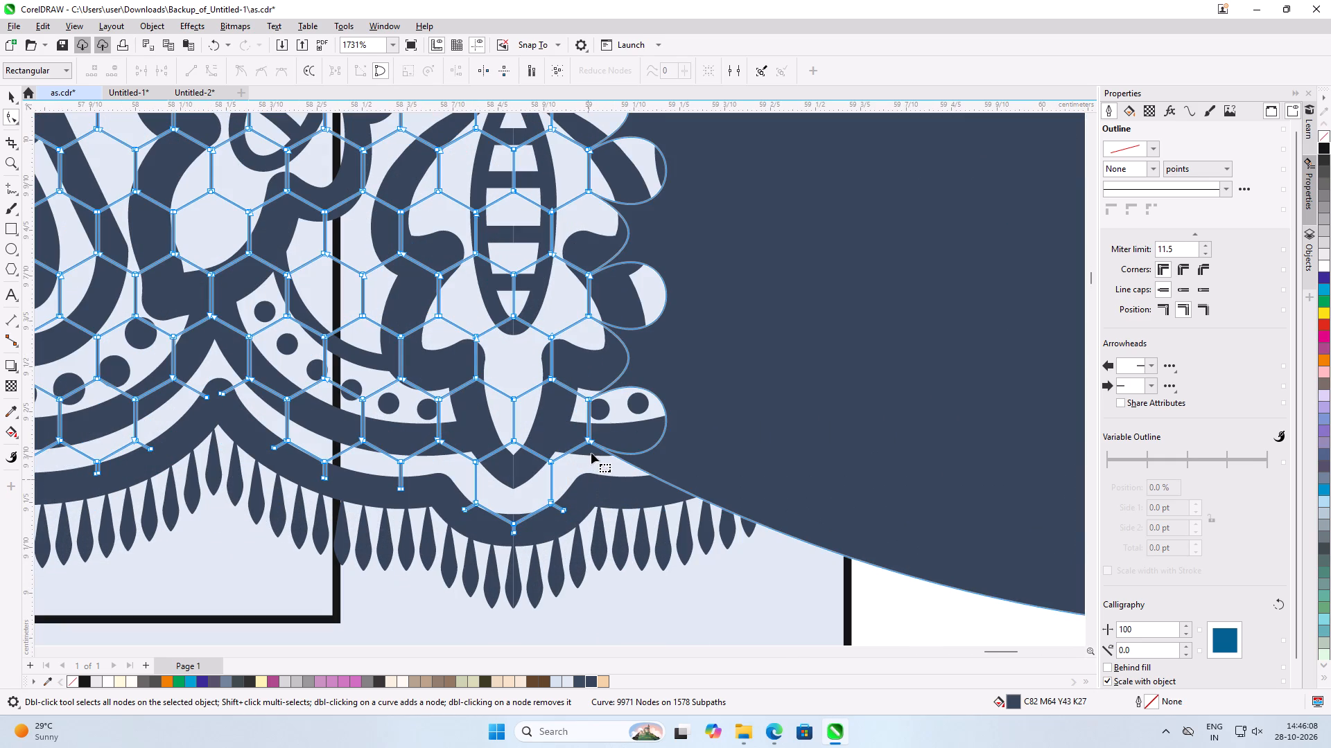
left_click(593, 441)
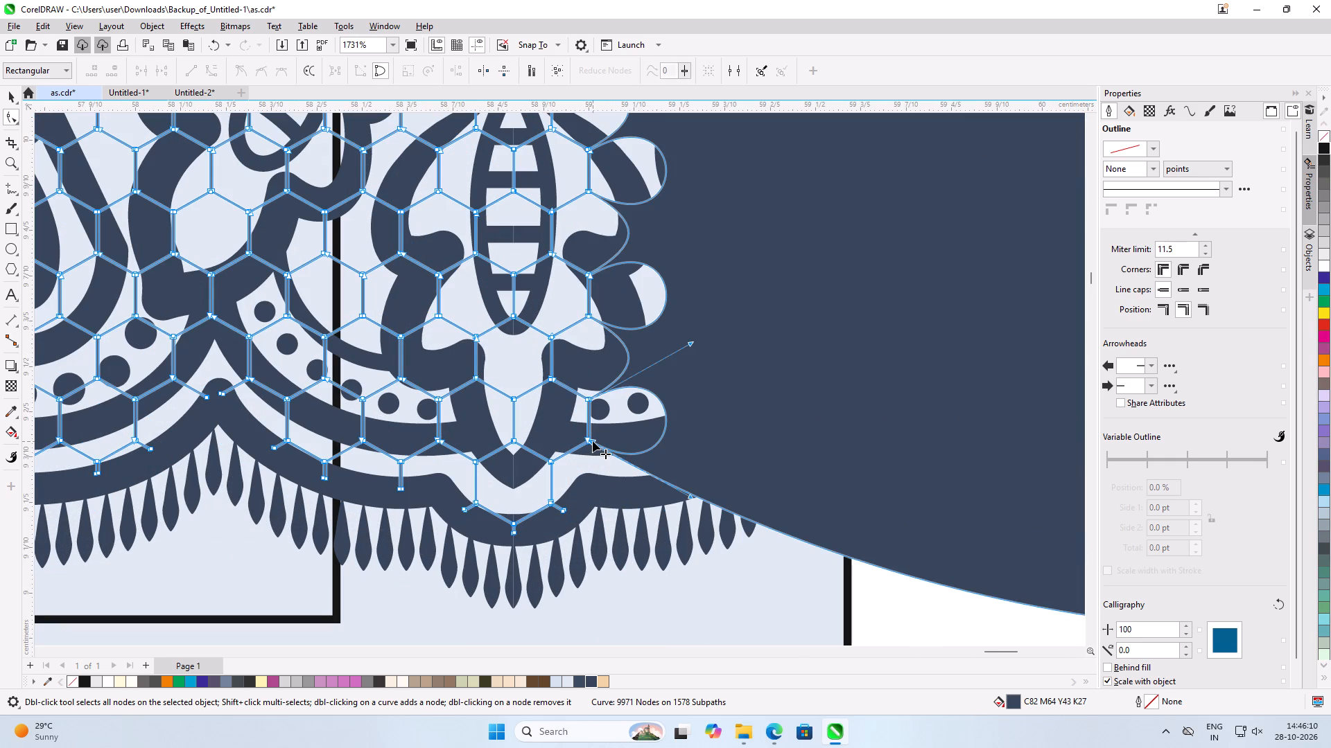
left_click(587, 441)
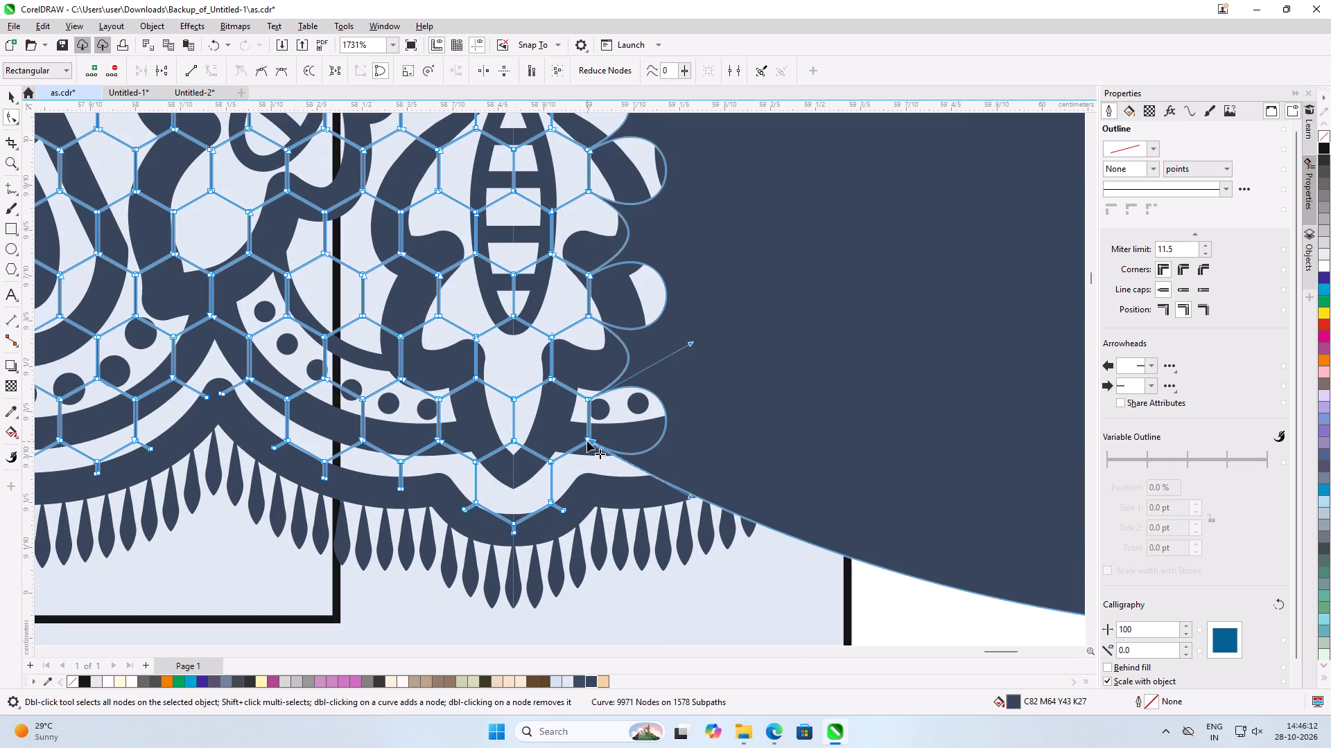
left_click(587, 440)
scroll(562, 482, "down", 6)
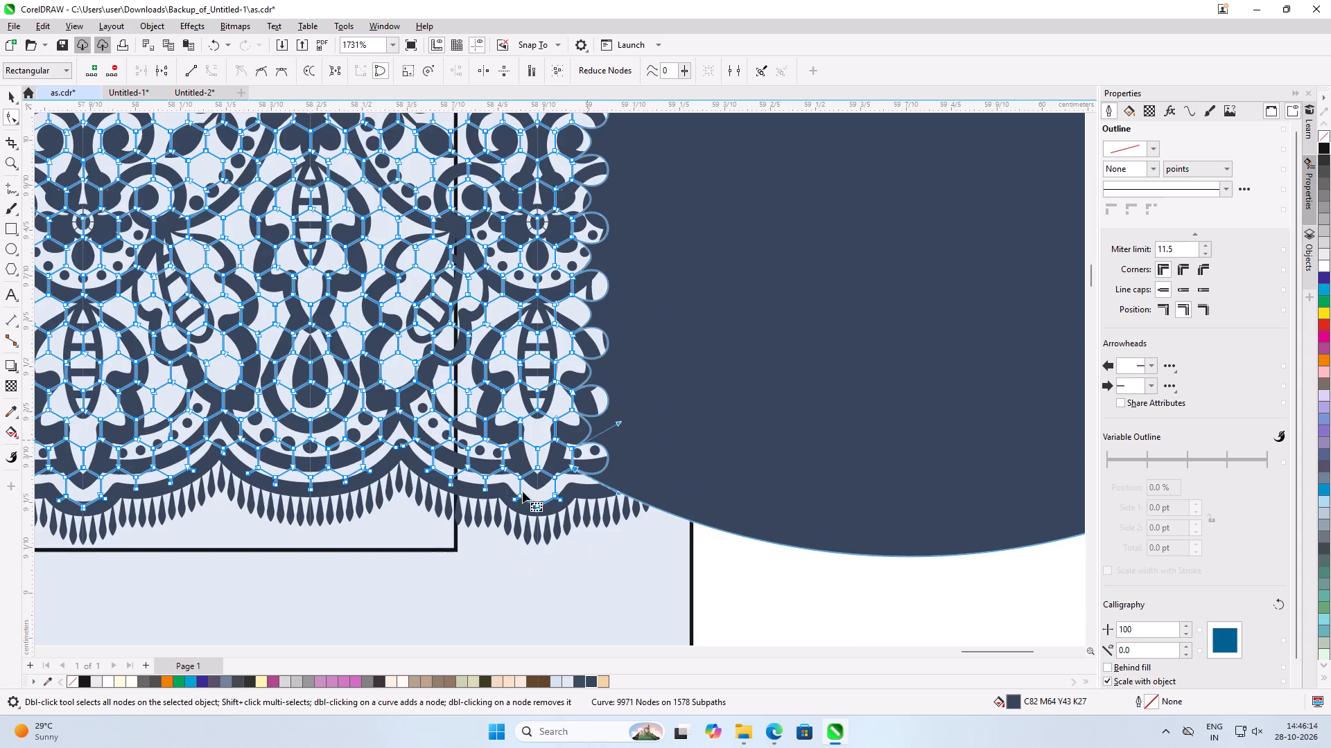
scroll(516, 492, "down", 14)
scroll(515, 287, "up", 2)
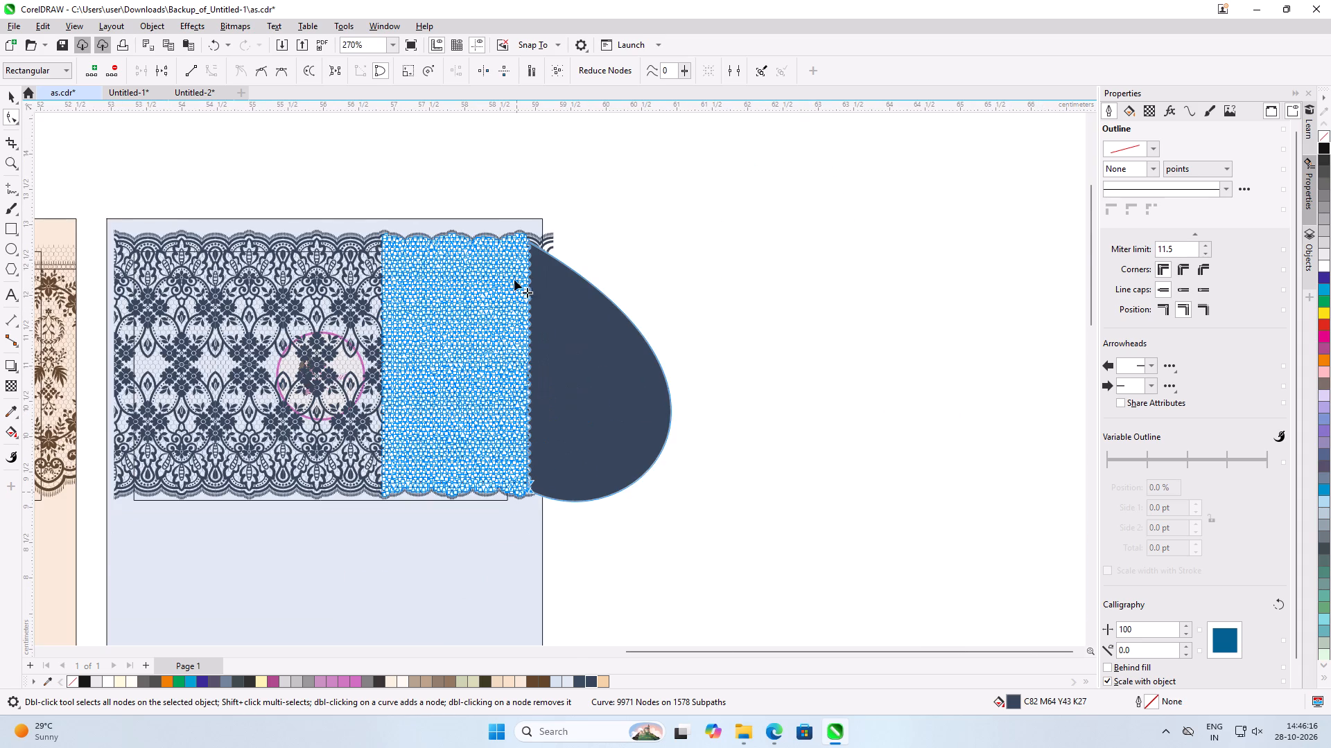
scroll(514, 280, "up", 5)
scroll(557, 204, "up", 10)
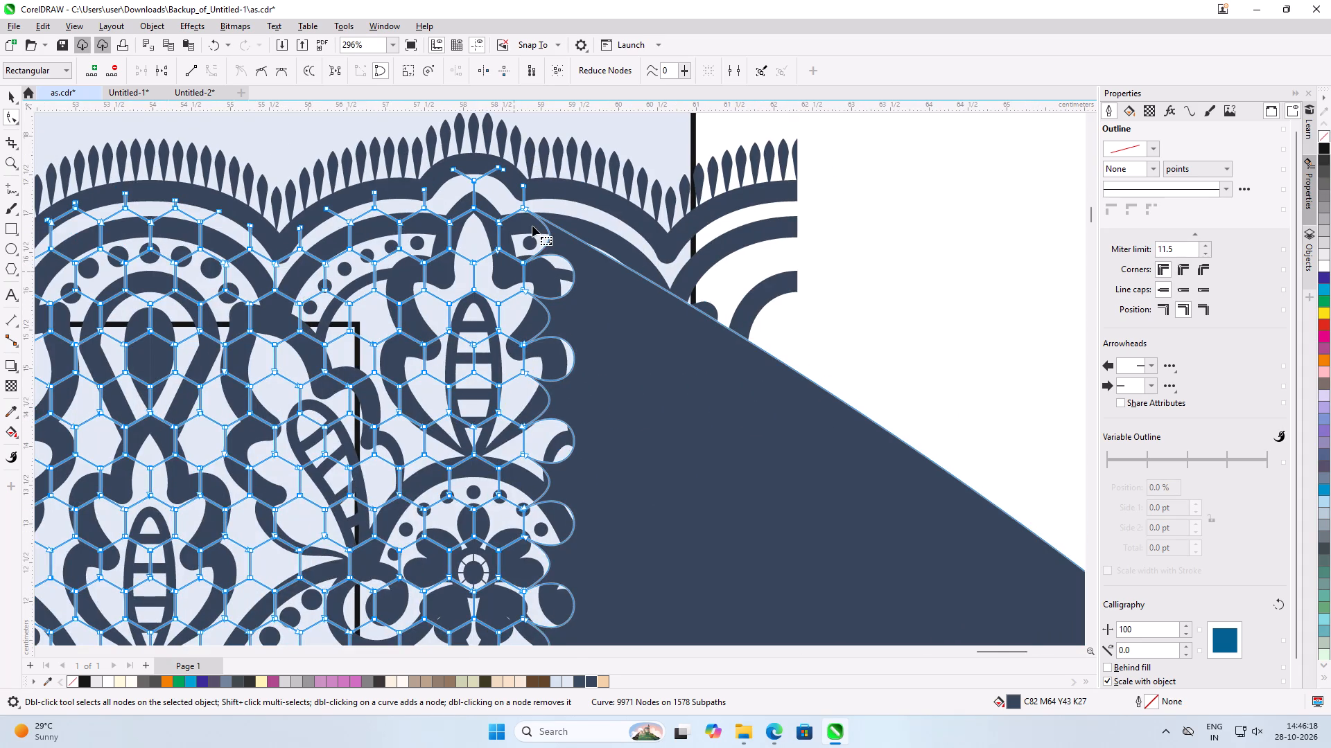
scroll(532, 226, "up", 13)
scroll(501, 171, "up", 5)
scroll(507, 258, "down", 4)
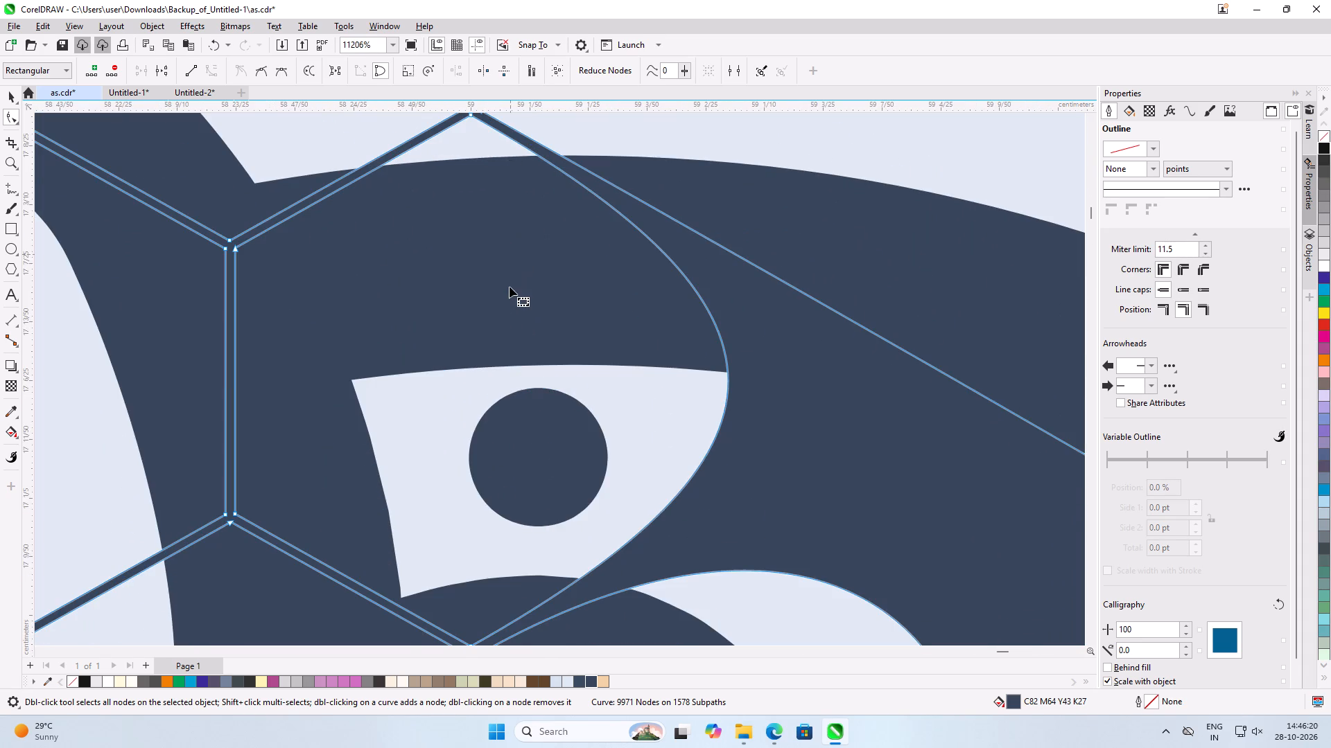
scroll(500, 152, "up", 4)
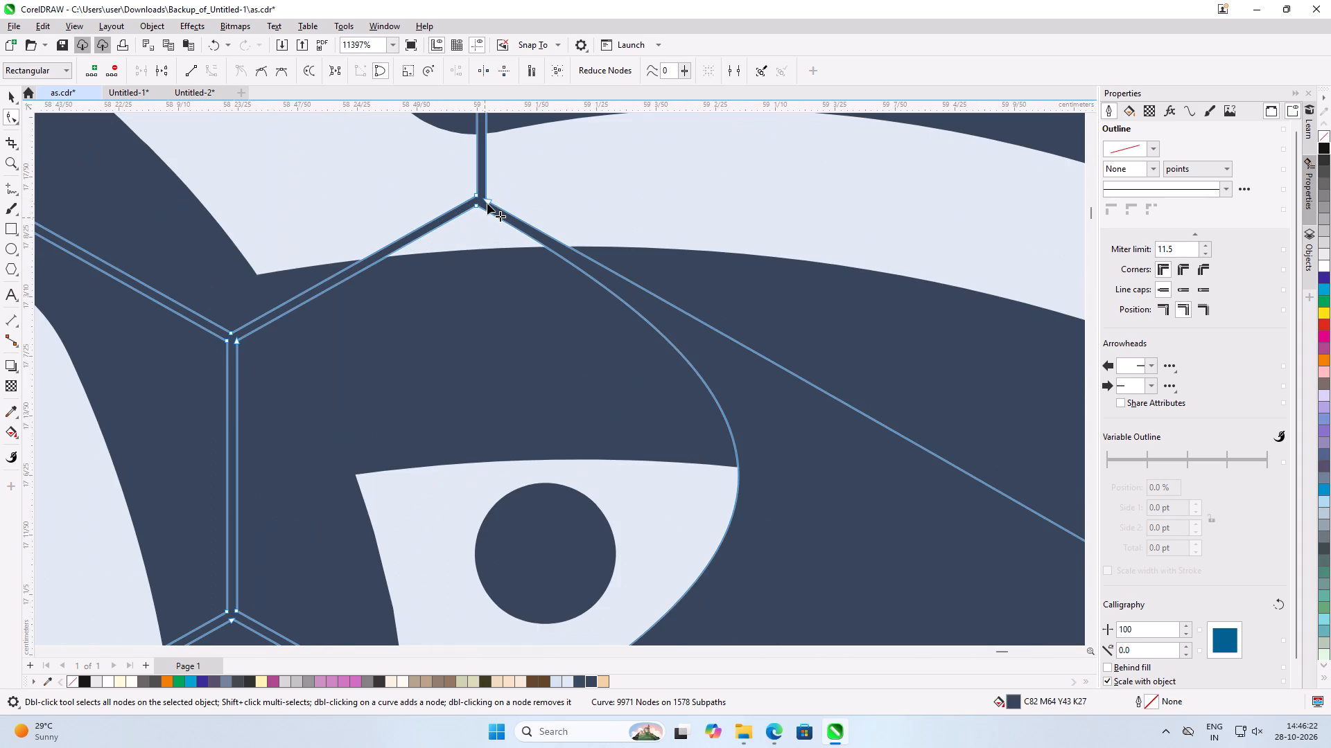
left_click(487, 202)
scroll(400, 227, "down", 7)
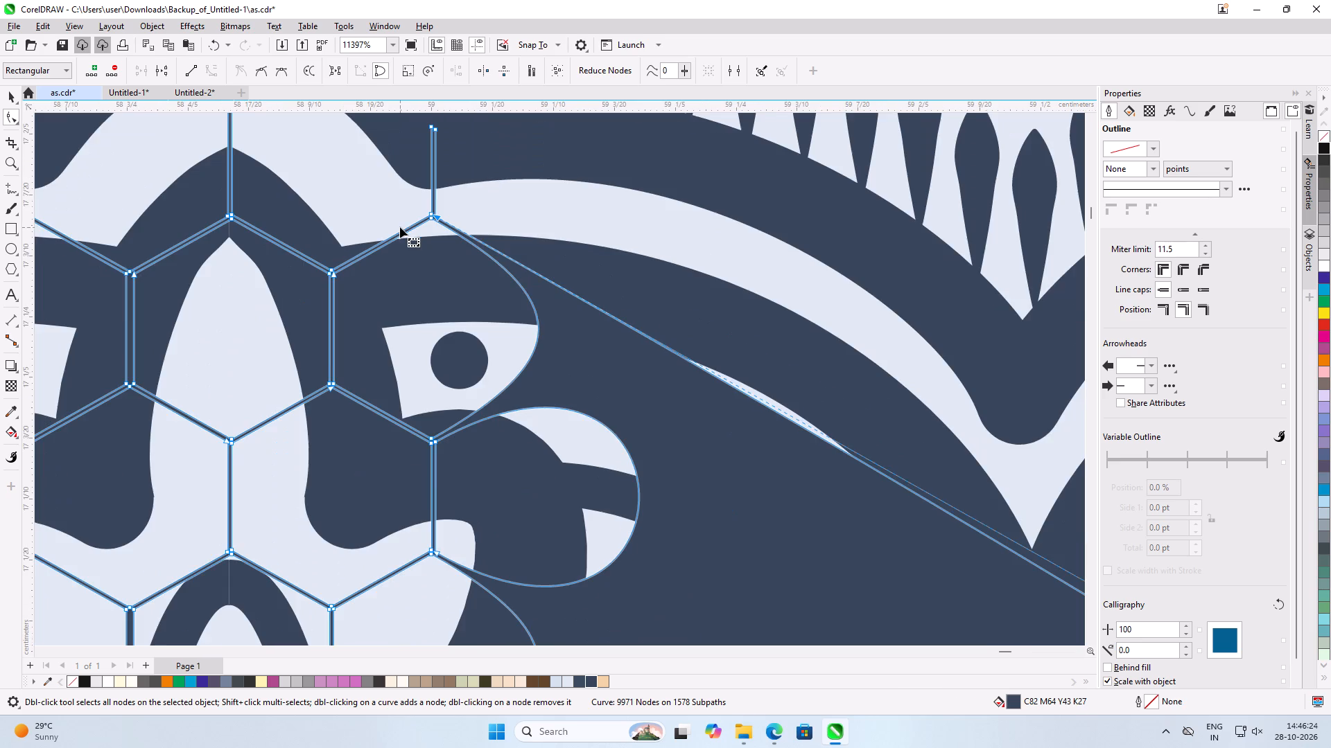
scroll(400, 227, "down", 15)
scroll(438, 216, "down", 7)
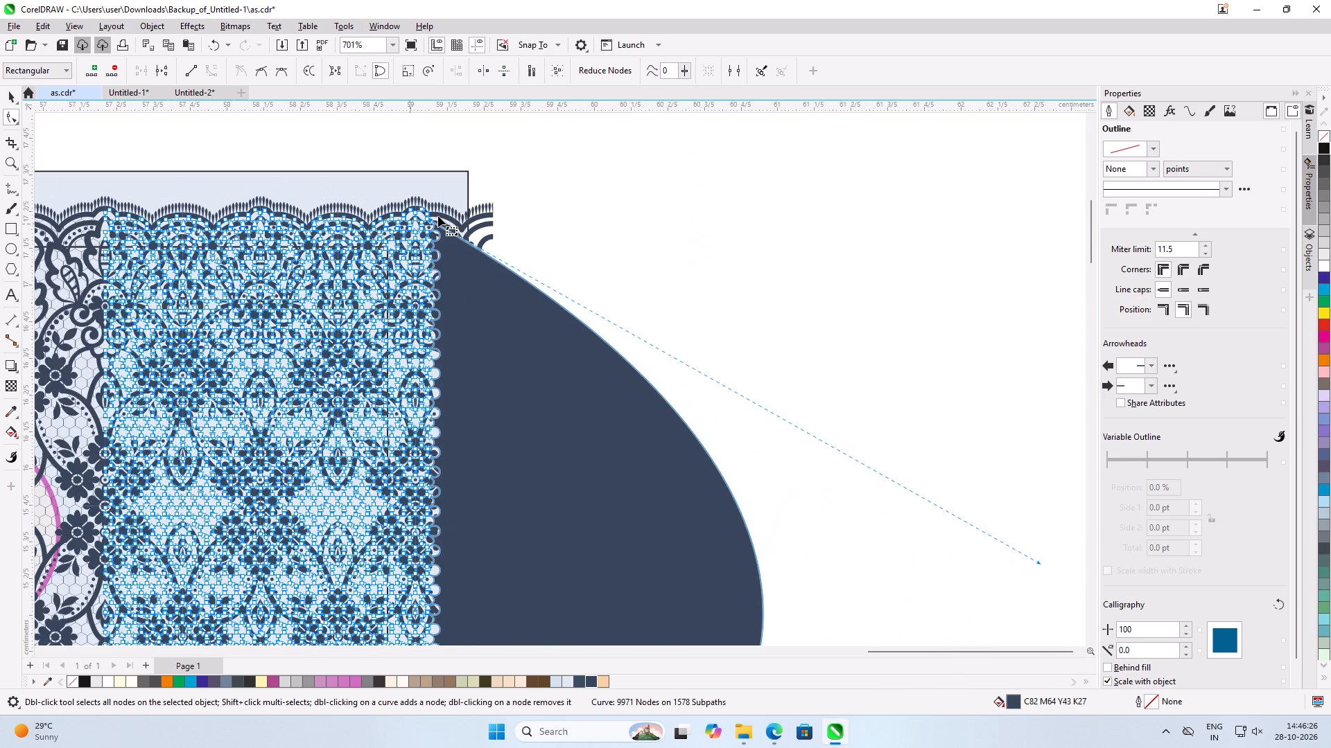
scroll(438, 216, "down", 6)
scroll(420, 326, "up", 1)
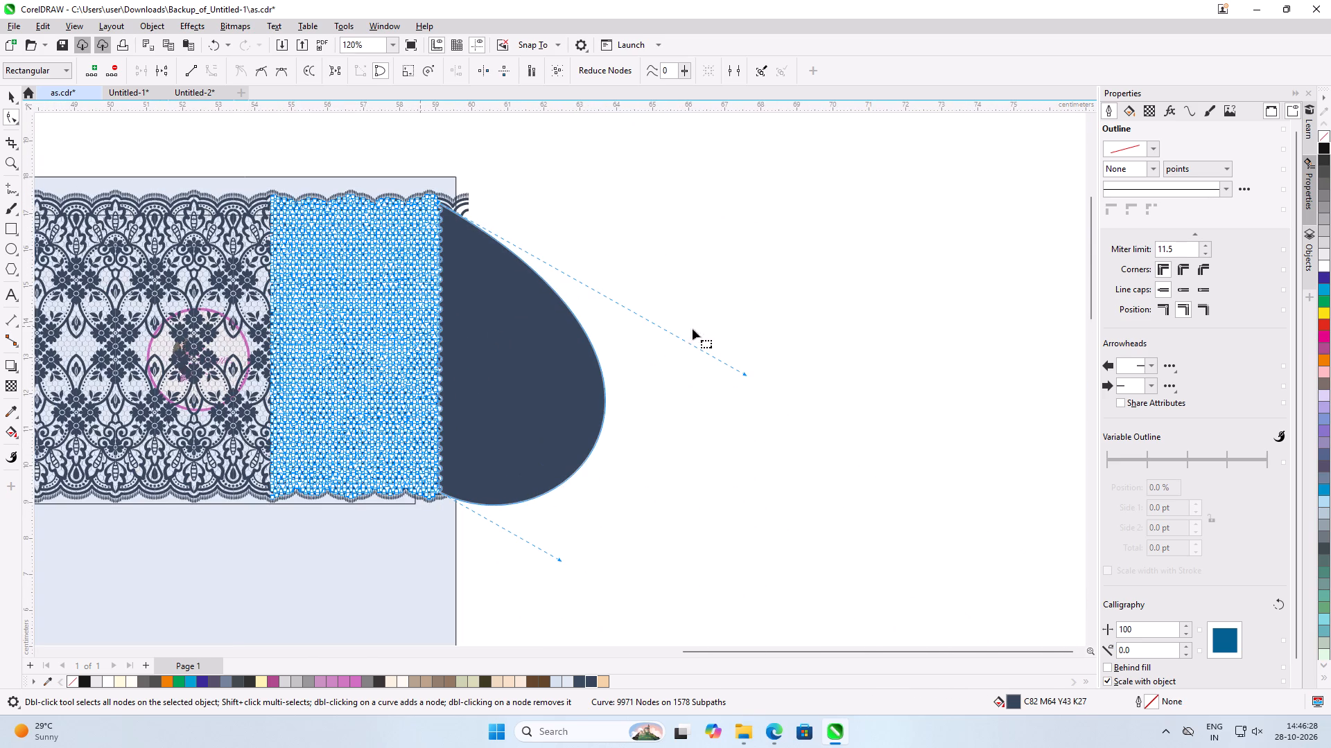
left_click_drag(746, 375, 611, 341)
left_click_drag(611, 341, 450, 321)
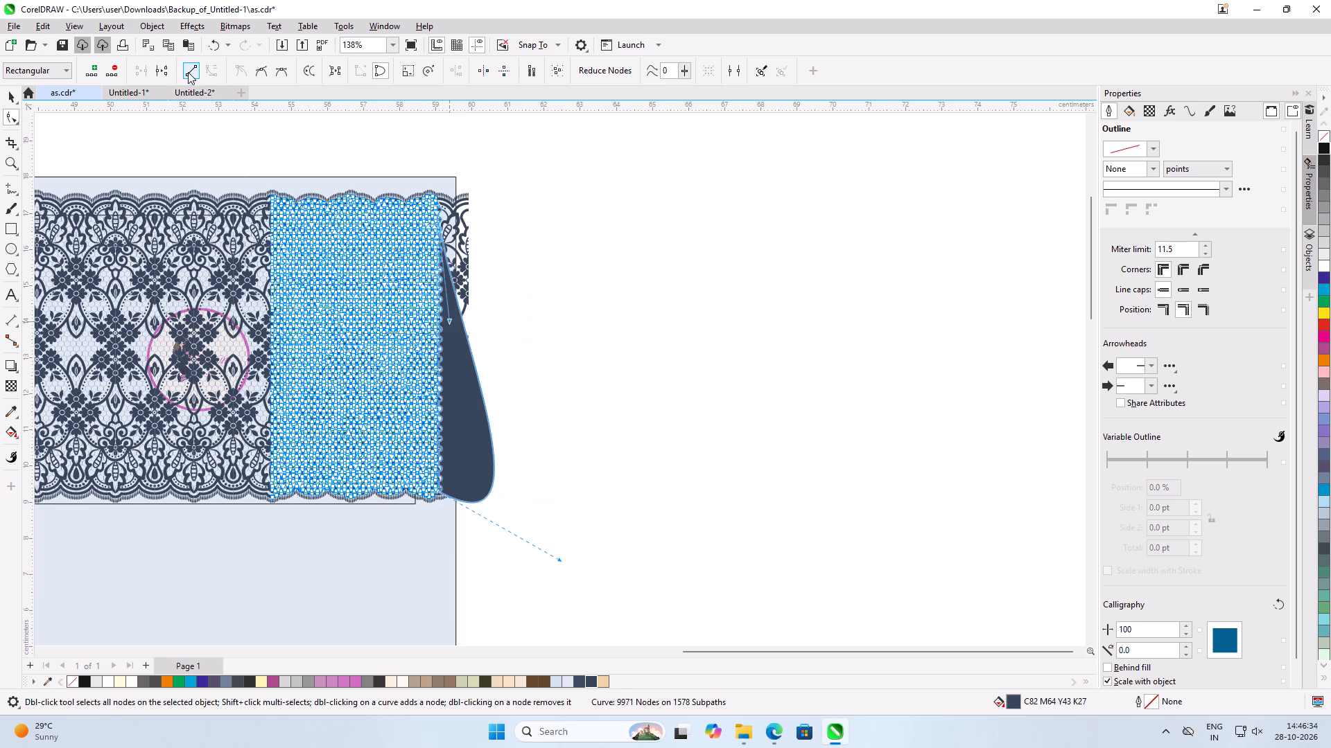
Convert the bulging segment along the mesh curve's right edge to a straight line.
left_click(188, 72)
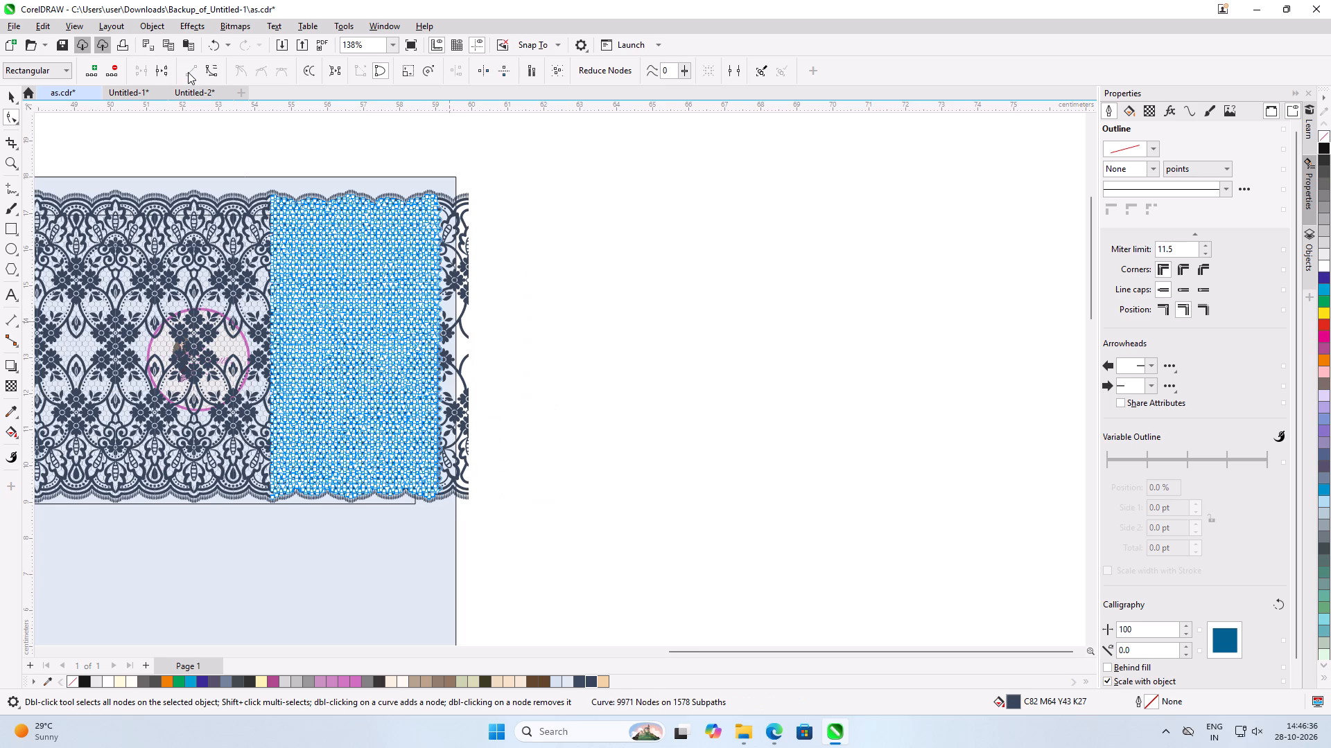
left_click(625, 361)
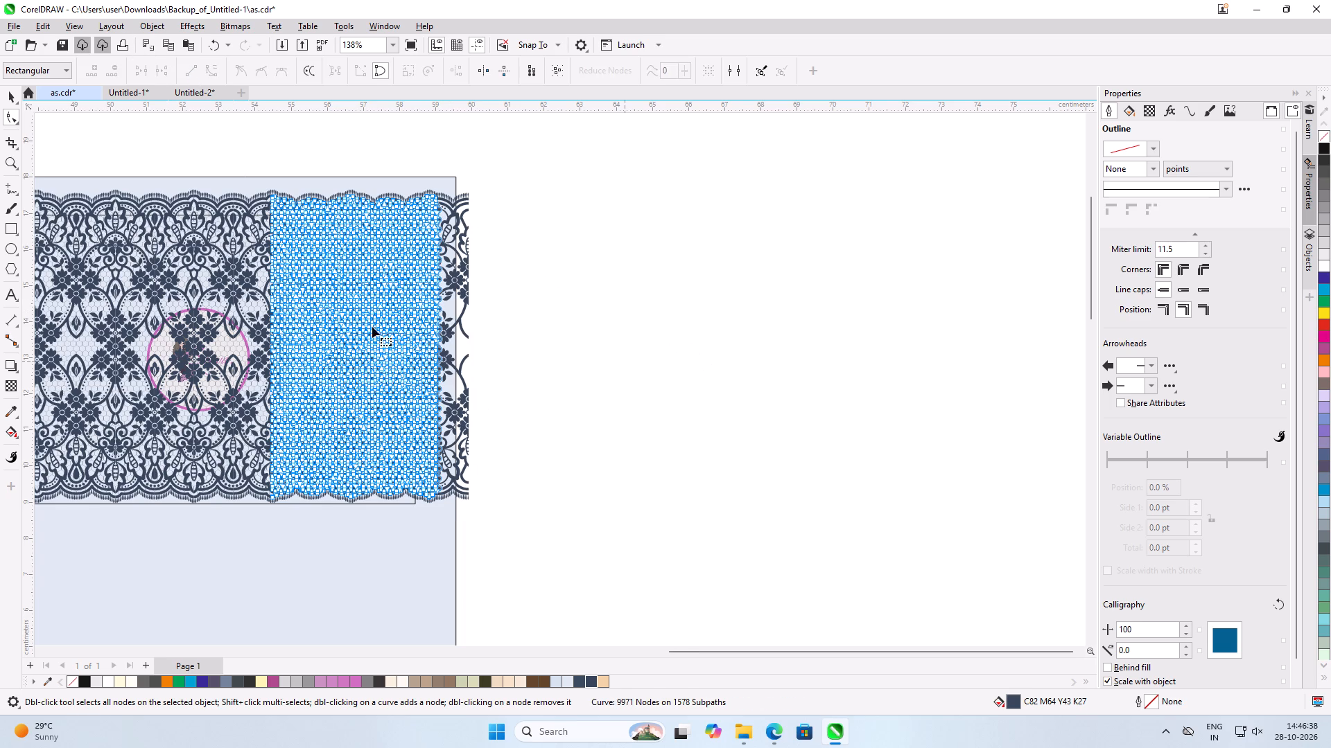
Delete the upper lace motif curve and the top scalloped border piece that overhang the blue card's right edge.
left_click(13, 100)
left_click(849, 385)
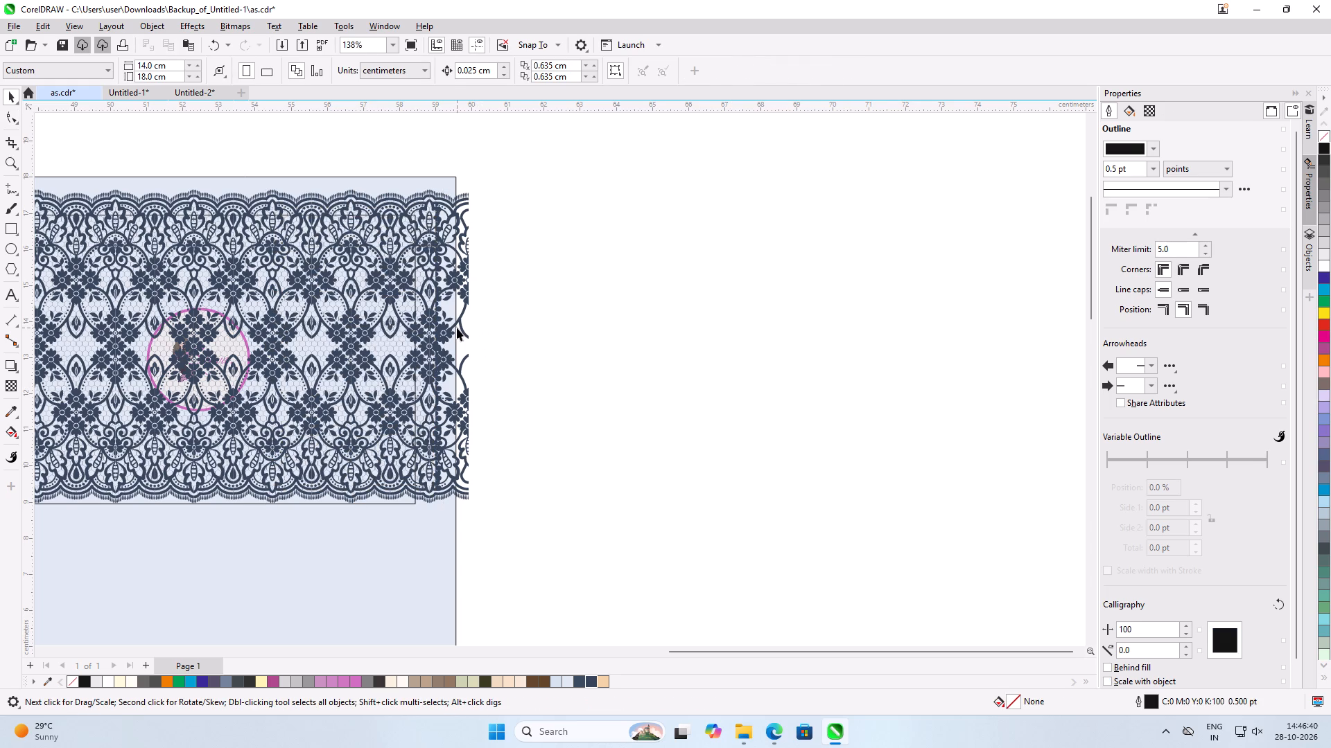
left_click(457, 328)
left_click(453, 278)
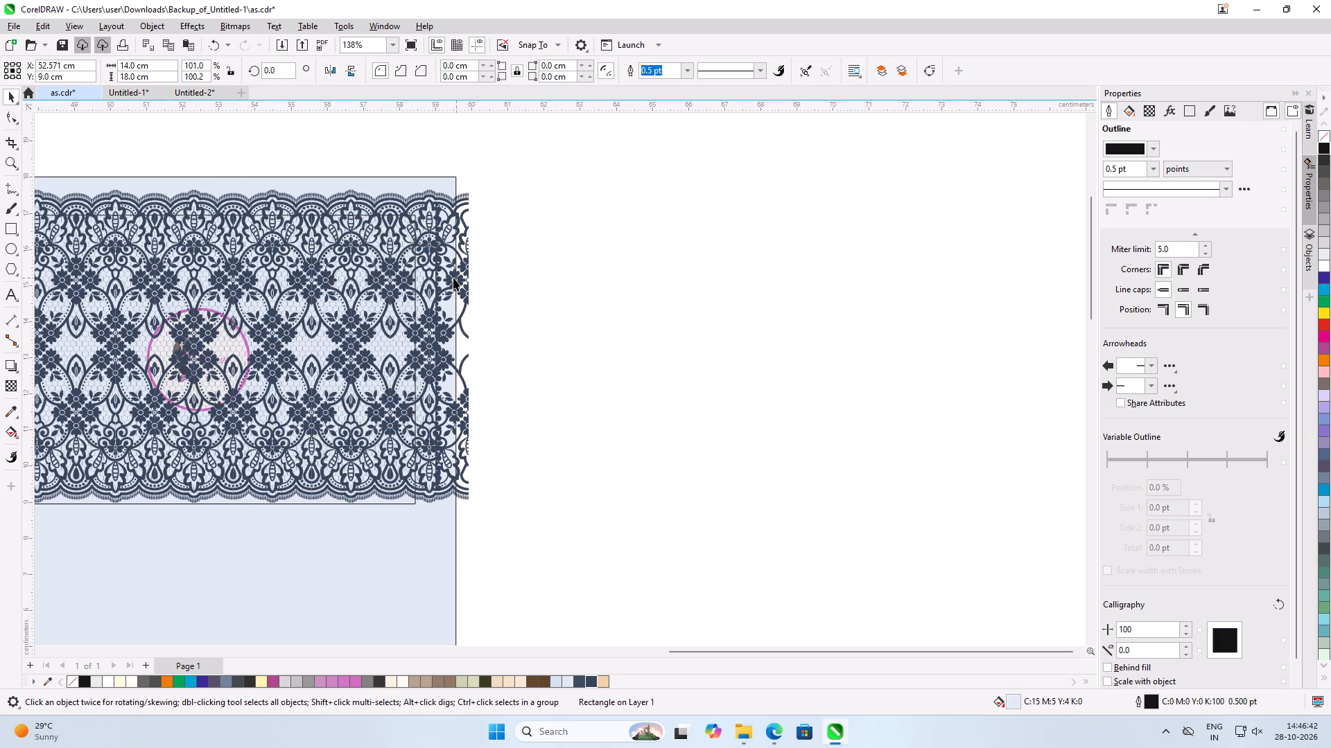
left_click(627, 279)
scroll(425, 234, "up", 7)
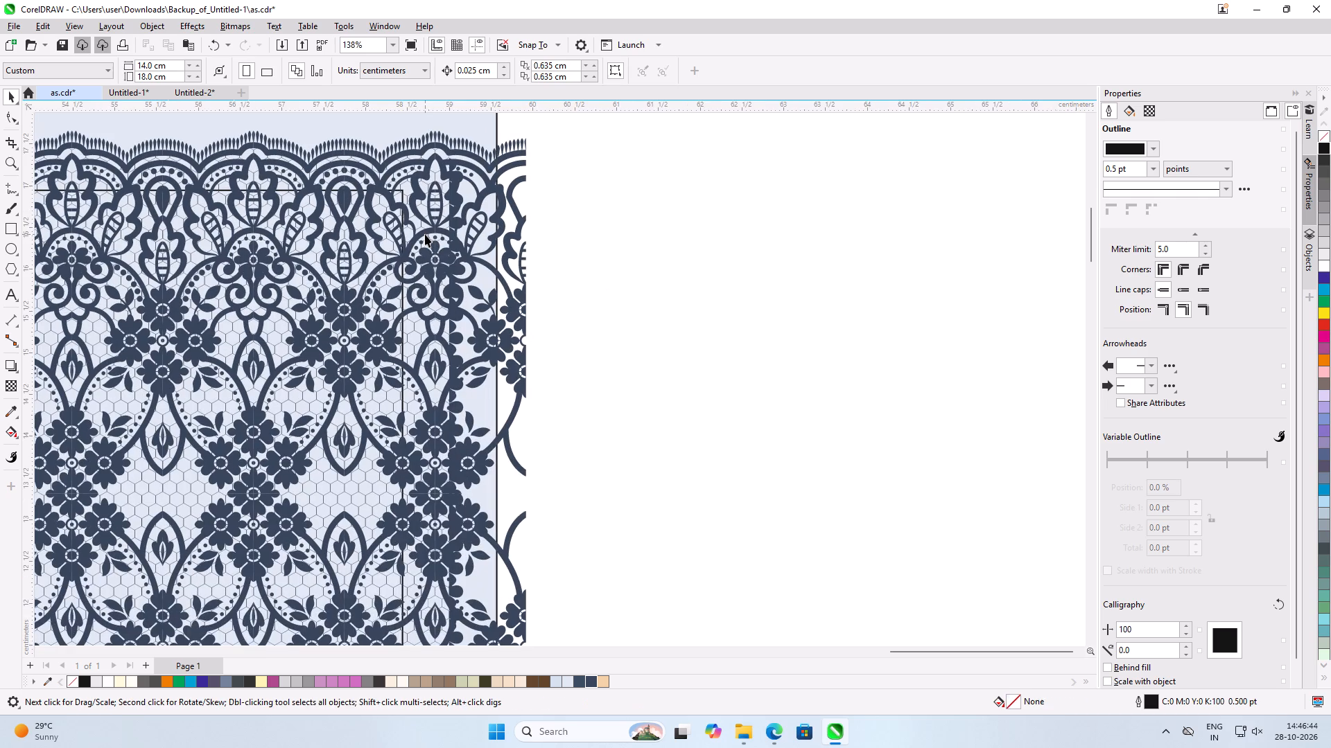
left_click(504, 282)
scroll(525, 279, "down", 3)
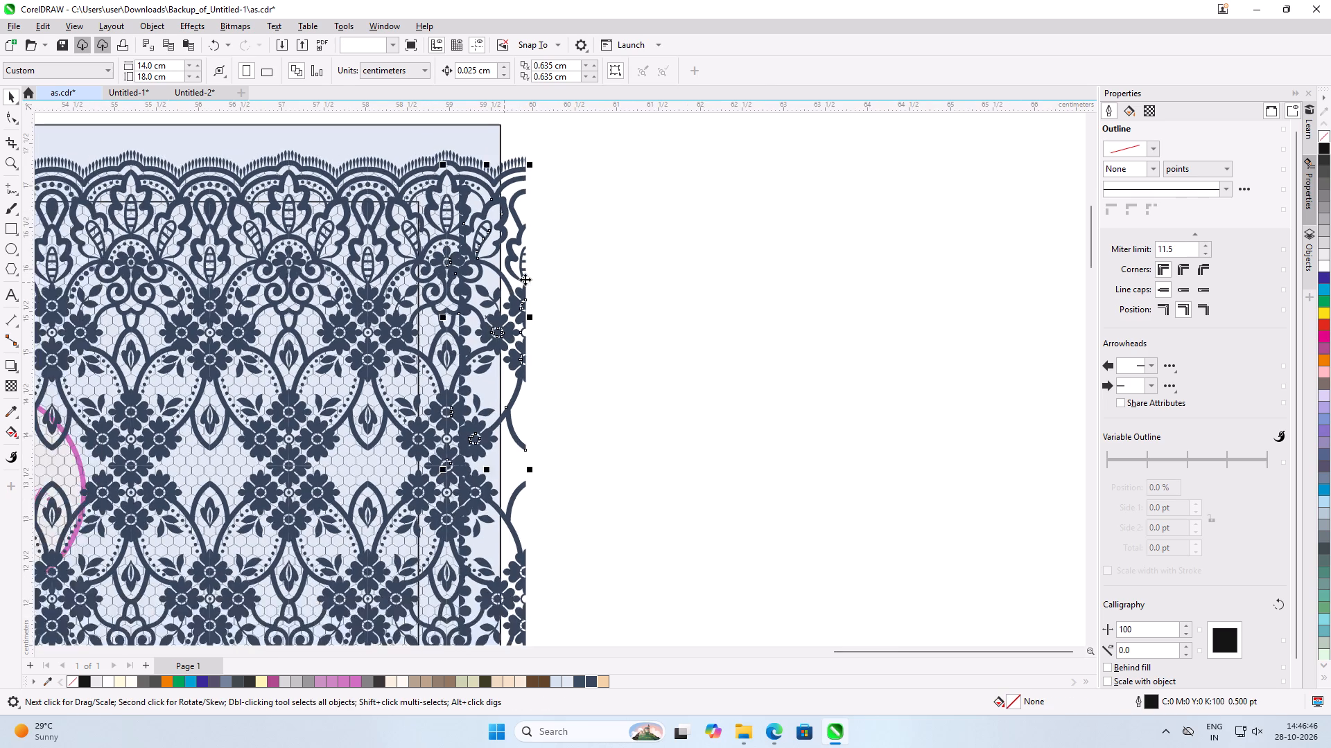
scroll(525, 279, "down", 2)
scroll(520, 279, "up", 3)
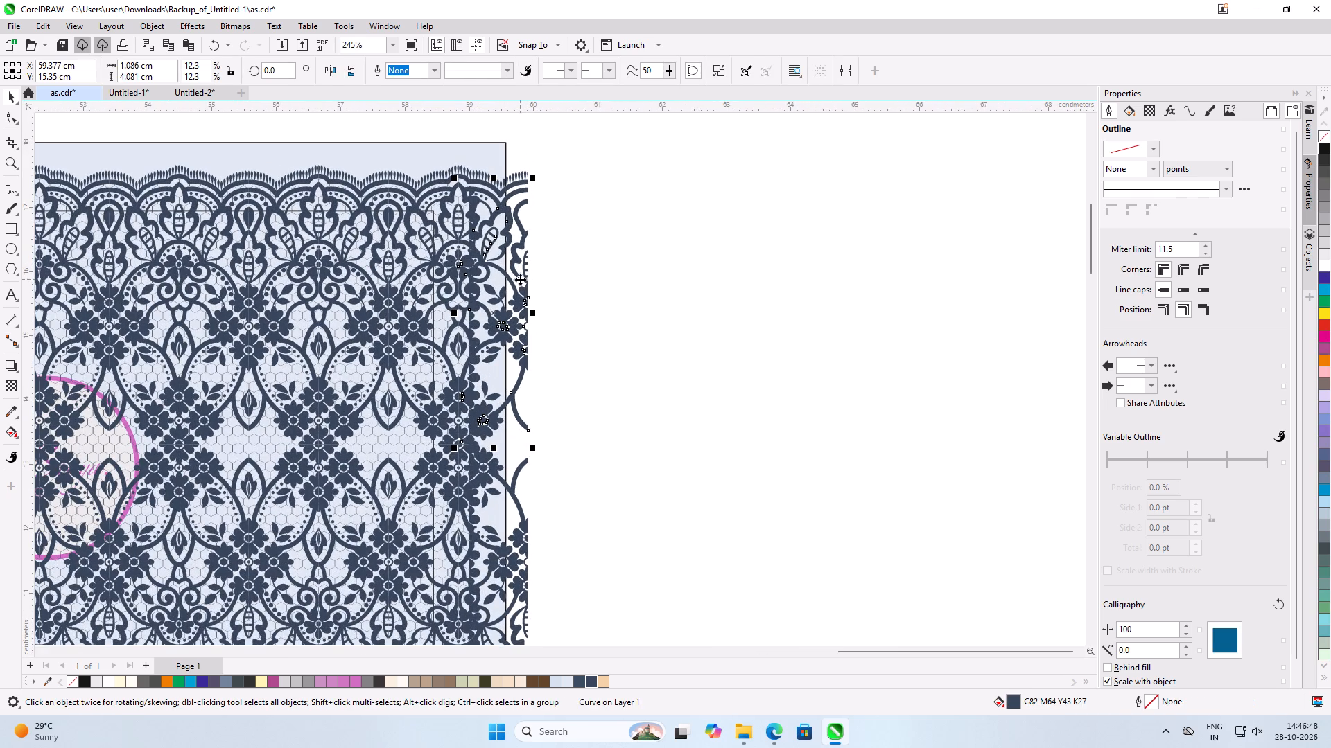
key("Delete")
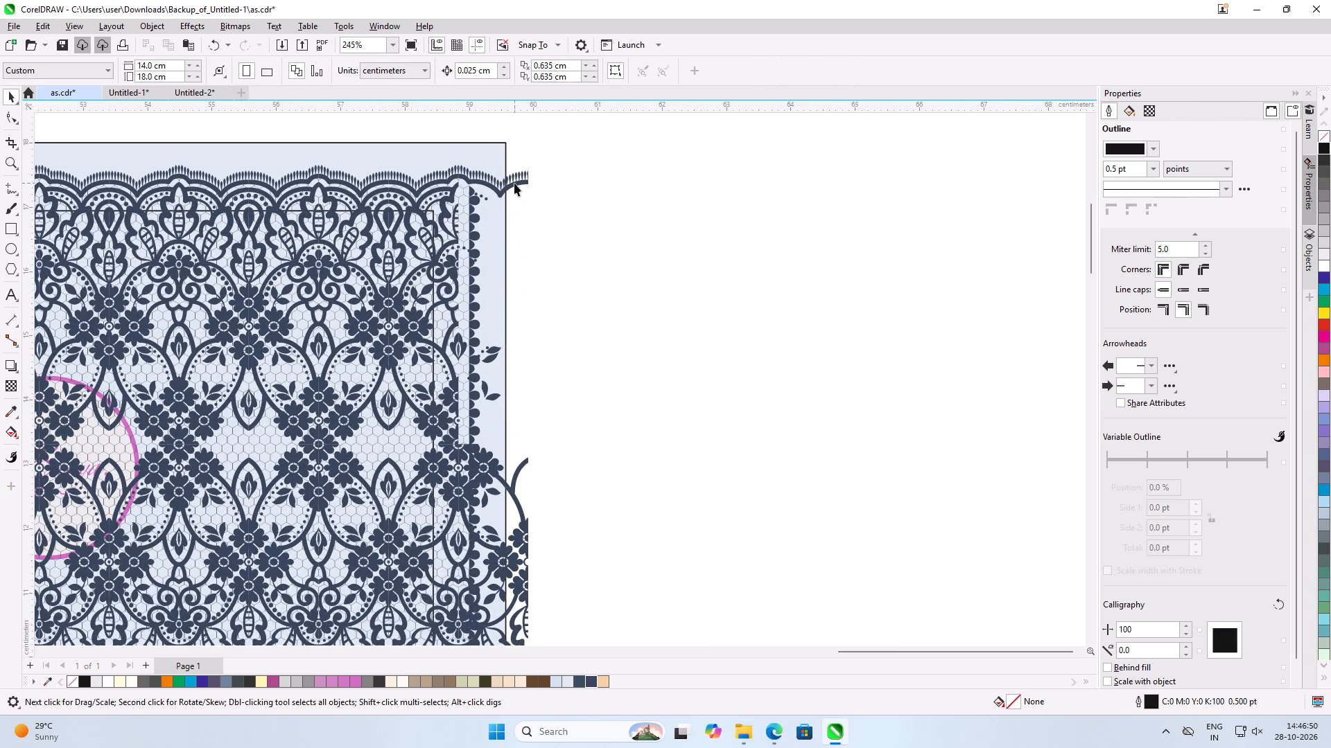
left_click(514, 183)
key("Delete")
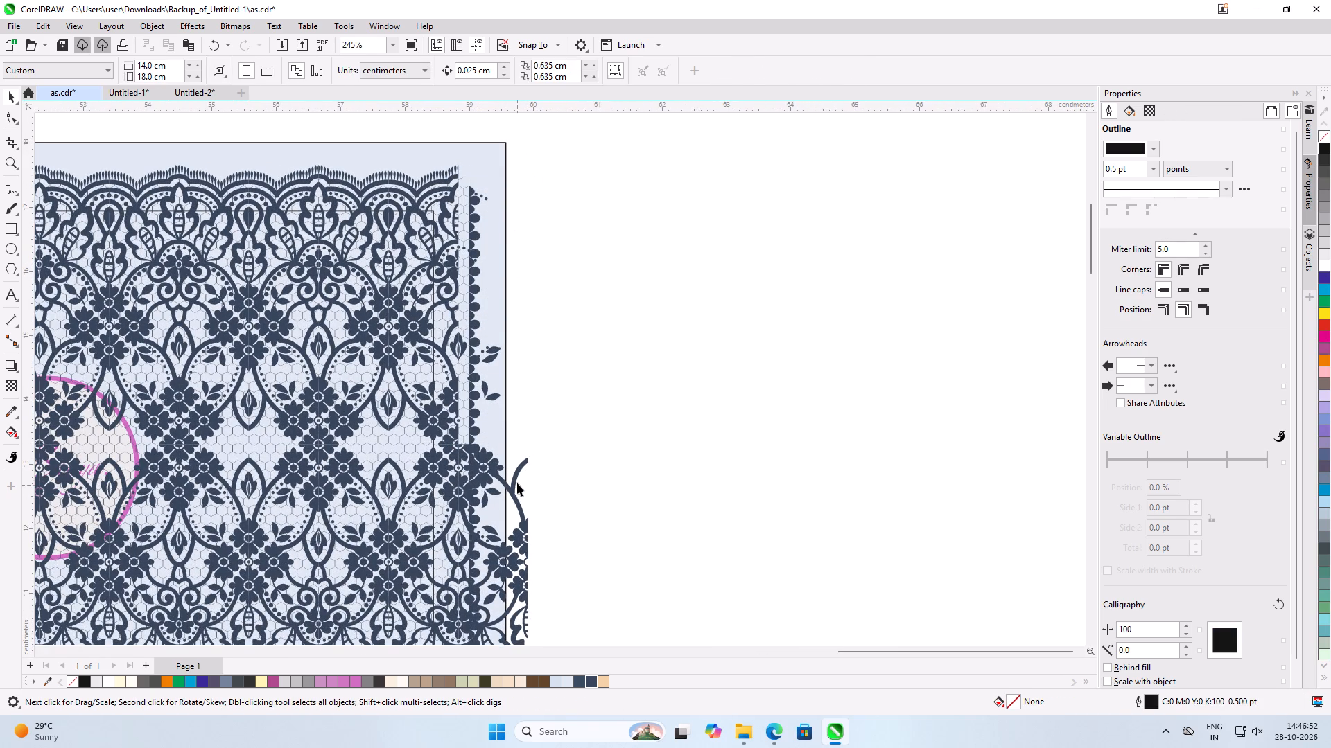
Delete the lower lace motif curve and the bottom scalloped border piece that overhang the blue card's right edge.
left_click(517, 477)
key("Delete")
scroll(513, 339, "down", 3)
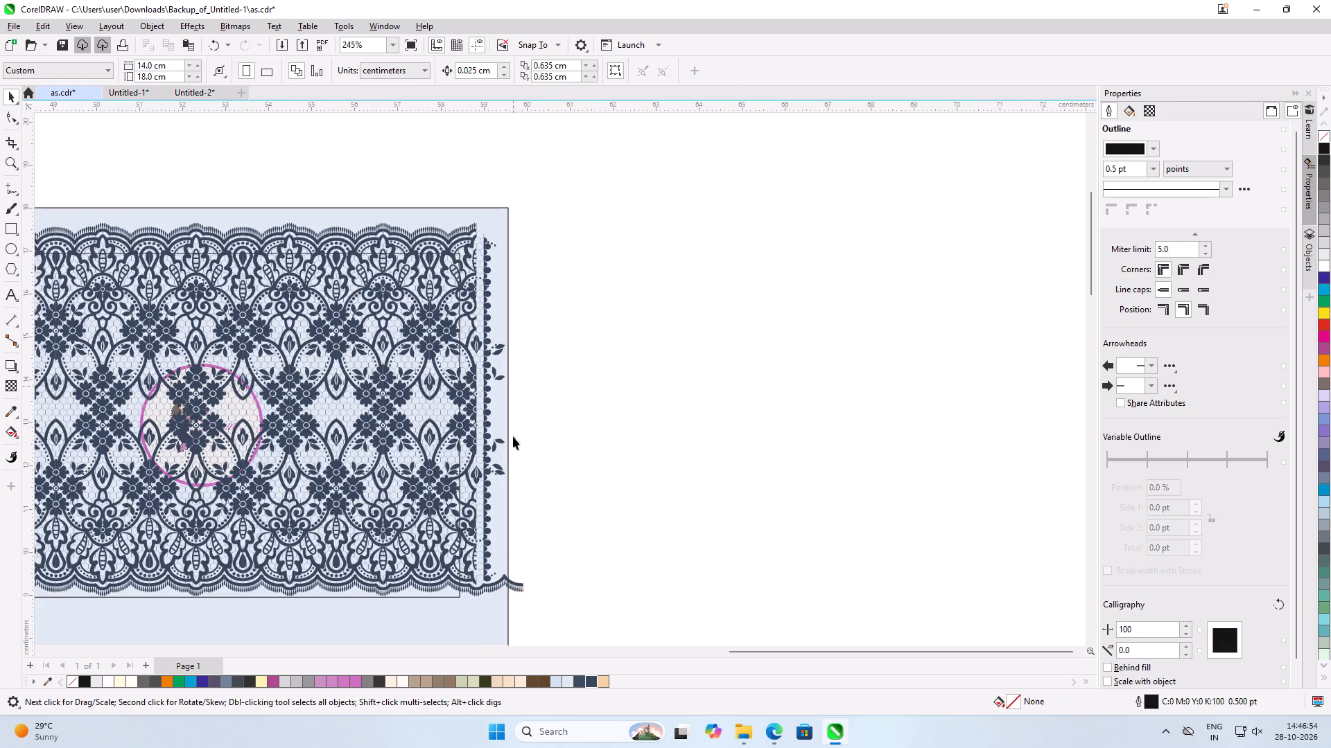
scroll(515, 565, "up", 6)
left_click(494, 578)
key("Delete")
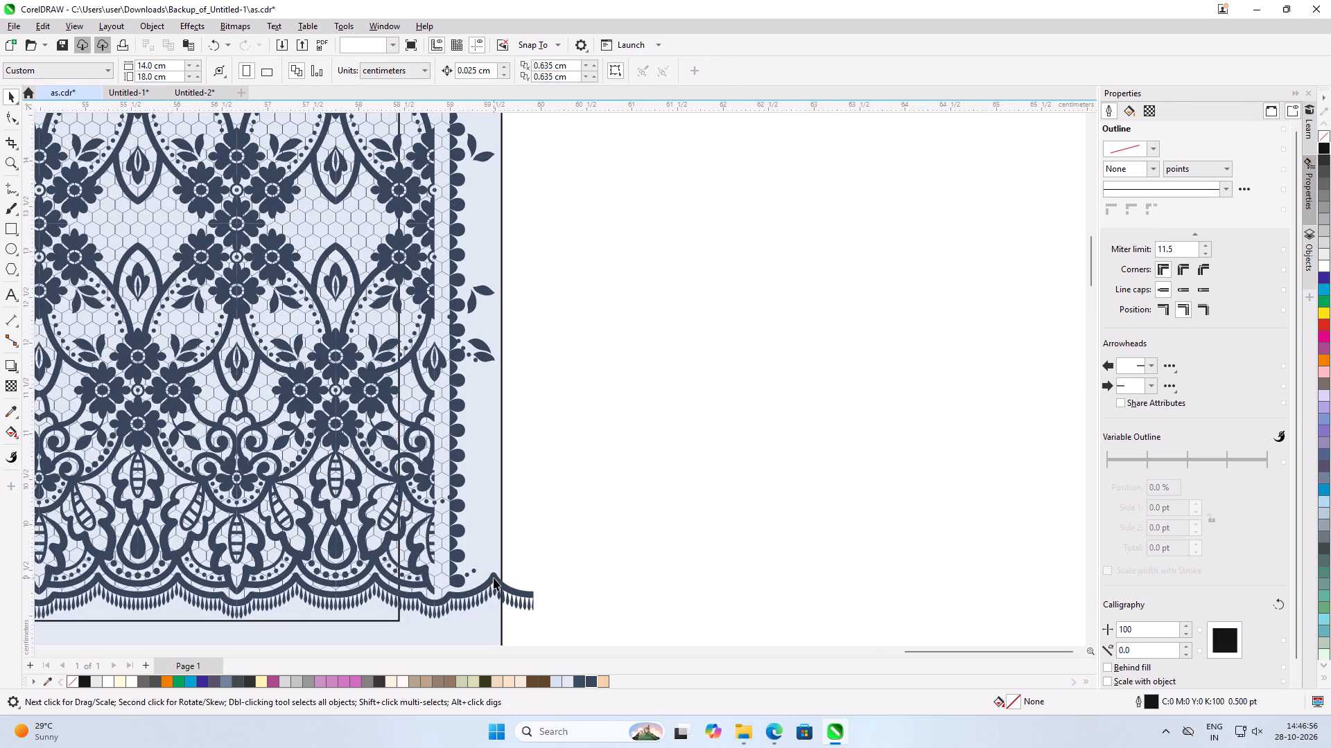
Delete the loose leaves and dots left between the mesh's beaded edge and the blue card's right edge.
left_click(458, 582)
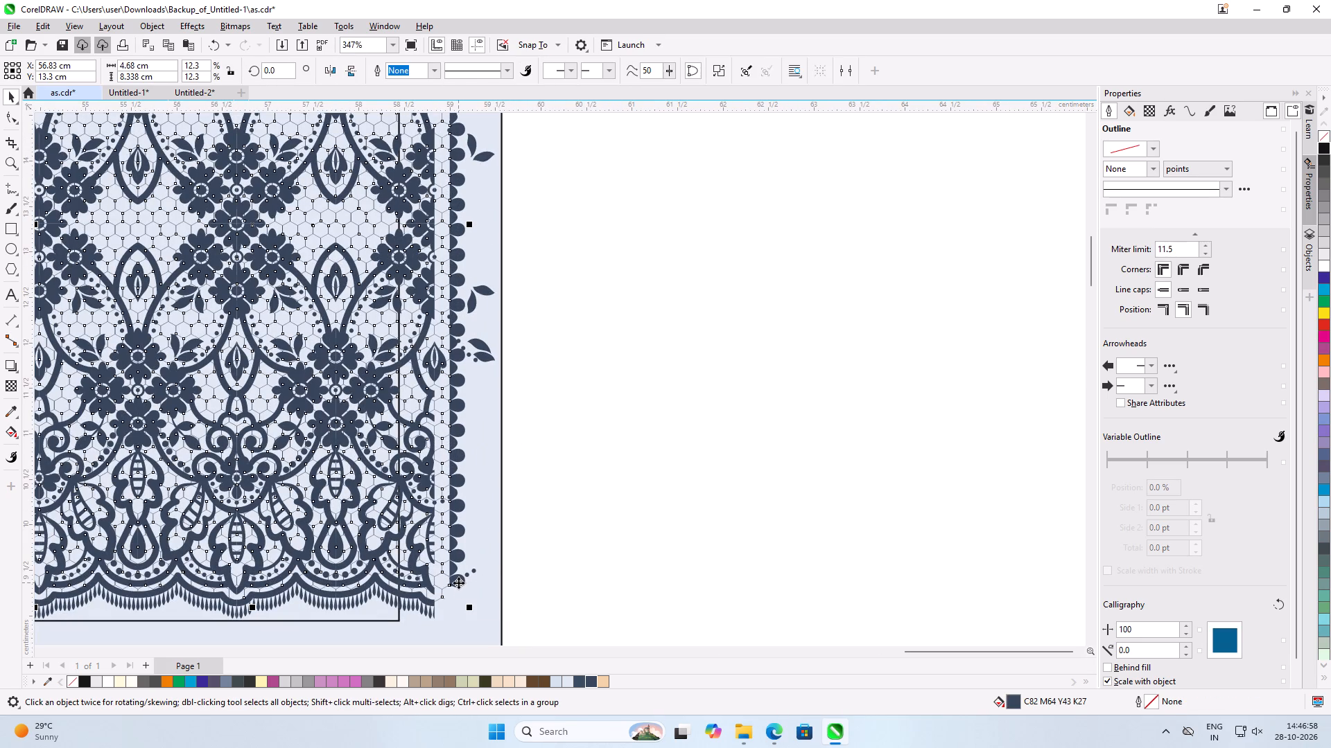
left_click(562, 549)
scroll(466, 573, "up", 8)
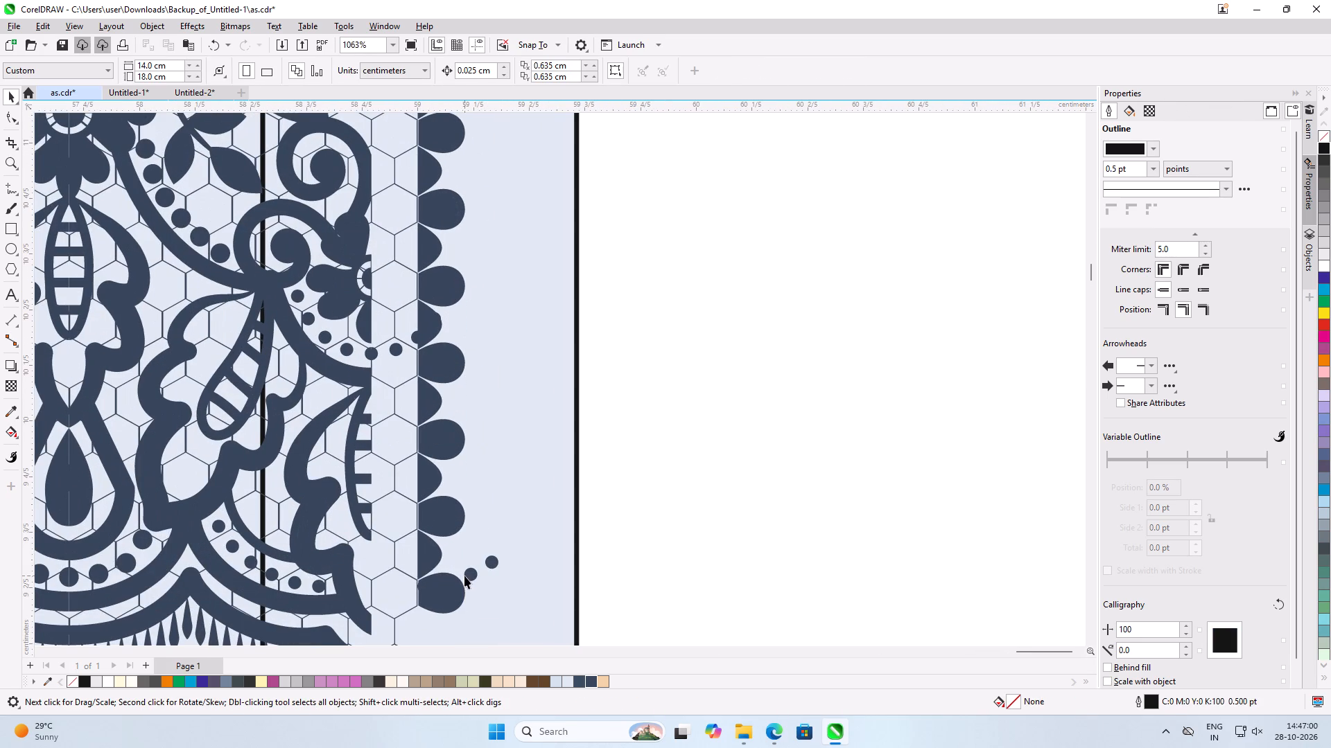
scroll(438, 568, "up", 1)
scroll(476, 531, "down", 7)
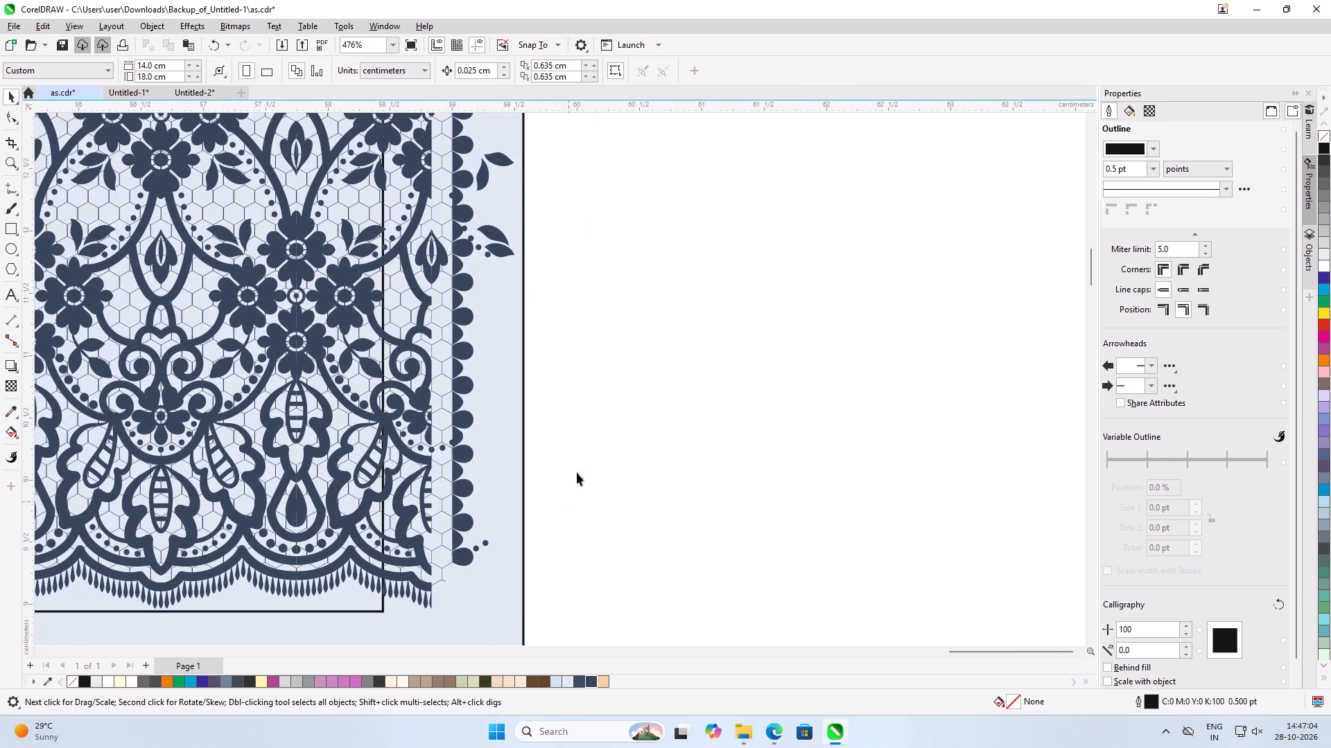
left_click(494, 233)
scroll(503, 460, "down", 5)
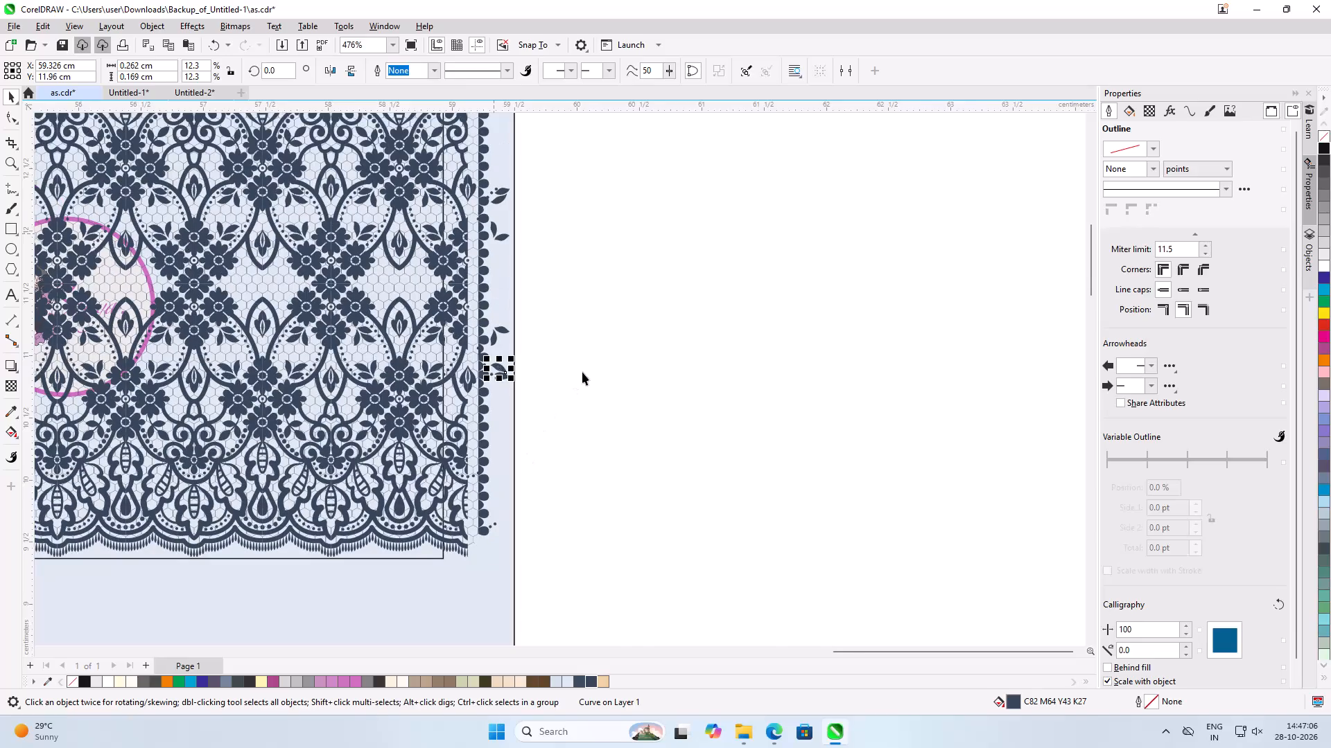
left_click(582, 372)
scroll(517, 447, "down", 2)
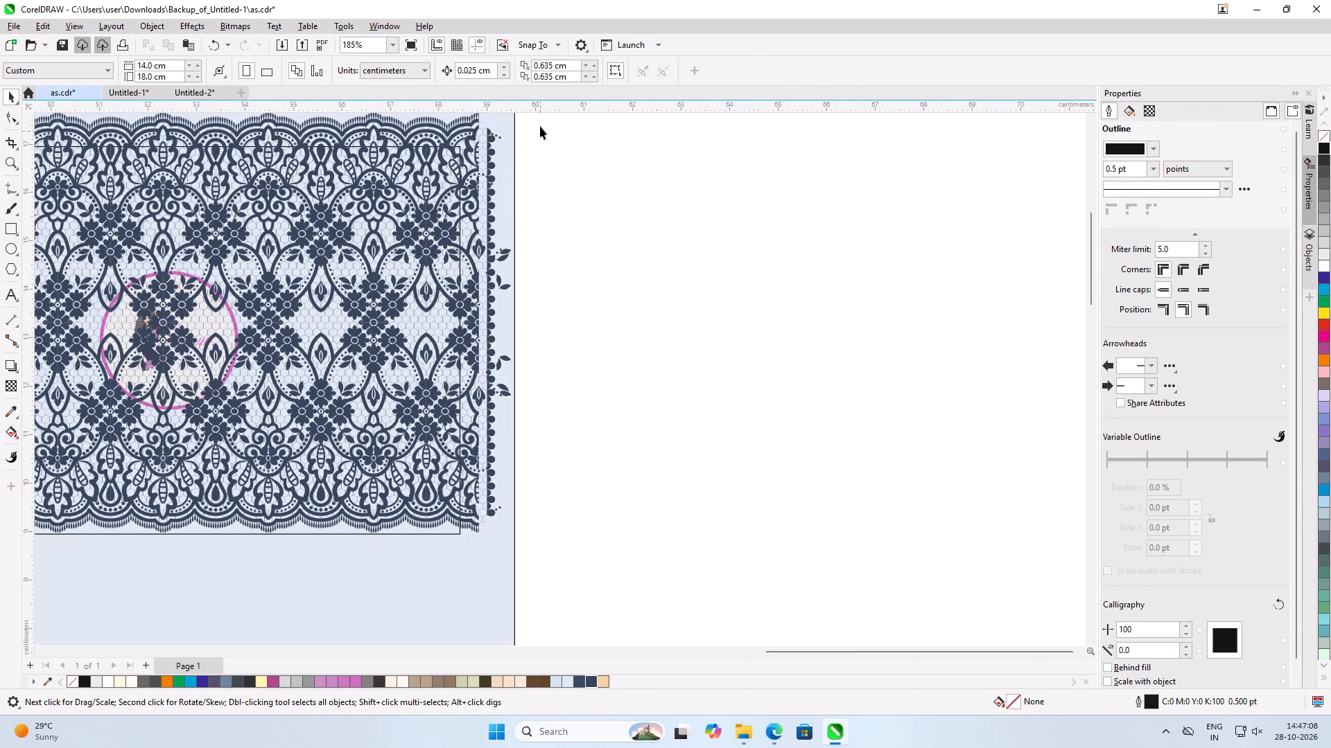
left_click_drag(540, 118, 477, 585)
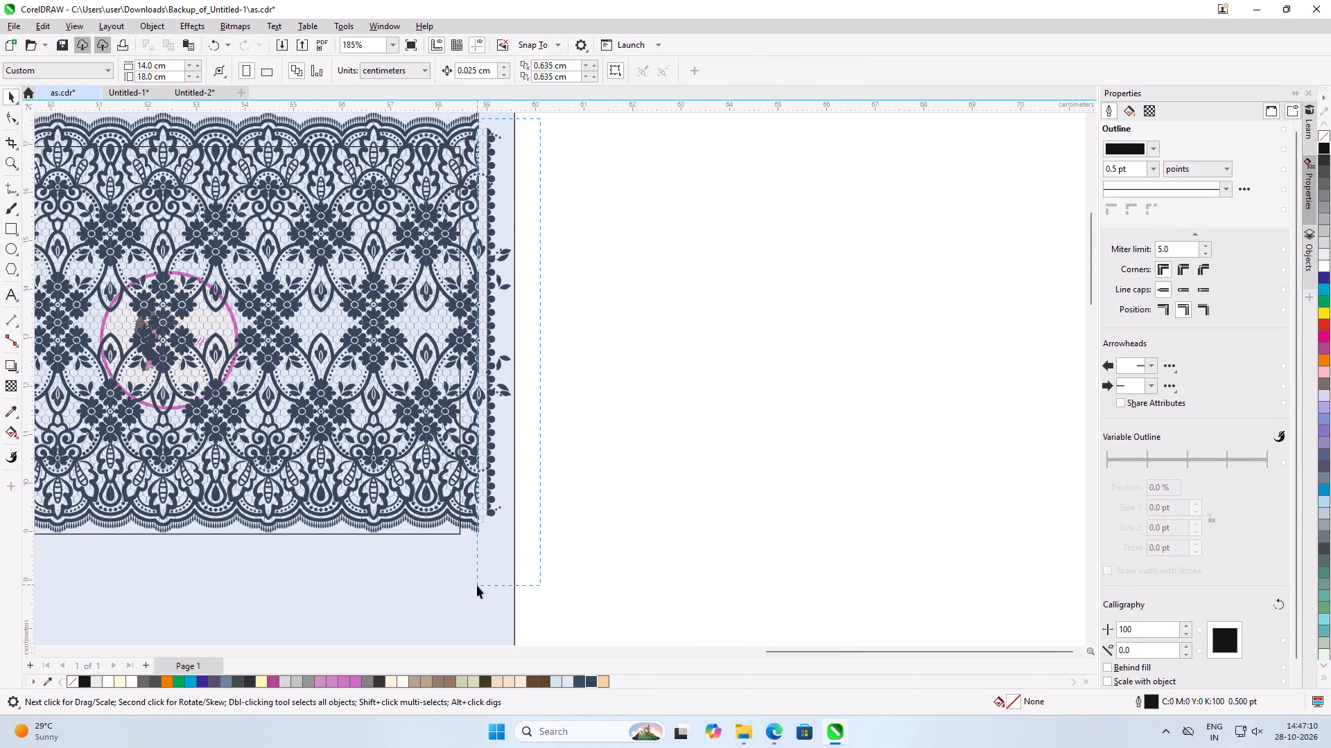
left_click_drag(477, 585, 477, 587)
key("Delete")
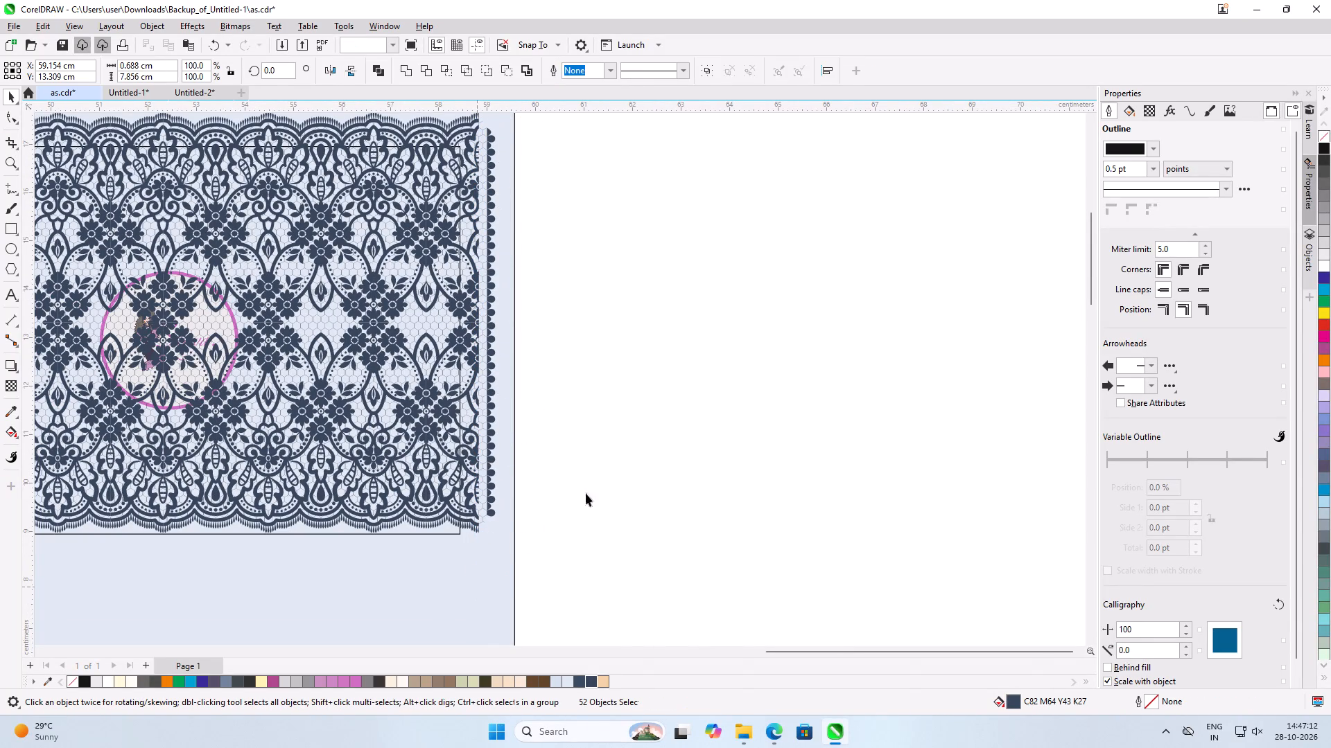
left_click(633, 413)
Move the left-hand navy lace group together with the hexagonal mesh curve straight down to about Y 9.05 cm.
scroll(645, 411, "down", 4)
scroll(213, 370, "up", 1)
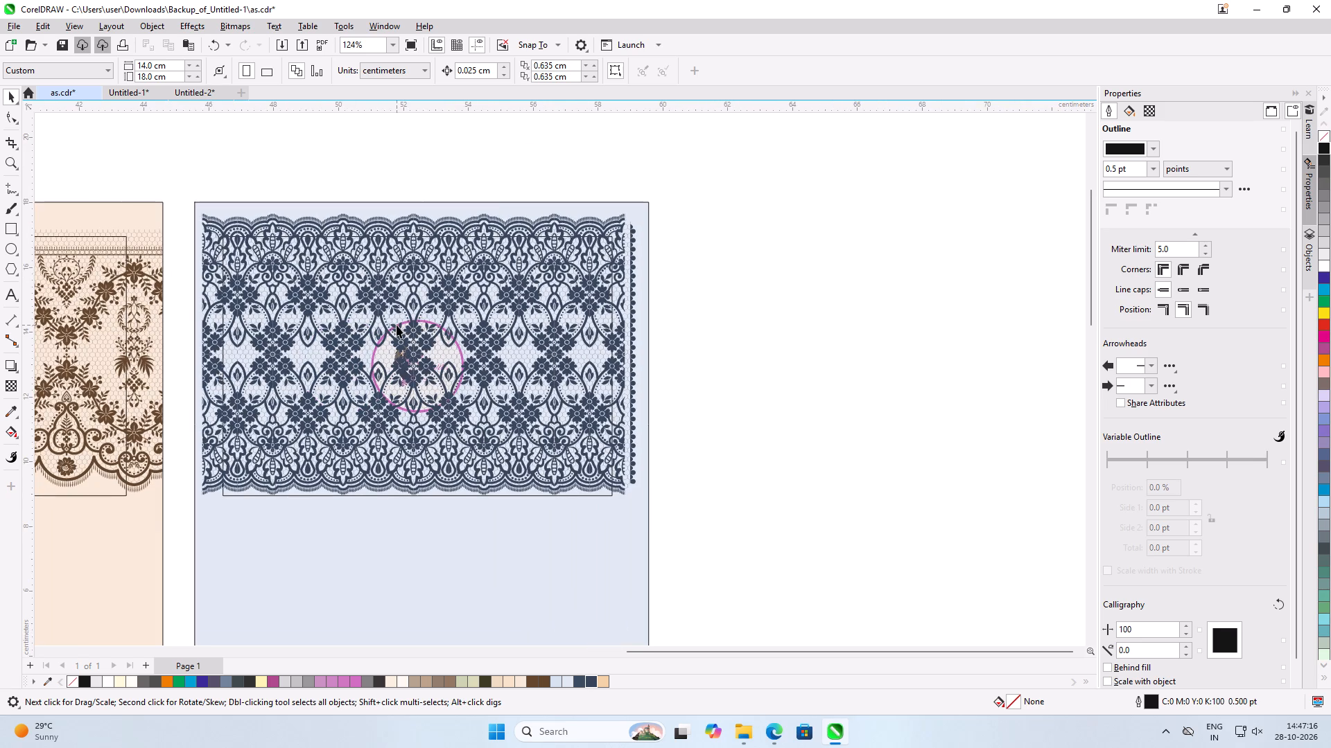
left_click(840, 395)
left_click(407, 337)
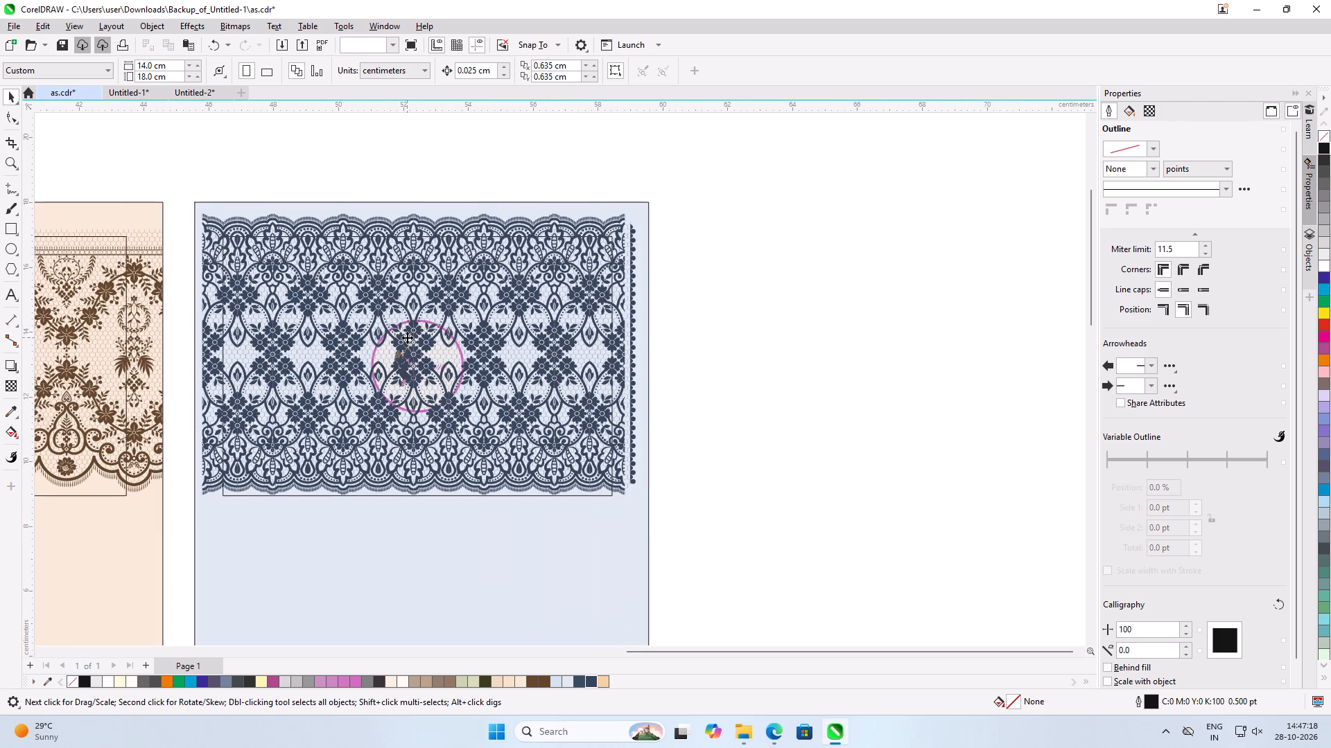
left_click(494, 321, "shift")
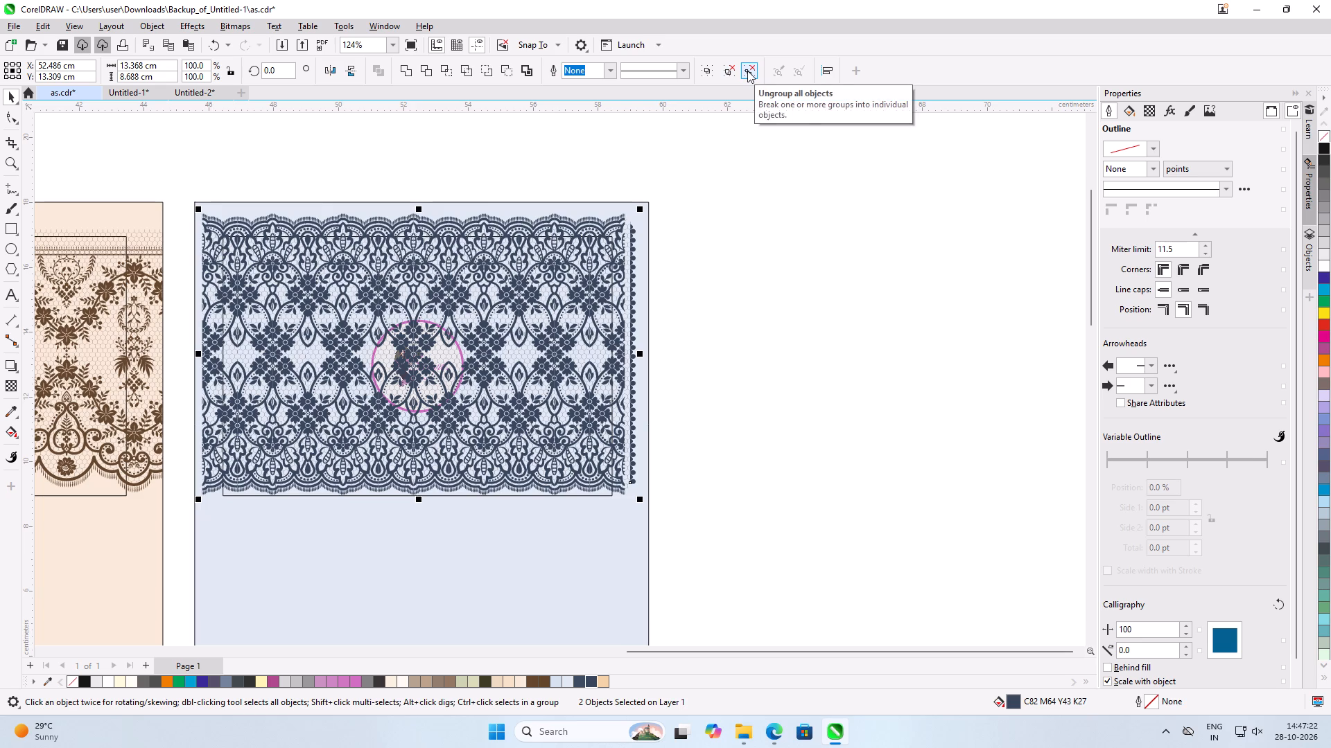
left_click_drag(554, 344, 541, 482)
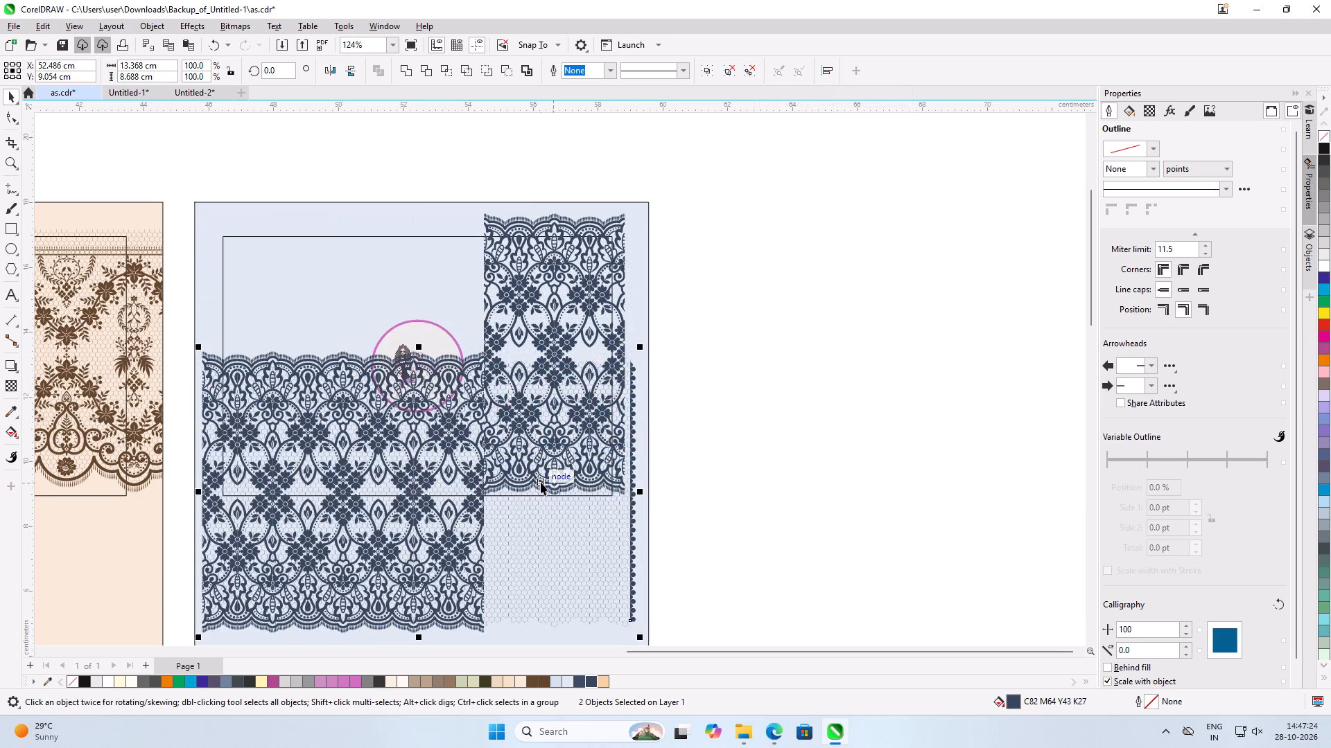
Undo the downward move of the left navy lace group and mesh curve.
key("ctrl+z")
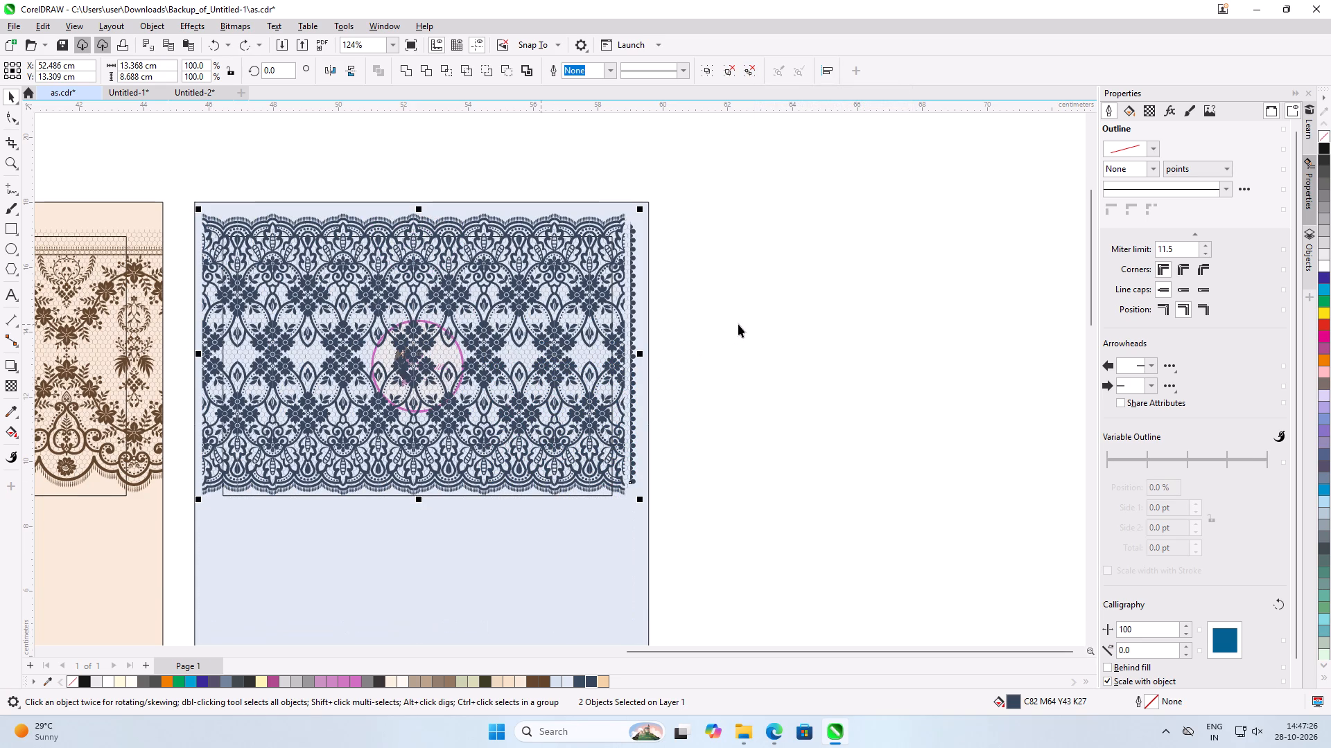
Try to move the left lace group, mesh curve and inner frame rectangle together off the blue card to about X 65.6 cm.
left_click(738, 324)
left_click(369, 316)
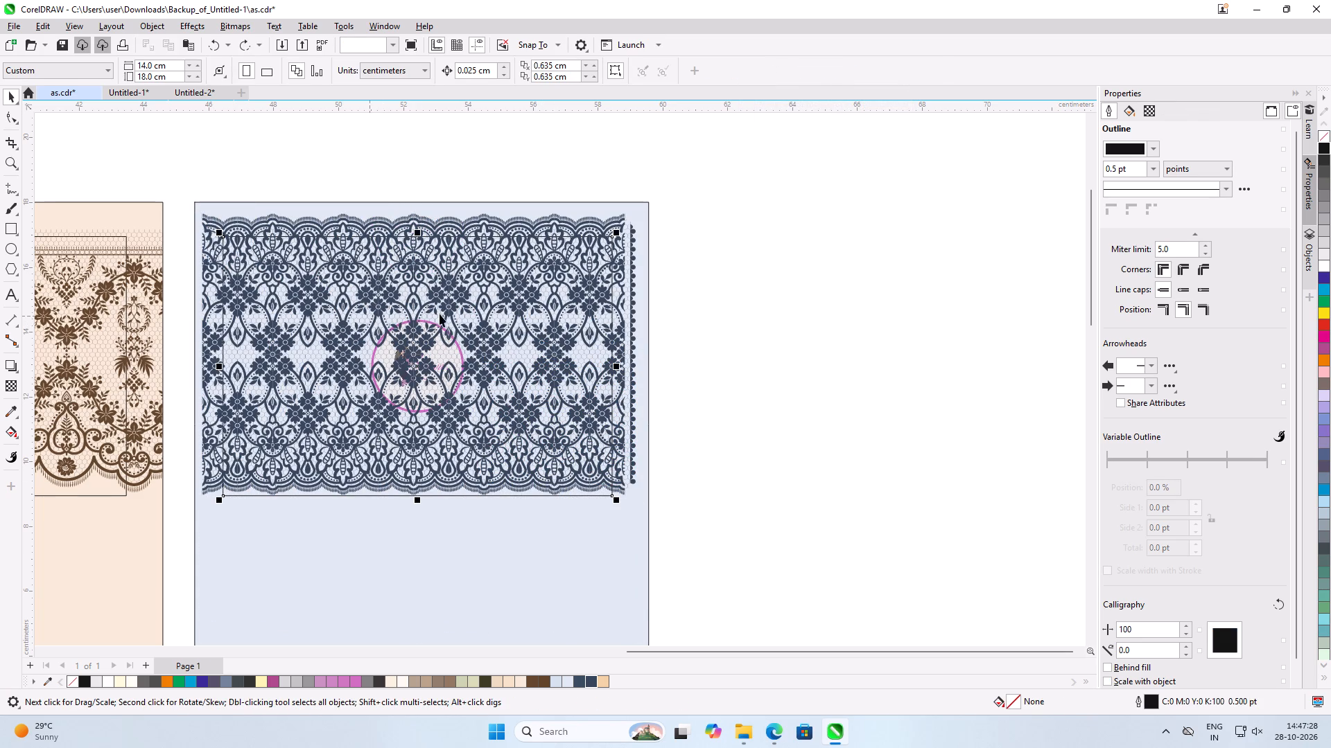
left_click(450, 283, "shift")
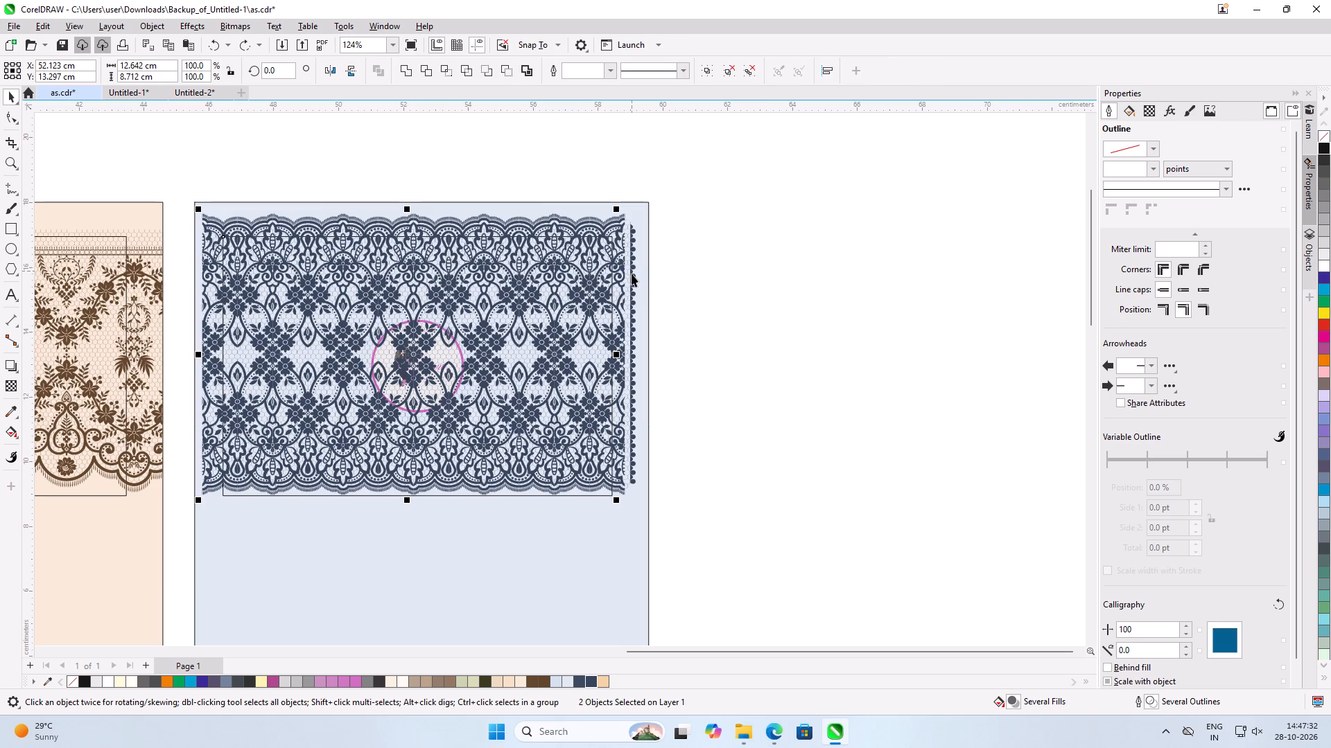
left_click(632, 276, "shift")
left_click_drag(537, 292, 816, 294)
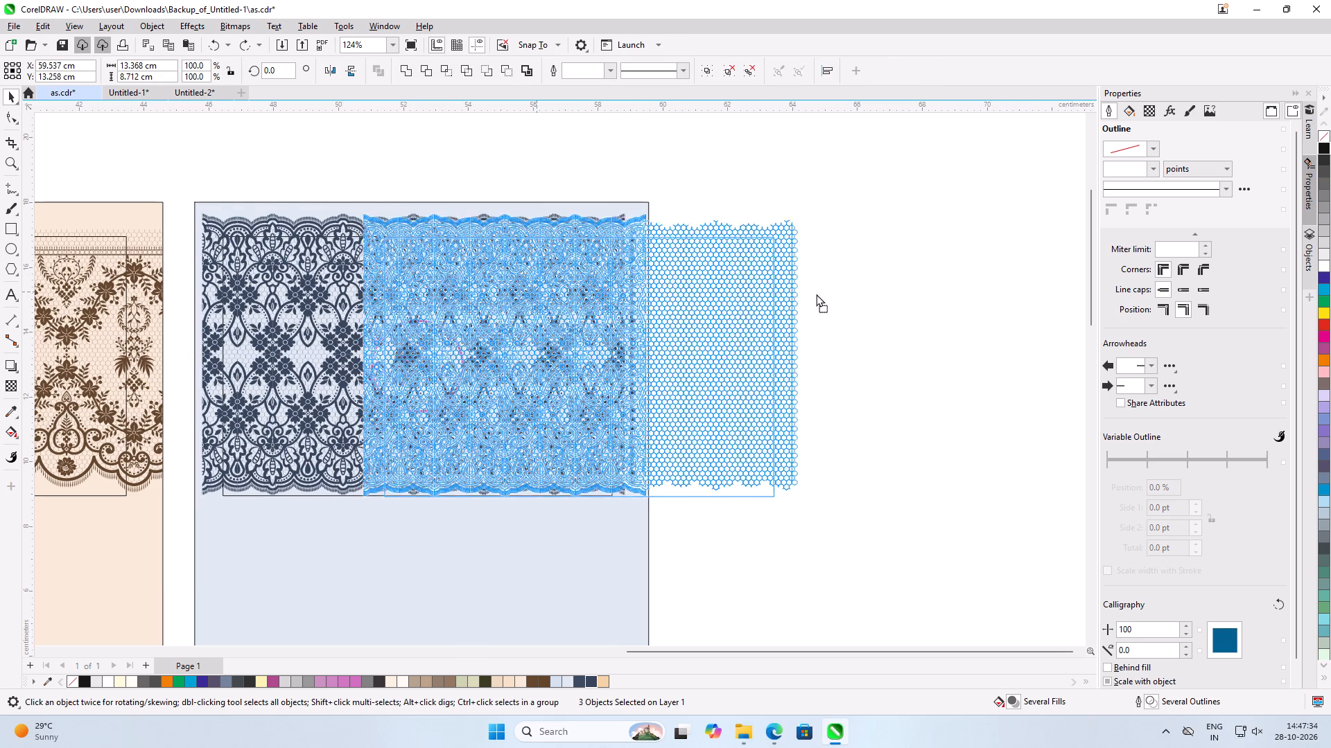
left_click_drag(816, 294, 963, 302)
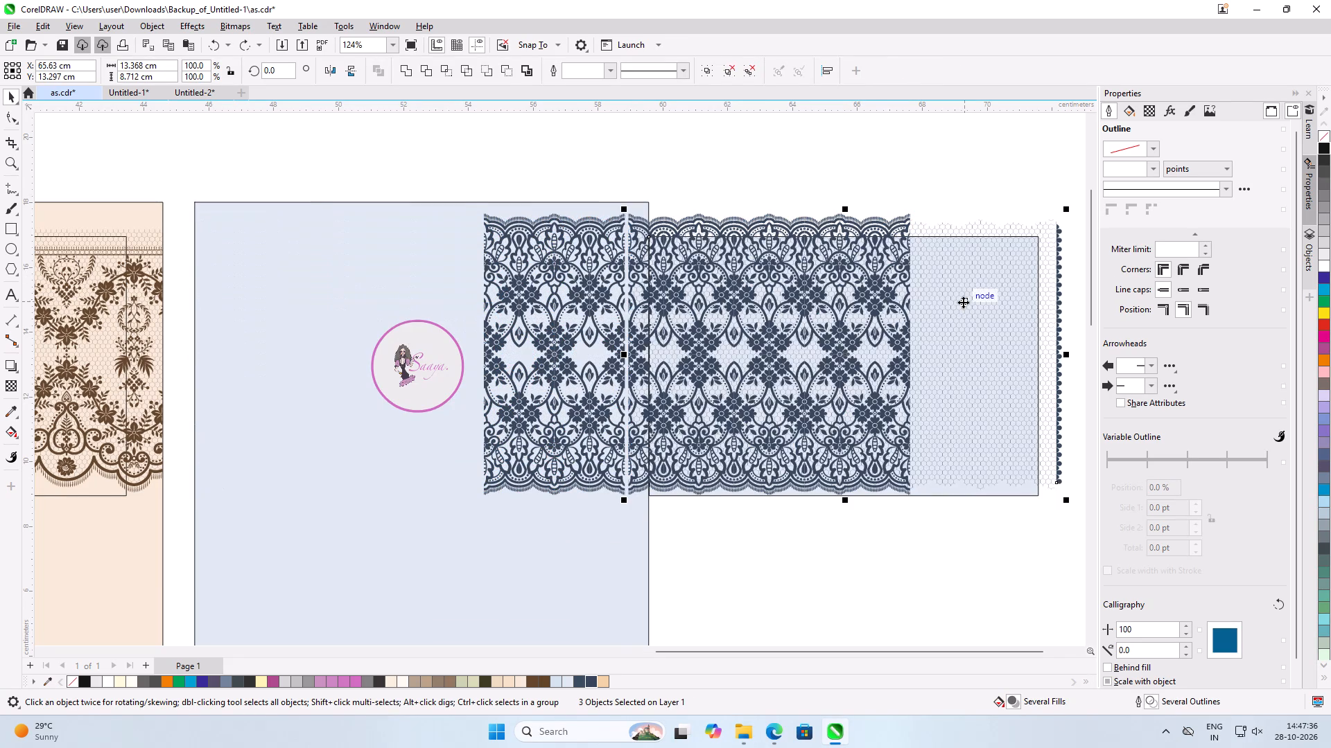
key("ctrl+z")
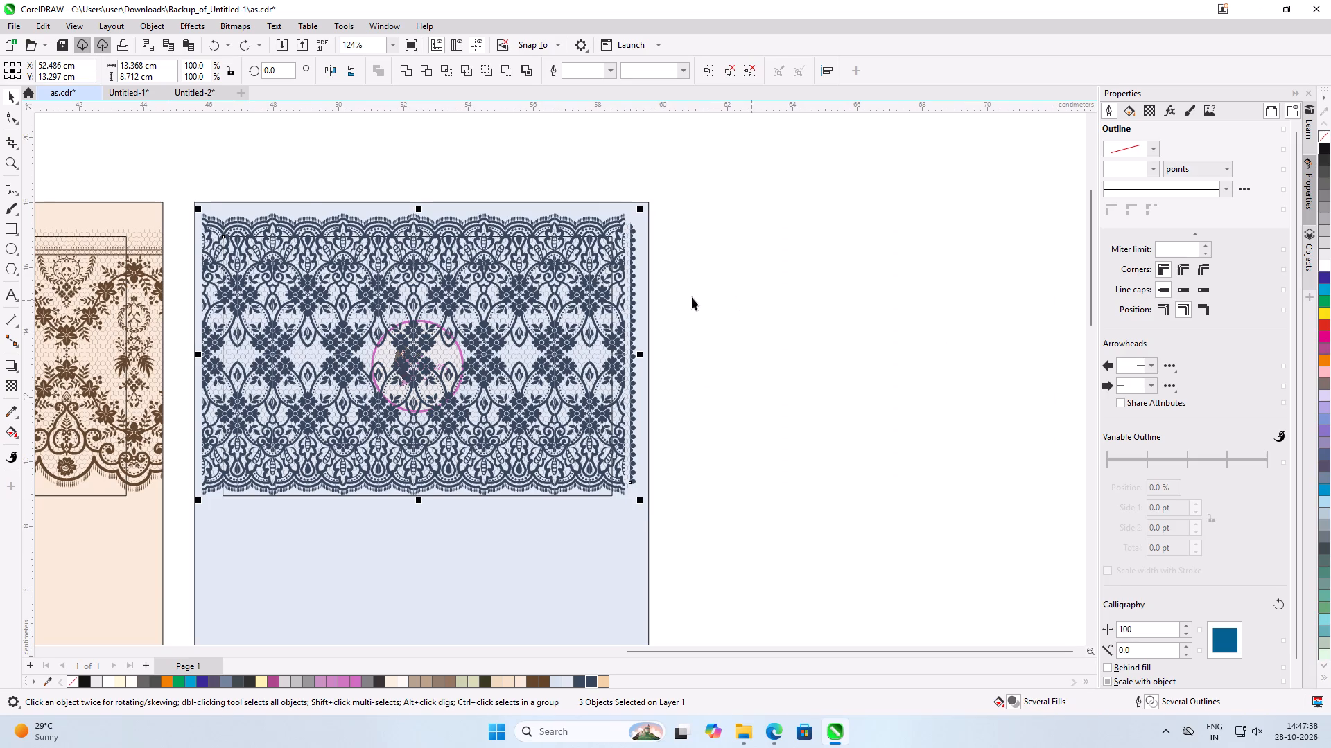
Move all navy lace pieces, without the frame rectangle and logo, off the blue card to about X 66.8 cm, Y 10.6 cm.
left_click(739, 244)
left_click_drag(745, 184, 463, 512)
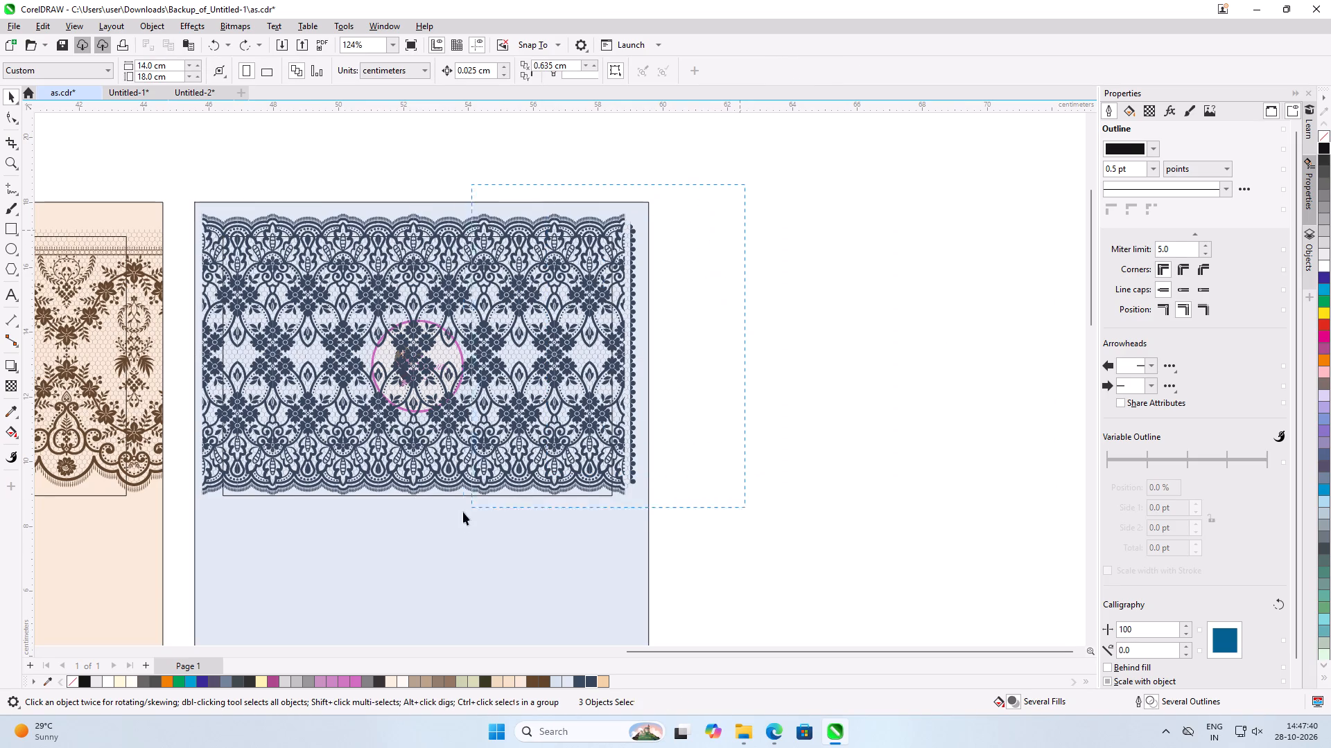
left_click_drag(463, 512, 426, 567)
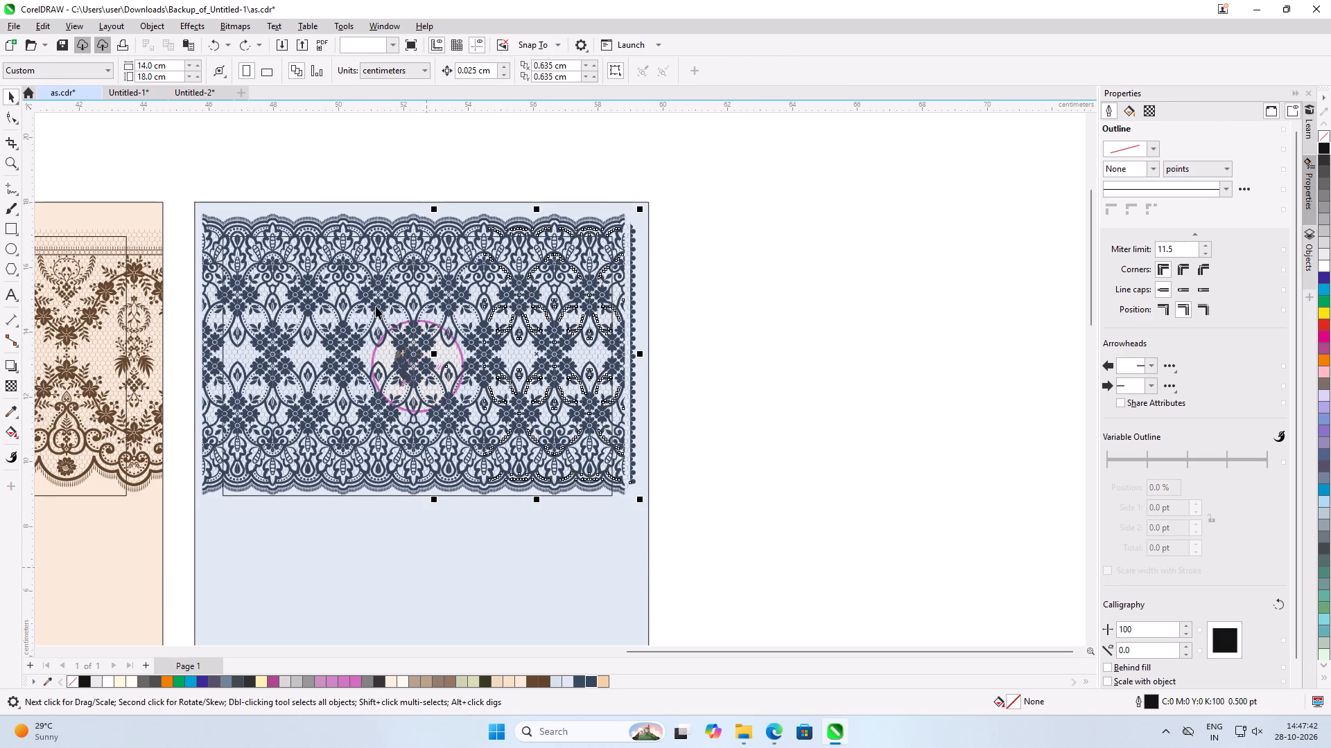
left_click(376, 303, "shift")
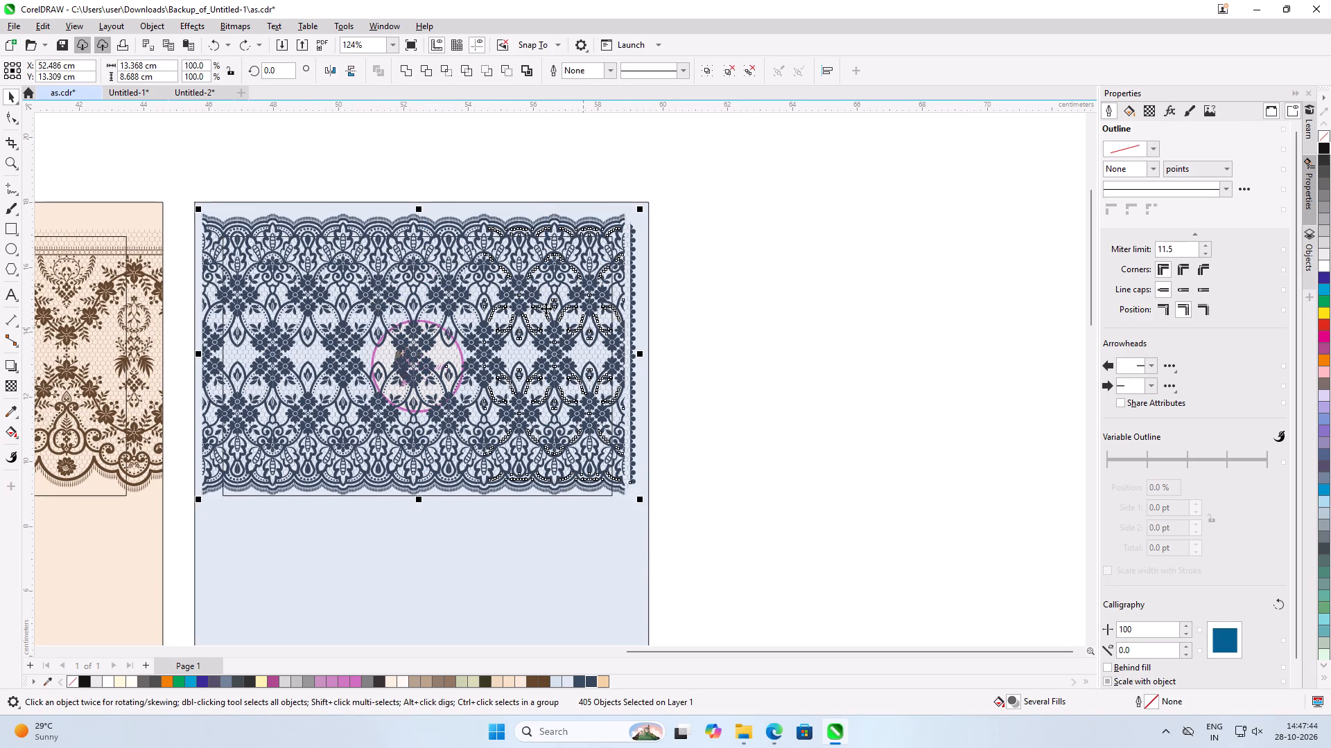
left_click_drag(541, 284, 1005, 372)
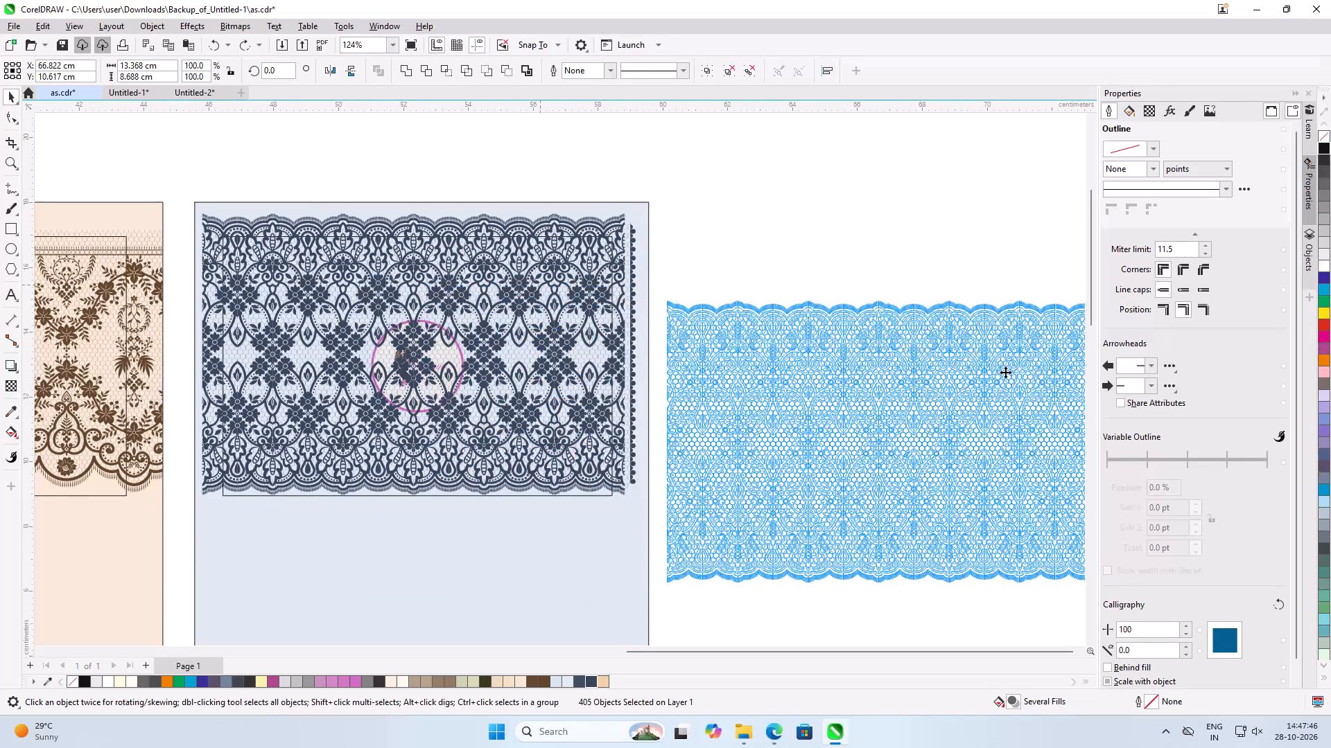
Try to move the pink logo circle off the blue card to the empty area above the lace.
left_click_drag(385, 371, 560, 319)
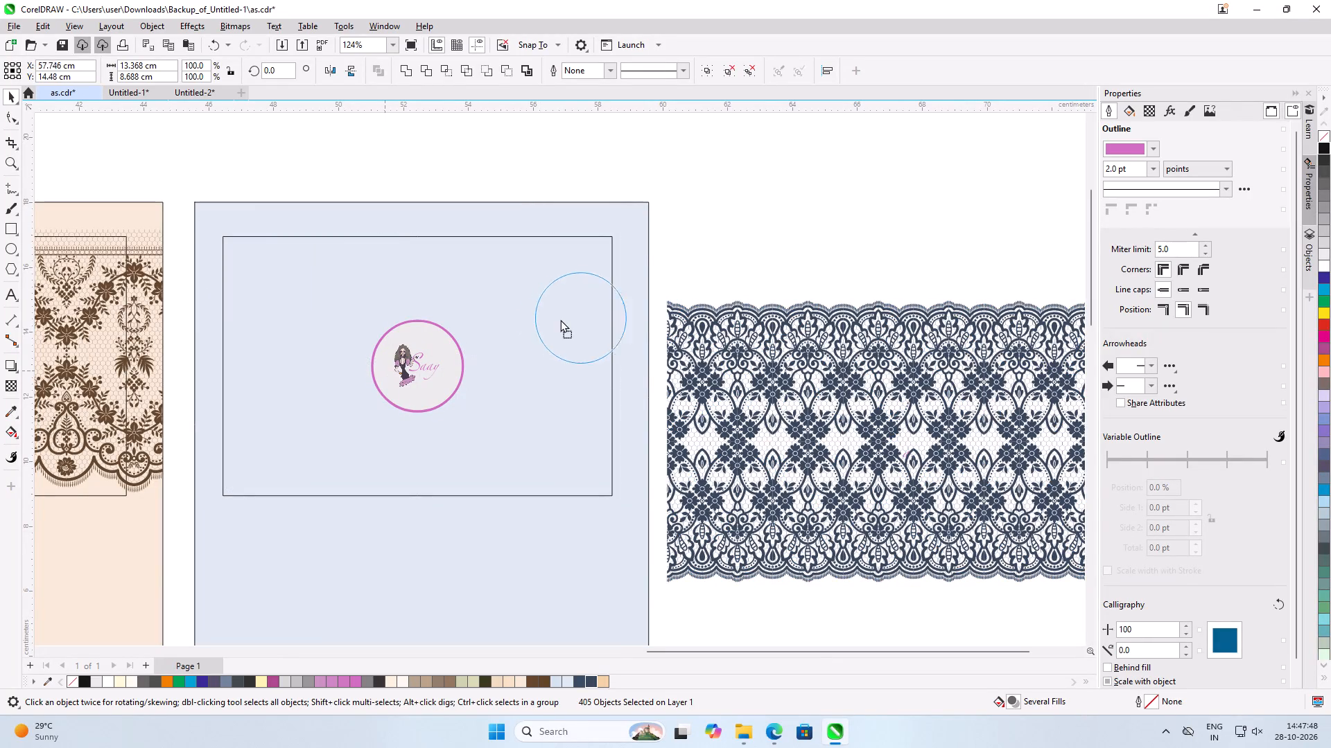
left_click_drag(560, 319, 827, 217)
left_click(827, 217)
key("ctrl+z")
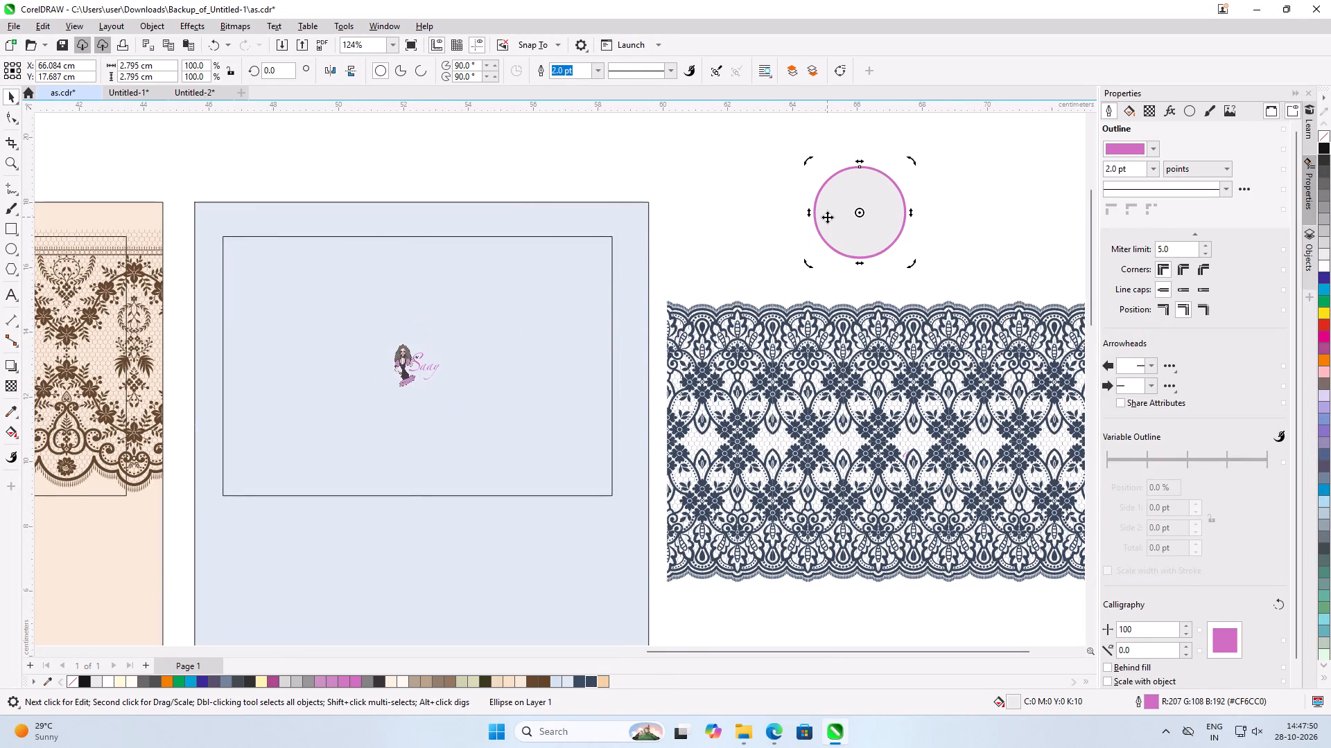
Delete the logo and its pink circle from the blue card.
left_click_drag(317, 177, 559, 465)
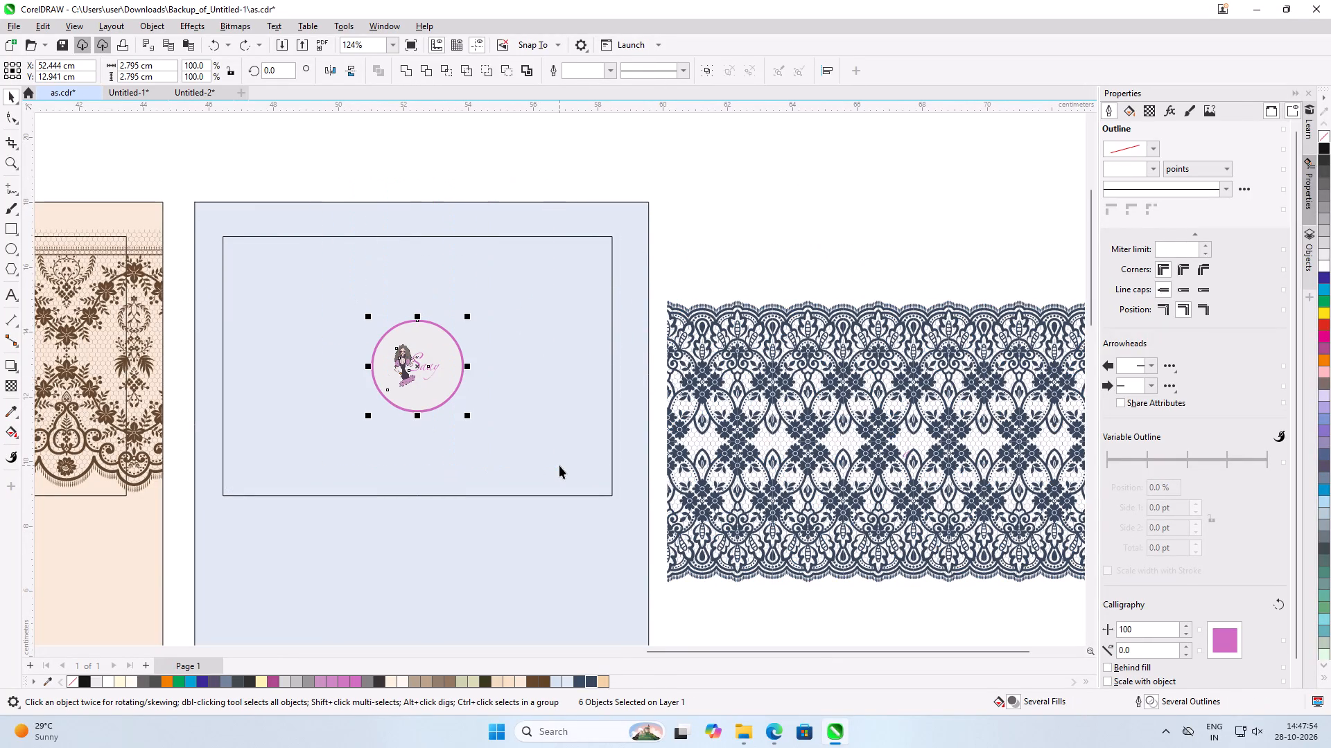
key("Delete")
Ungroup the whole navy lace beside the blue card into individual objects.
scroll(334, 358, "down", 5)
scroll(665, 396, "up", 4)
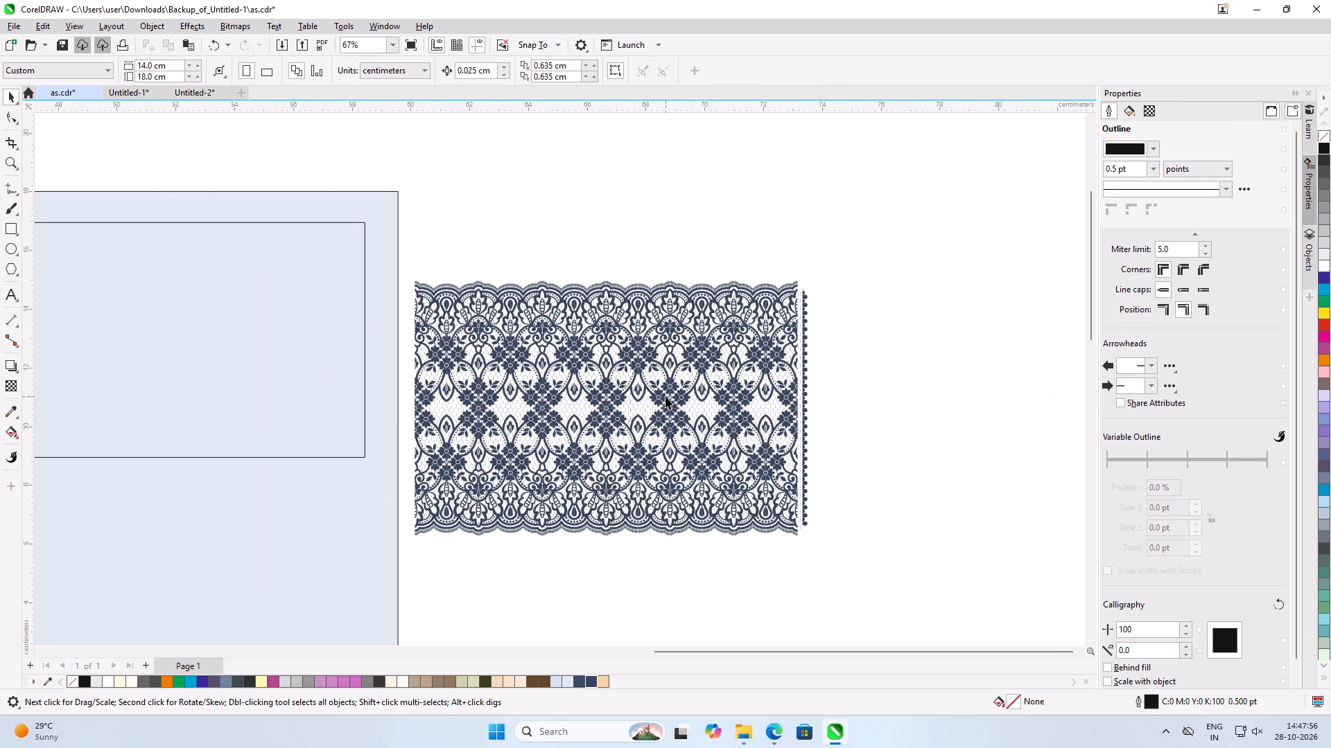
left_click_drag(903, 248, 397, 573)
left_click(397, 573)
left_click(739, 212)
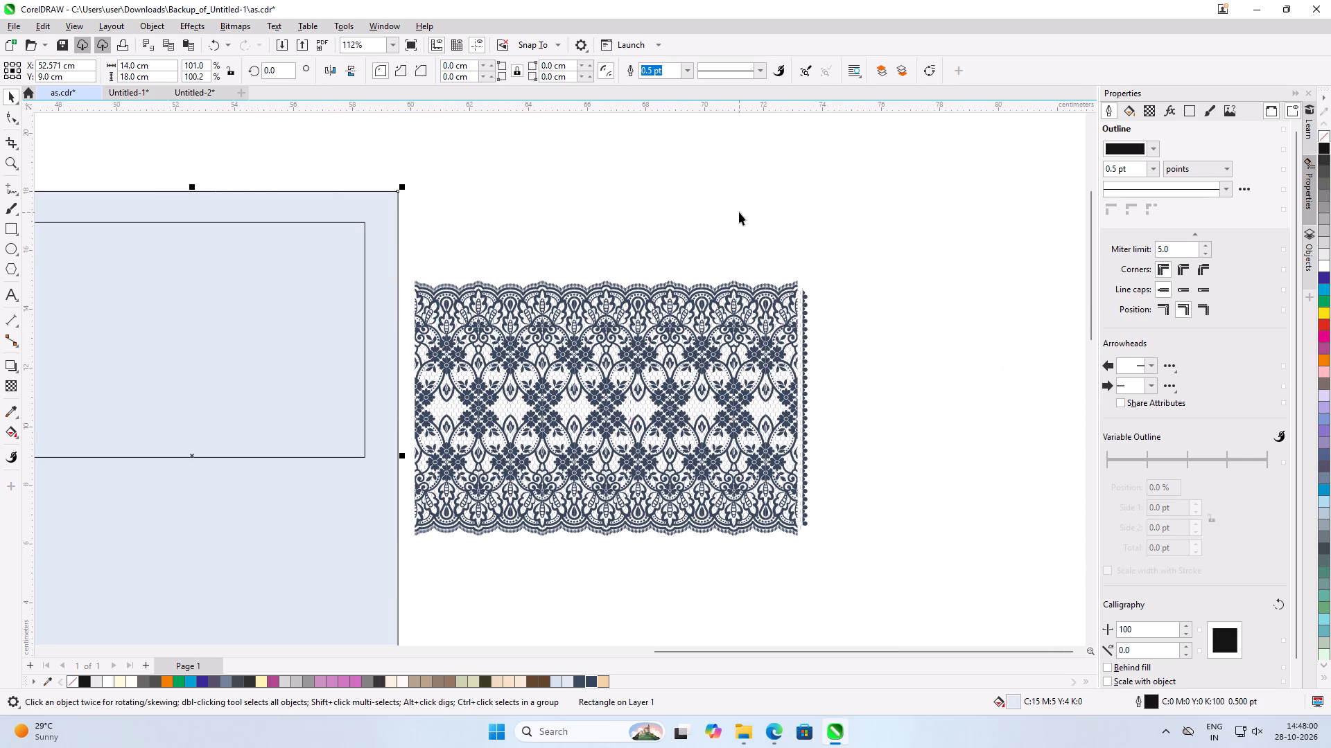
left_click_drag(919, 257, 417, 583)
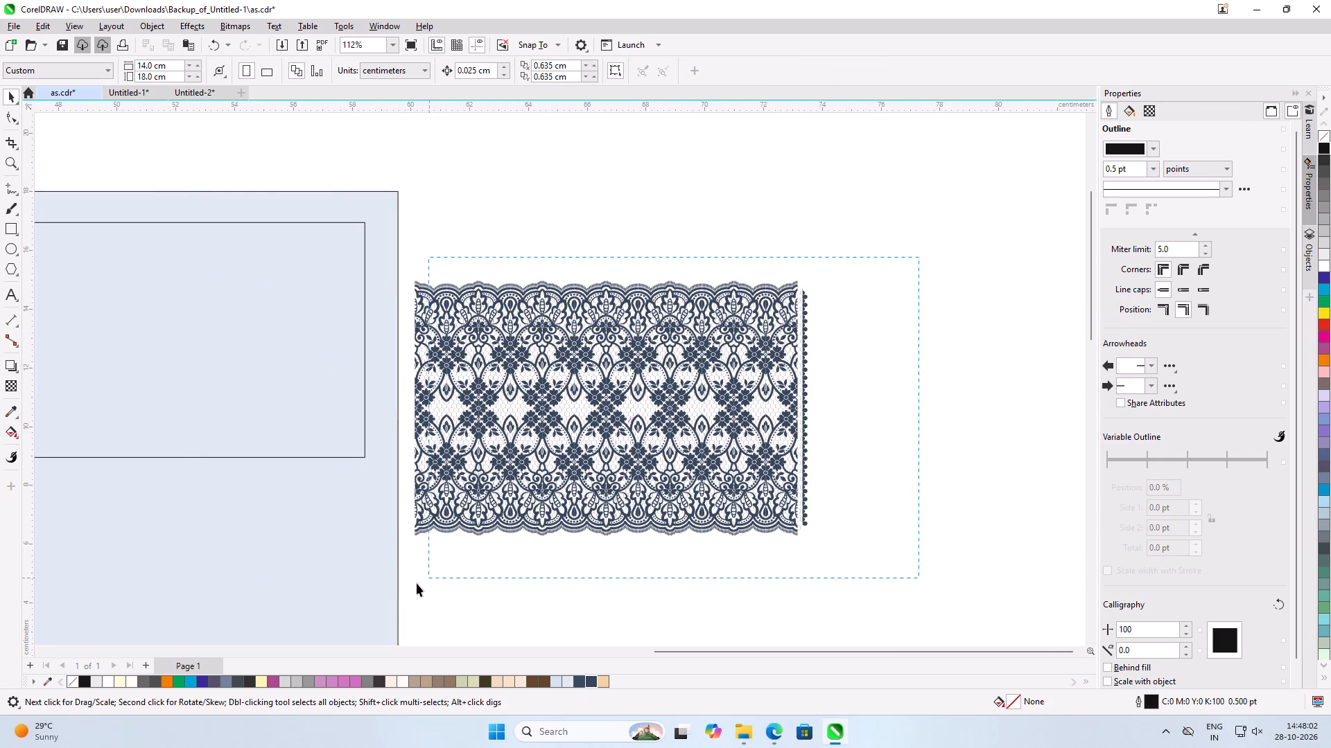
left_click_drag(417, 583, 410, 584)
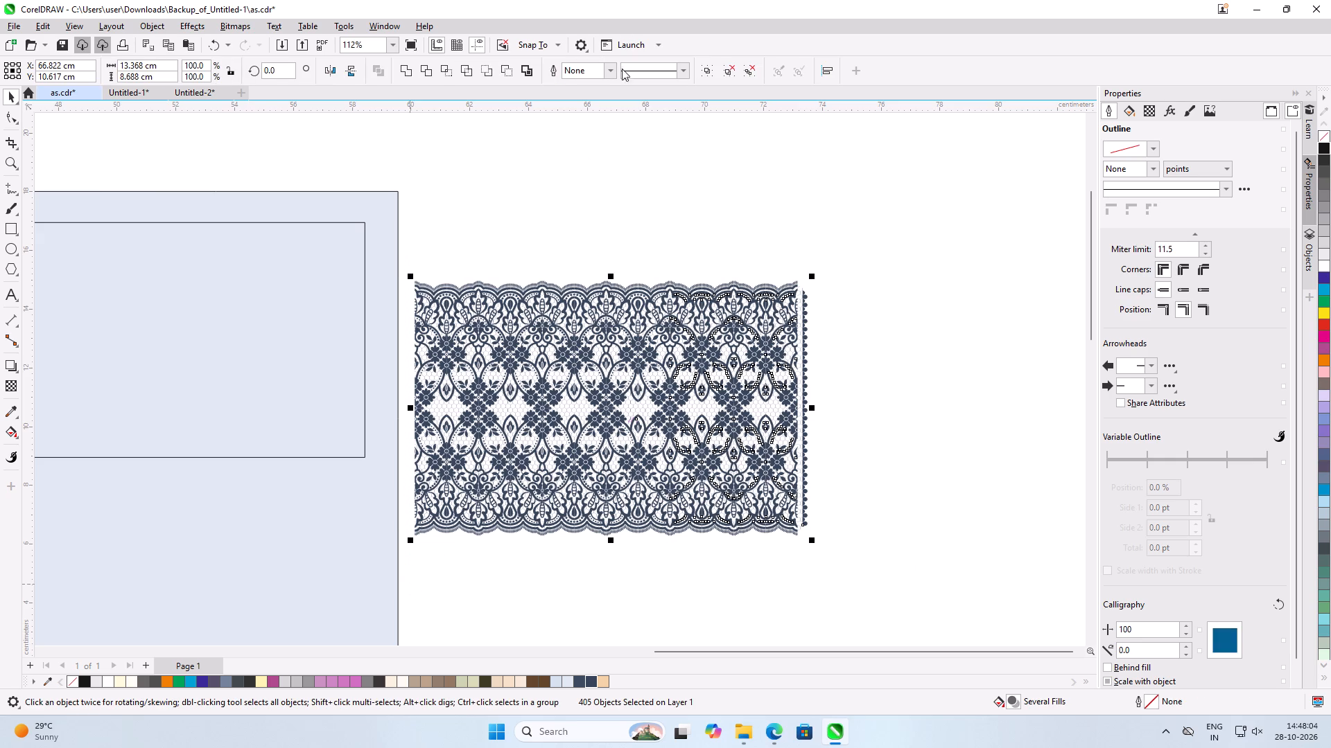
left_click(752, 69)
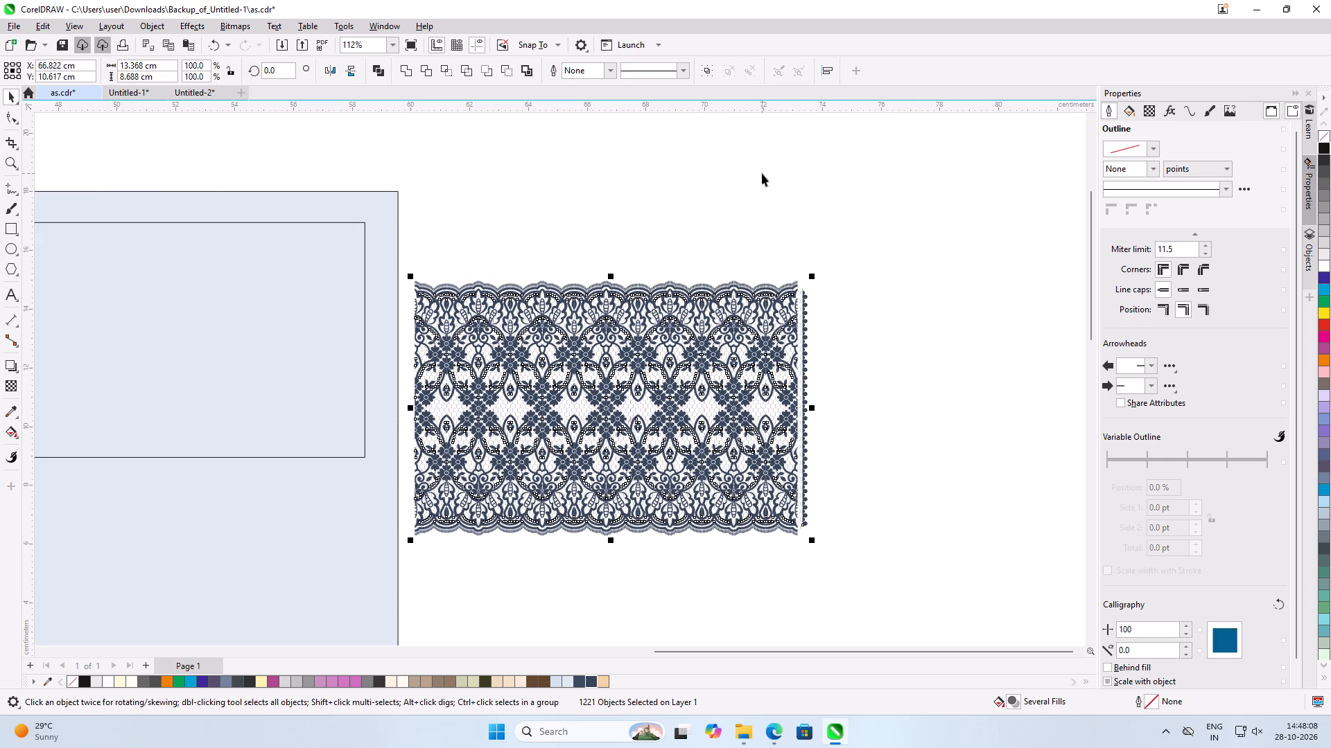
key("ctrl+z")
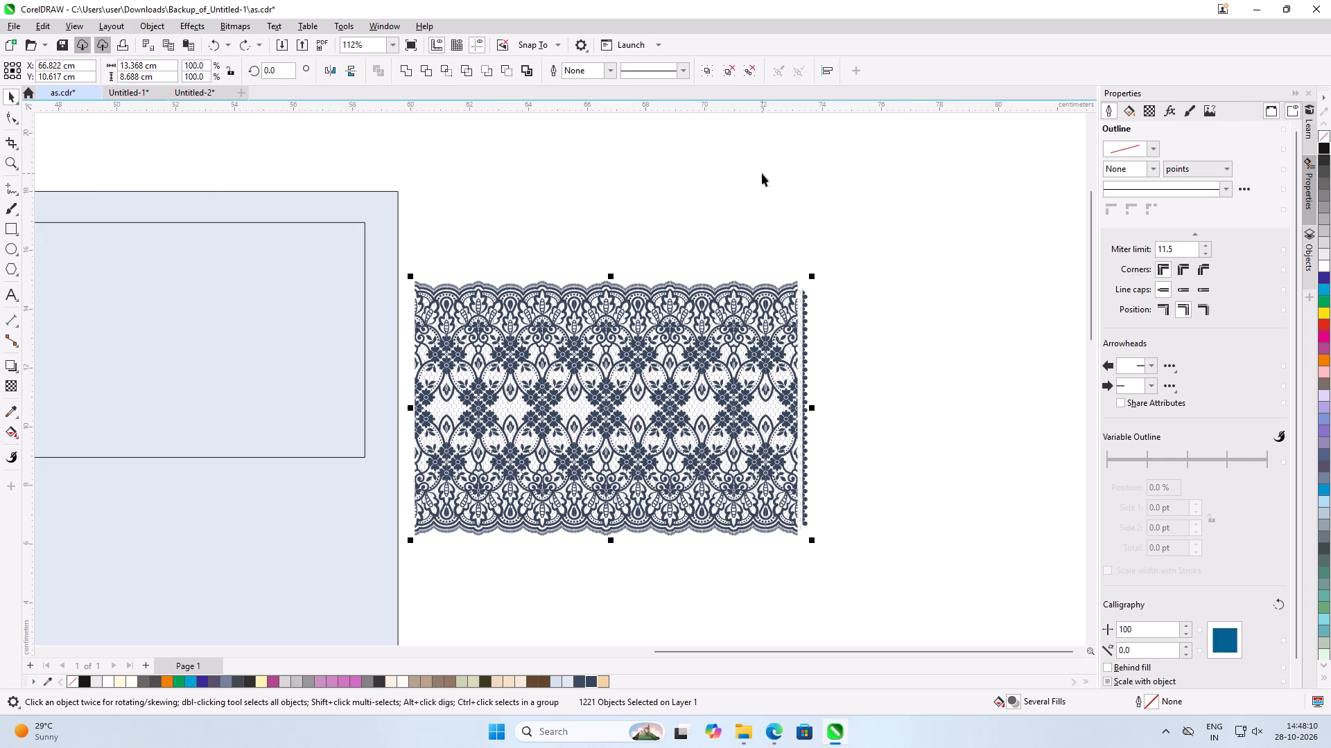
left_click(733, 69)
left_click(924, 289)
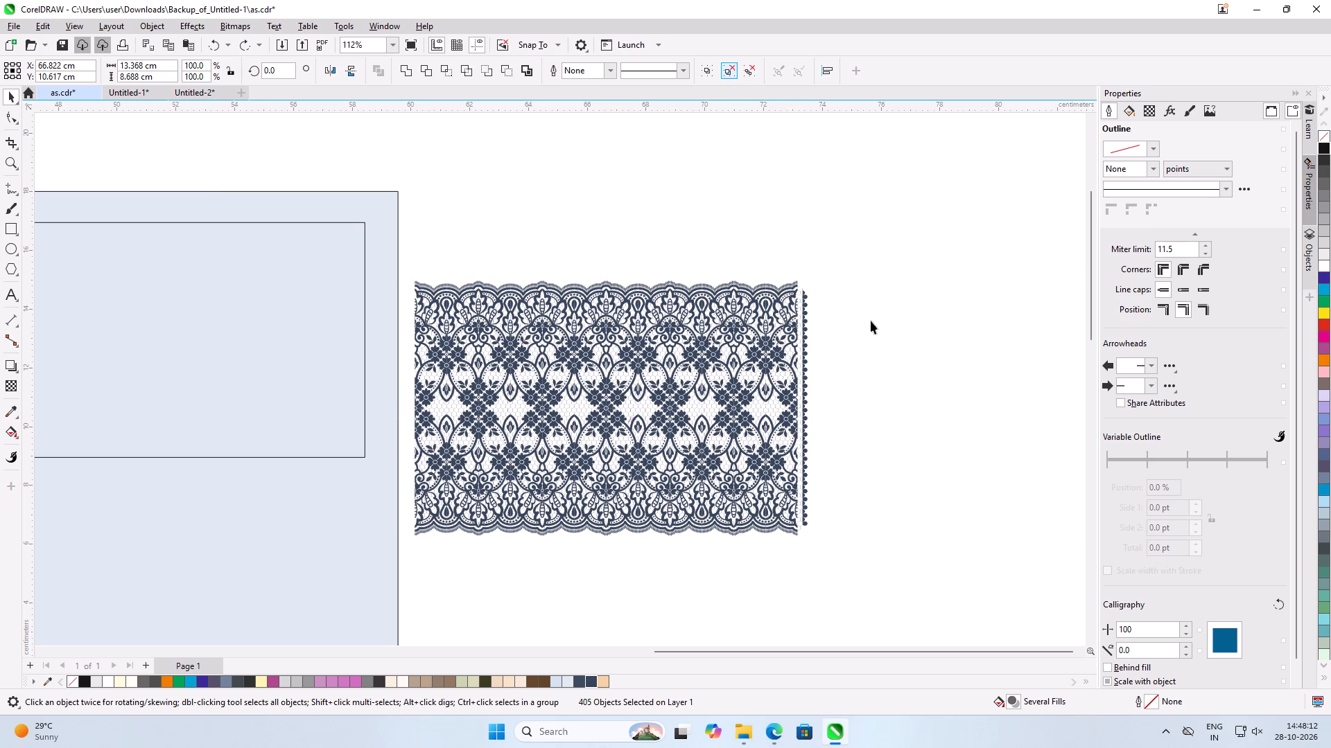
Move the two hexagonal mesh curves out of the lace to about X 81 cm, Y 14.3 cm.
left_click(804, 374)
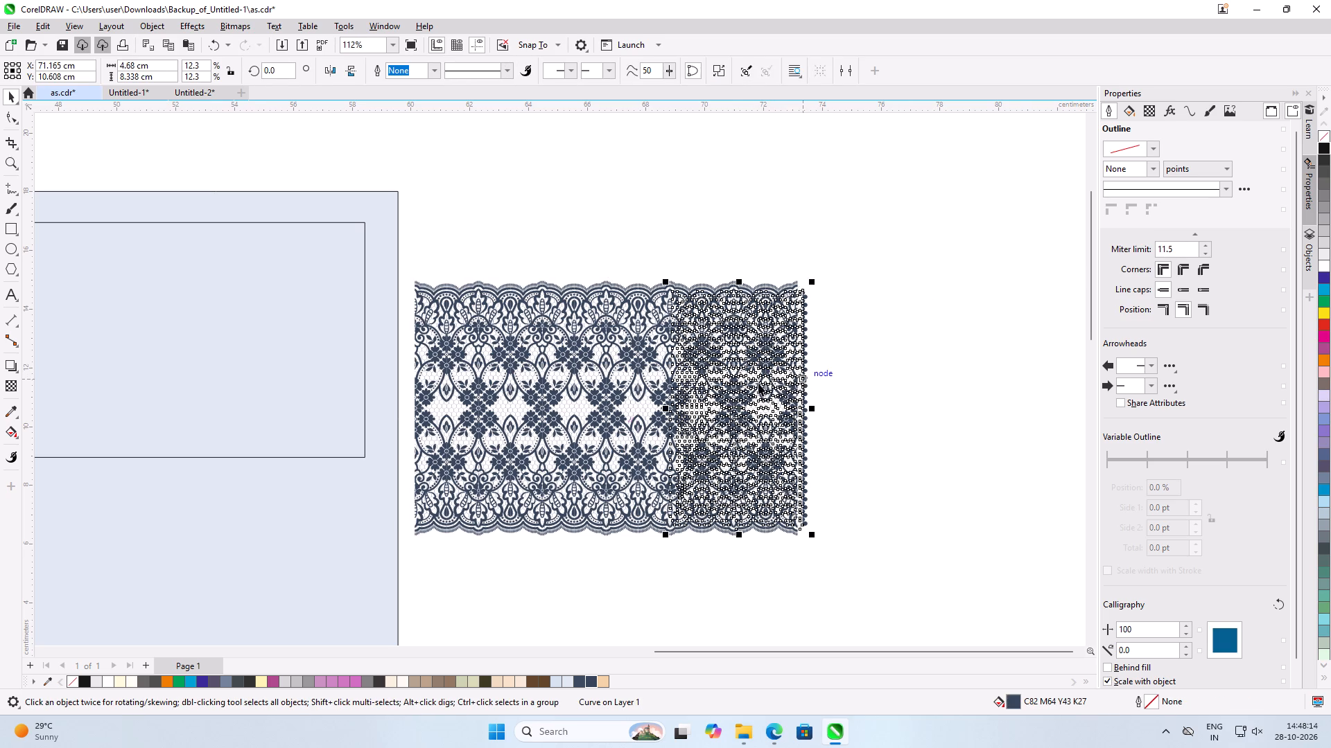
left_click(636, 407, "shift")
left_click_drag(637, 407, 1054, 299)
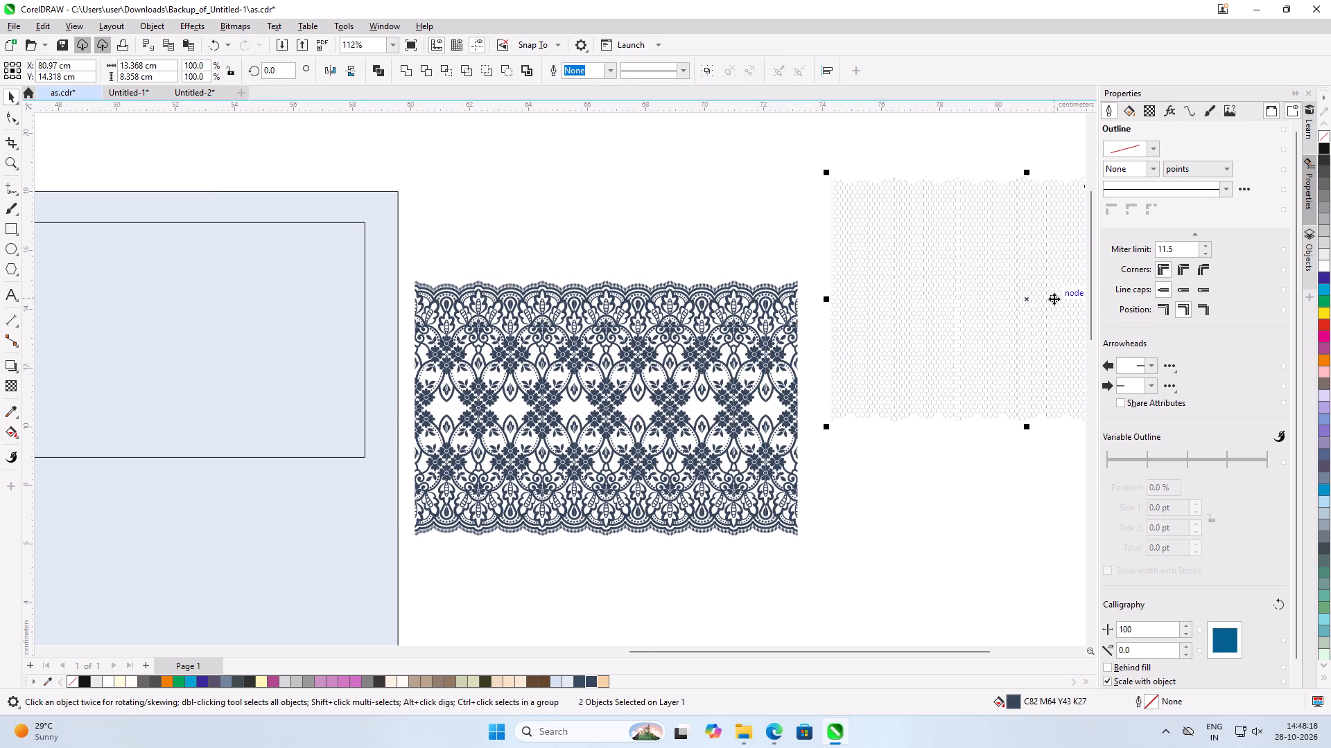
Weld all remaining navy lace motifs and scalloped borders, excluding the mesh, into one shape.
left_click(953, 484)
left_click_drag(401, 246, 785, 537)
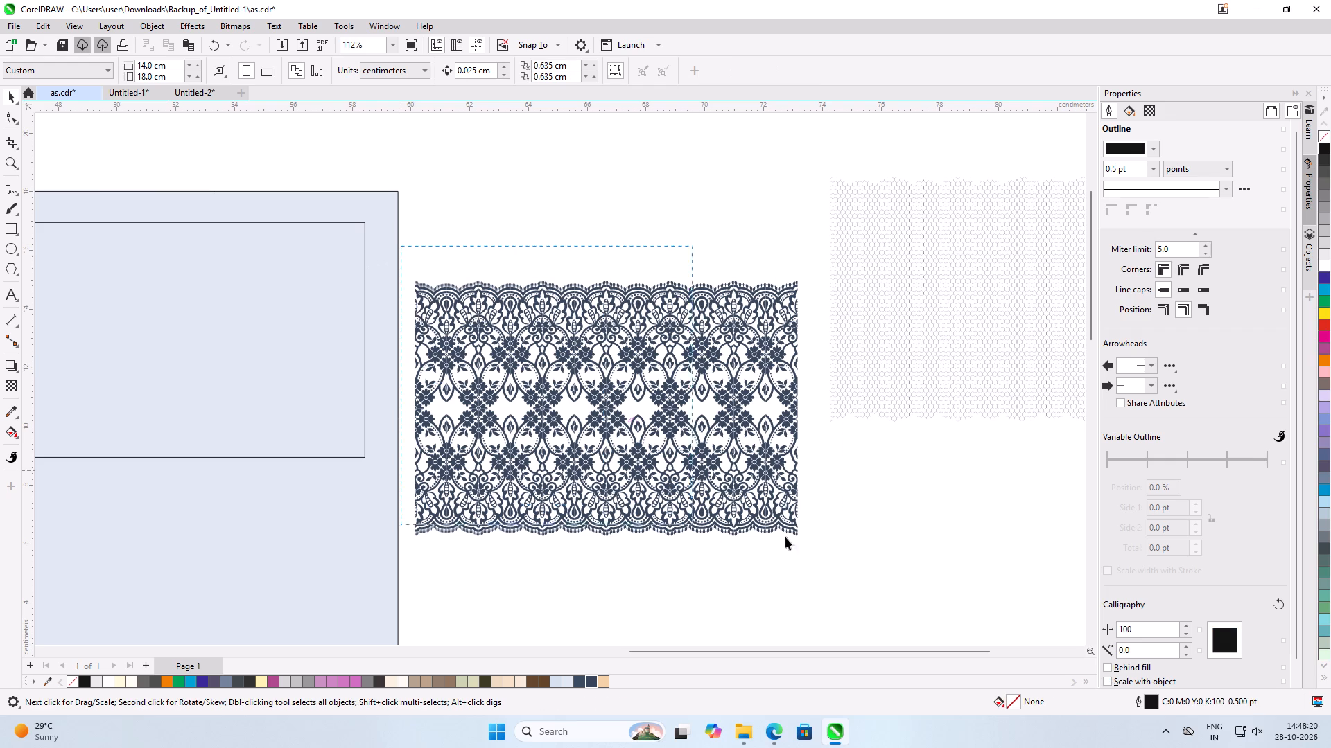
left_click_drag(785, 537, 815, 576)
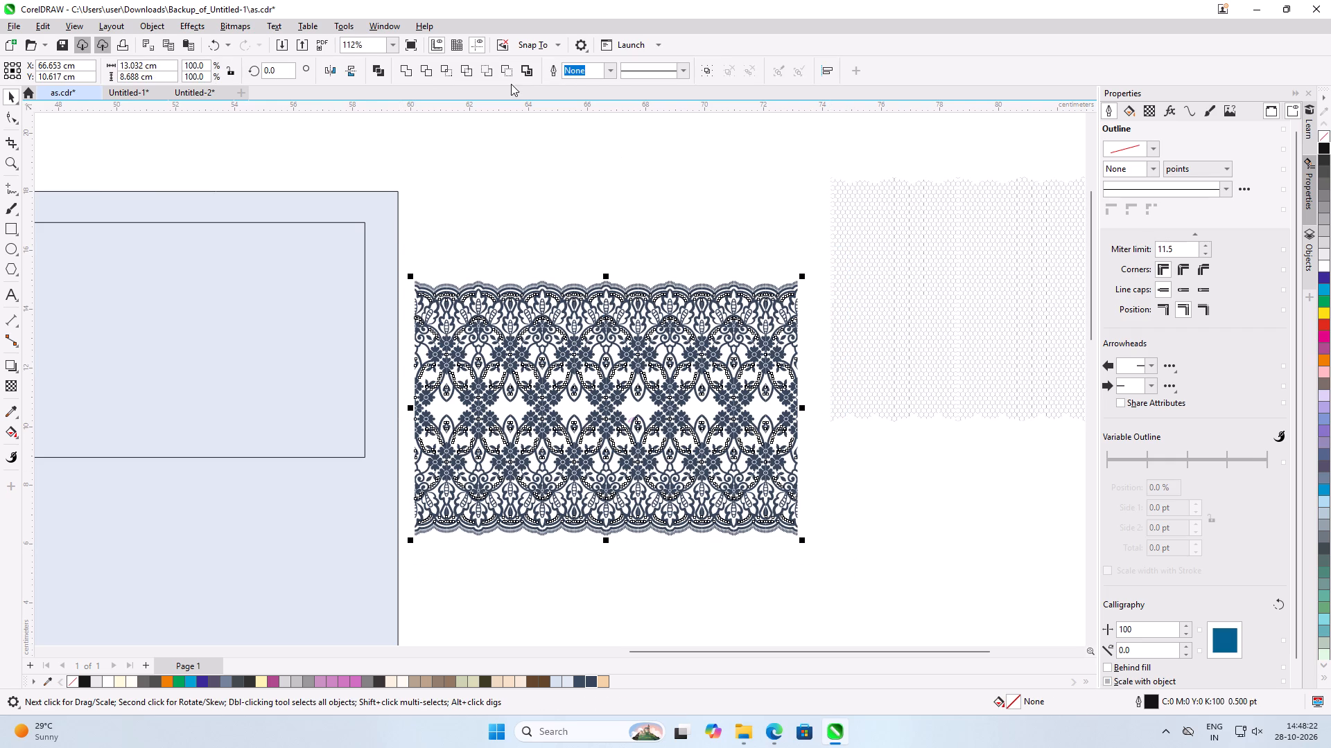
left_click(412, 73)
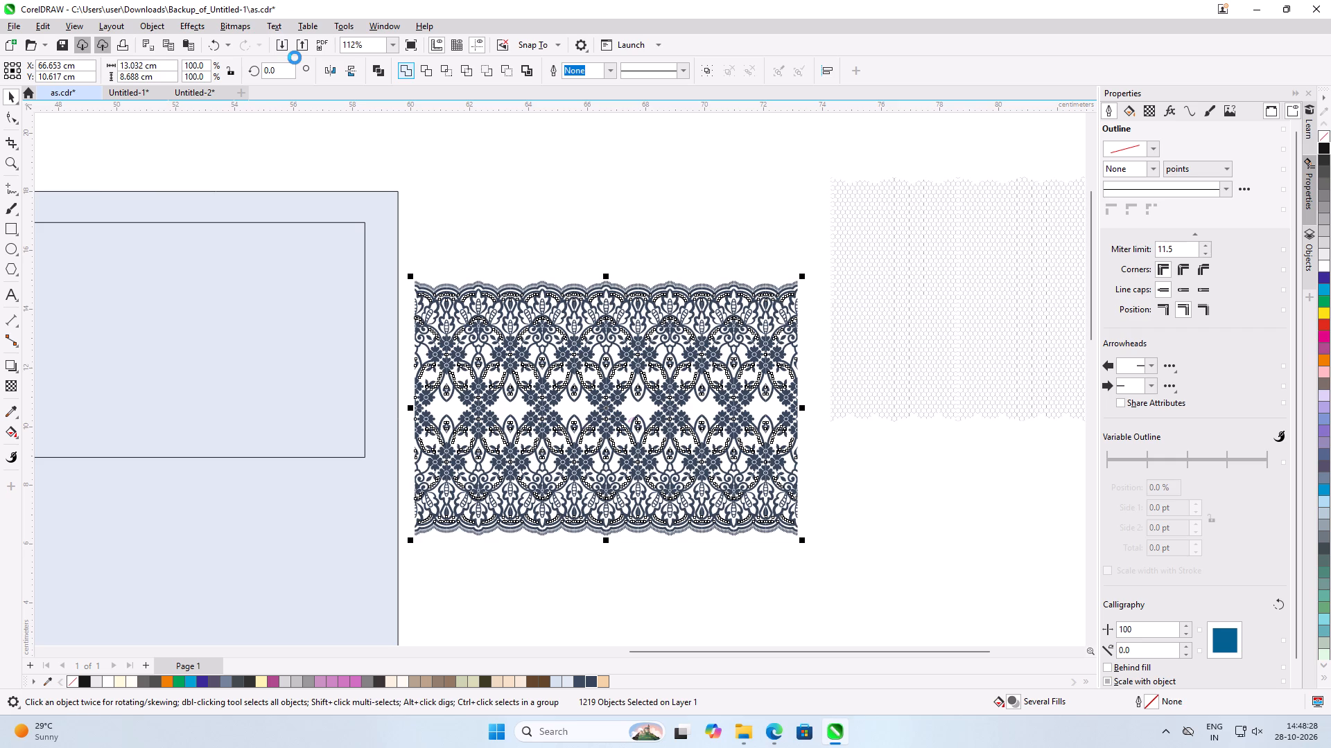
scroll(607, 426, "up", 5)
scroll(266, 263, "up", 1)
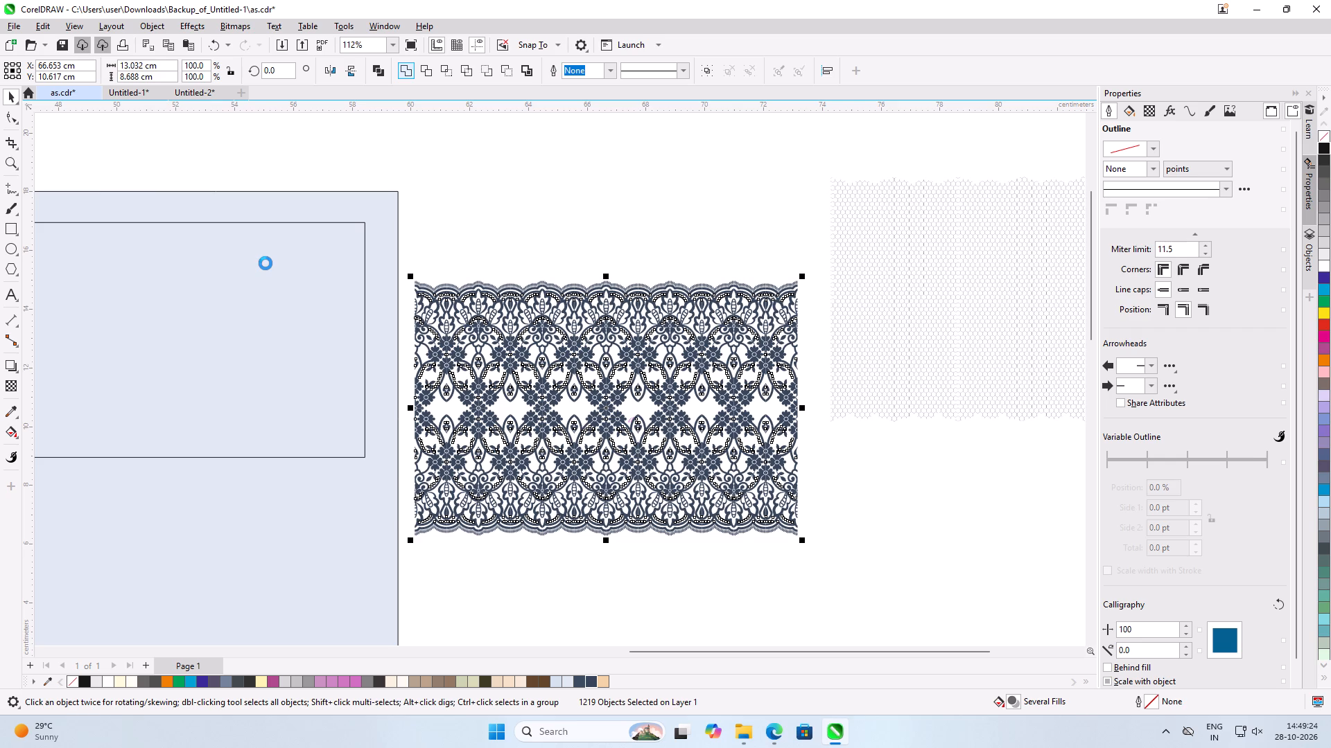
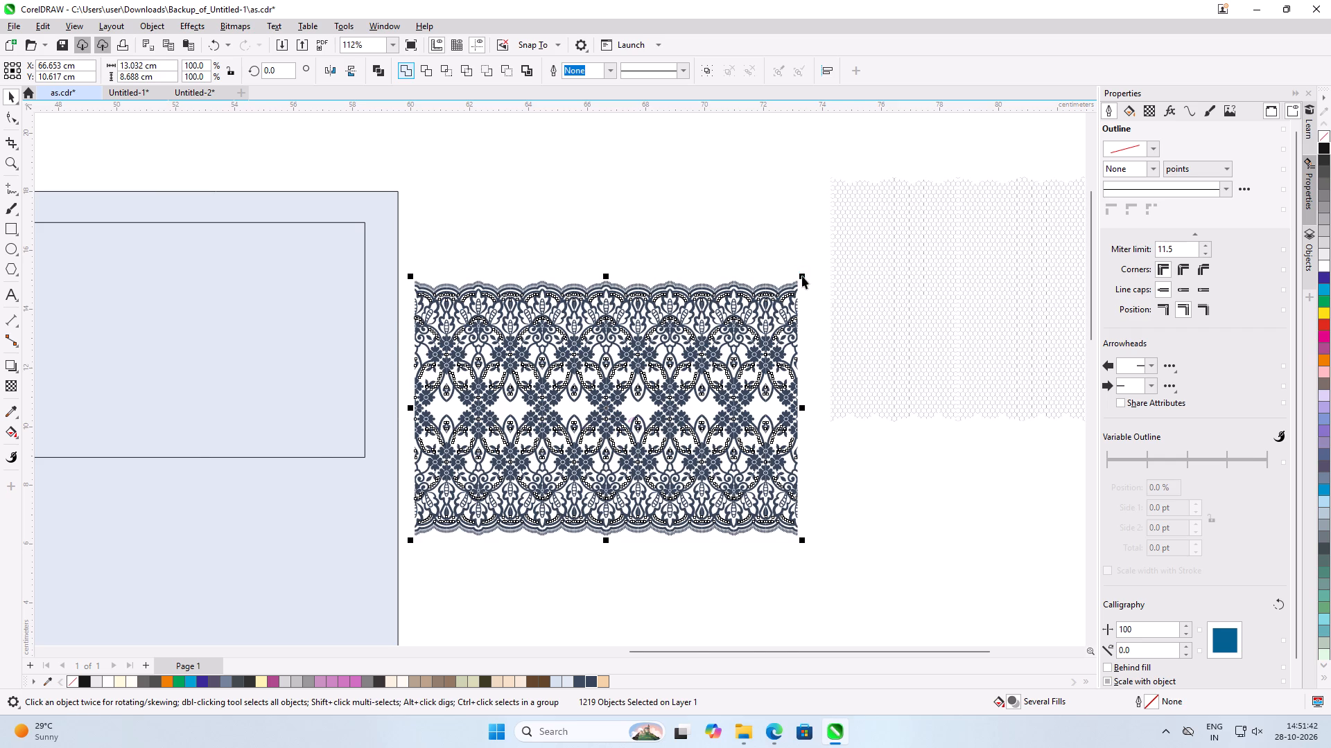
Examine the welded lace and the nodes of the solid drop motif near its centre.
scroll(578, 233, "down", 7)
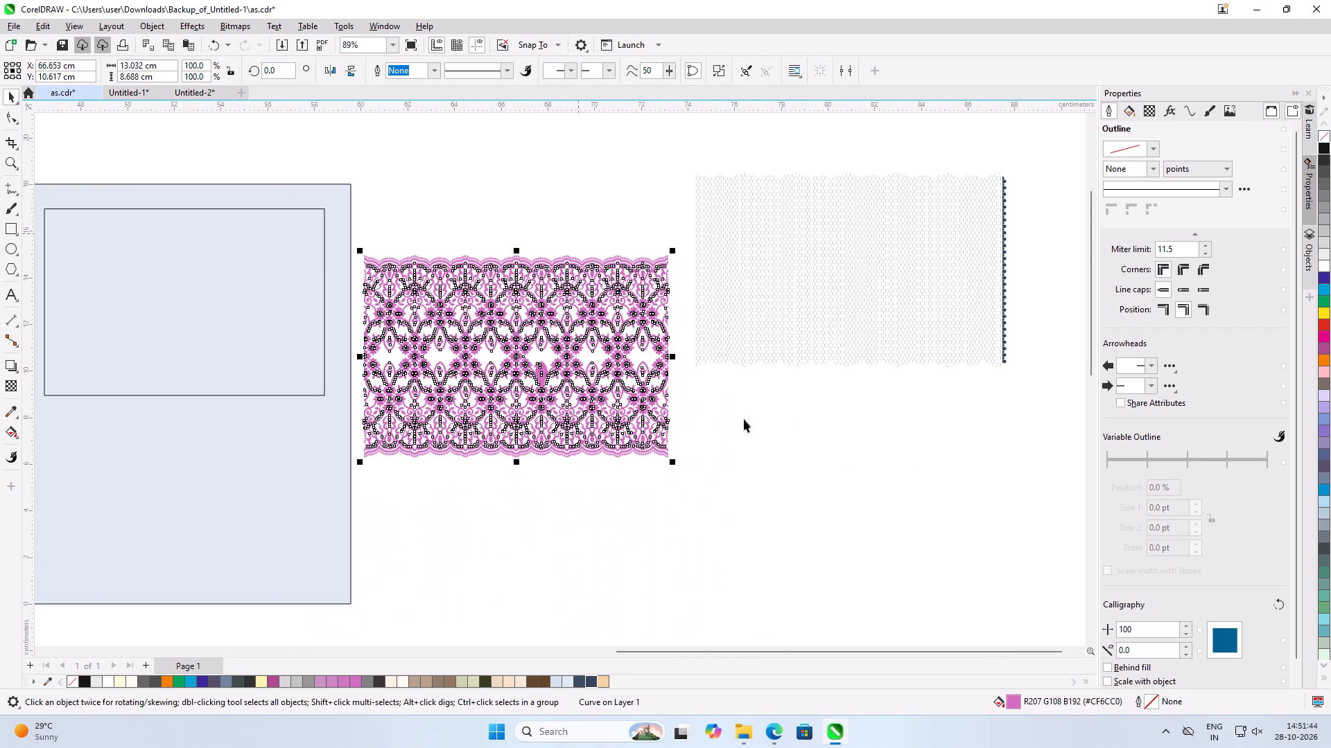
left_click(785, 458)
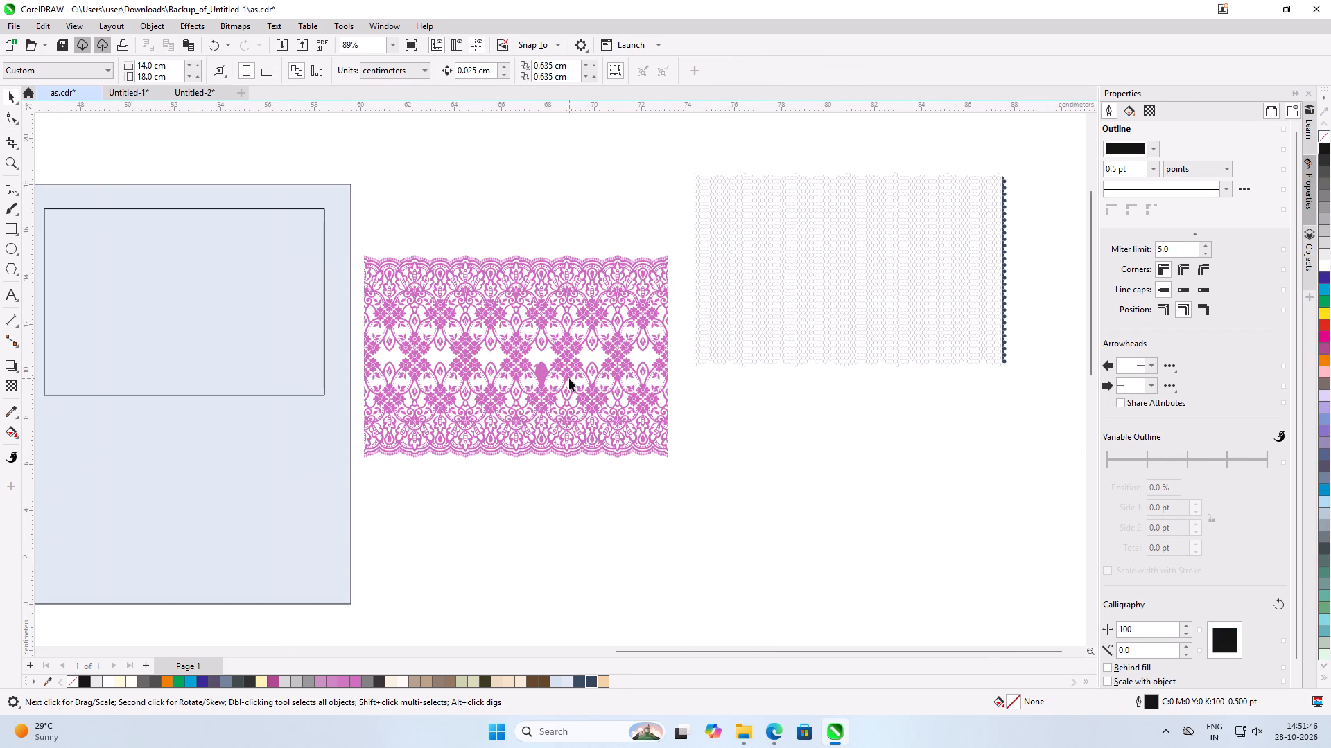
scroll(537, 378, "up", 13)
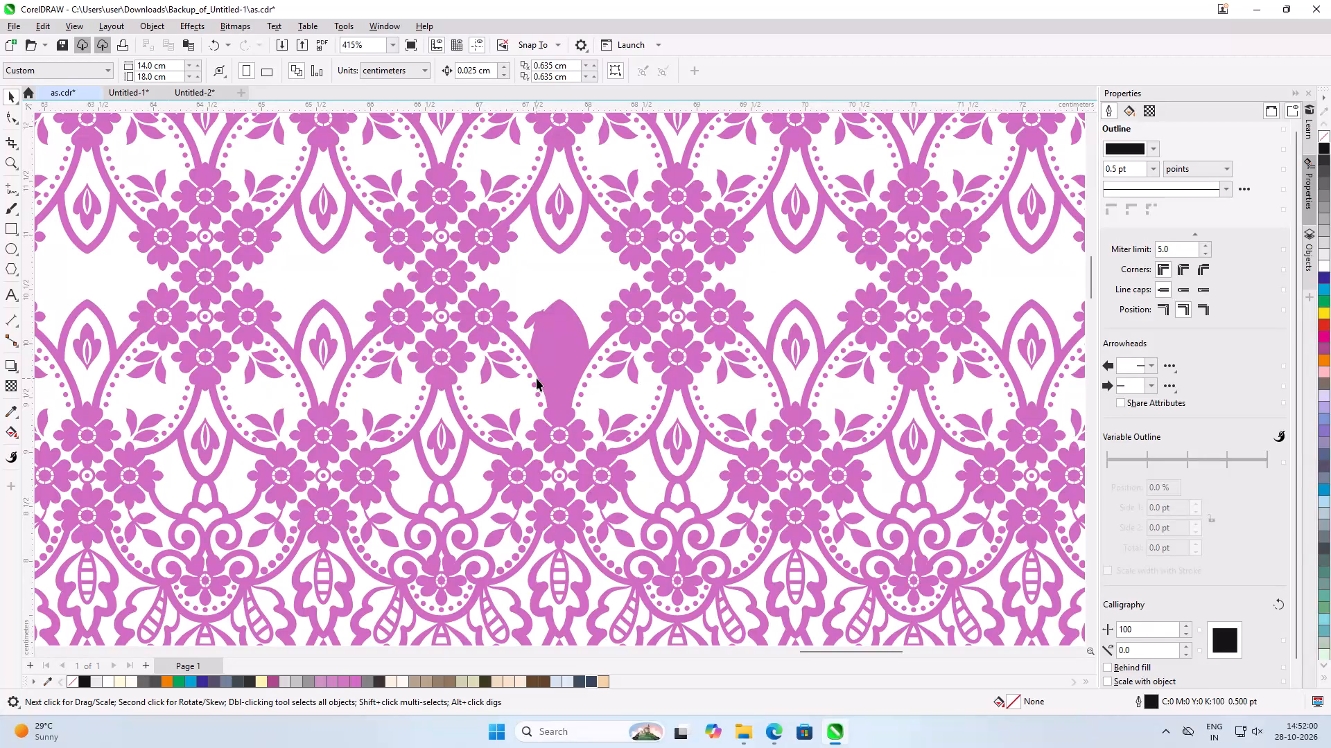
scroll(548, 357, "down", 3)
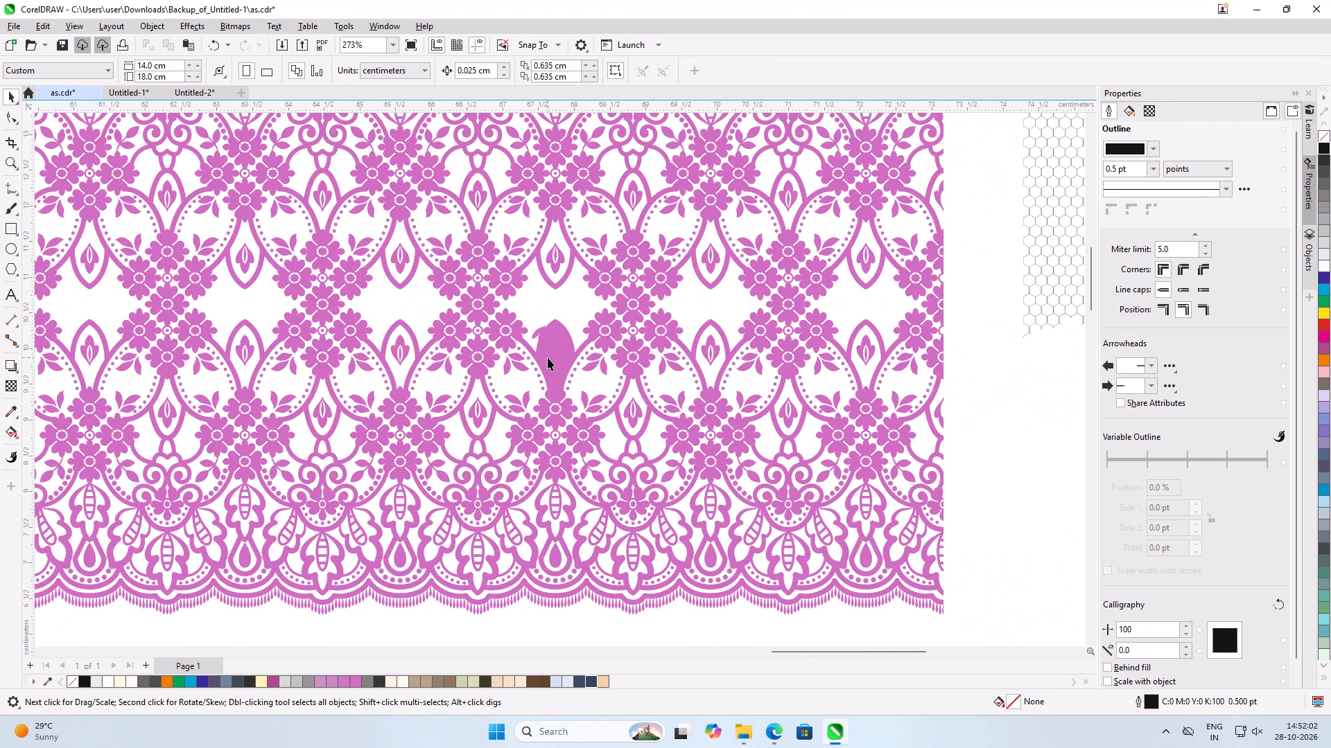
left_click(550, 344)
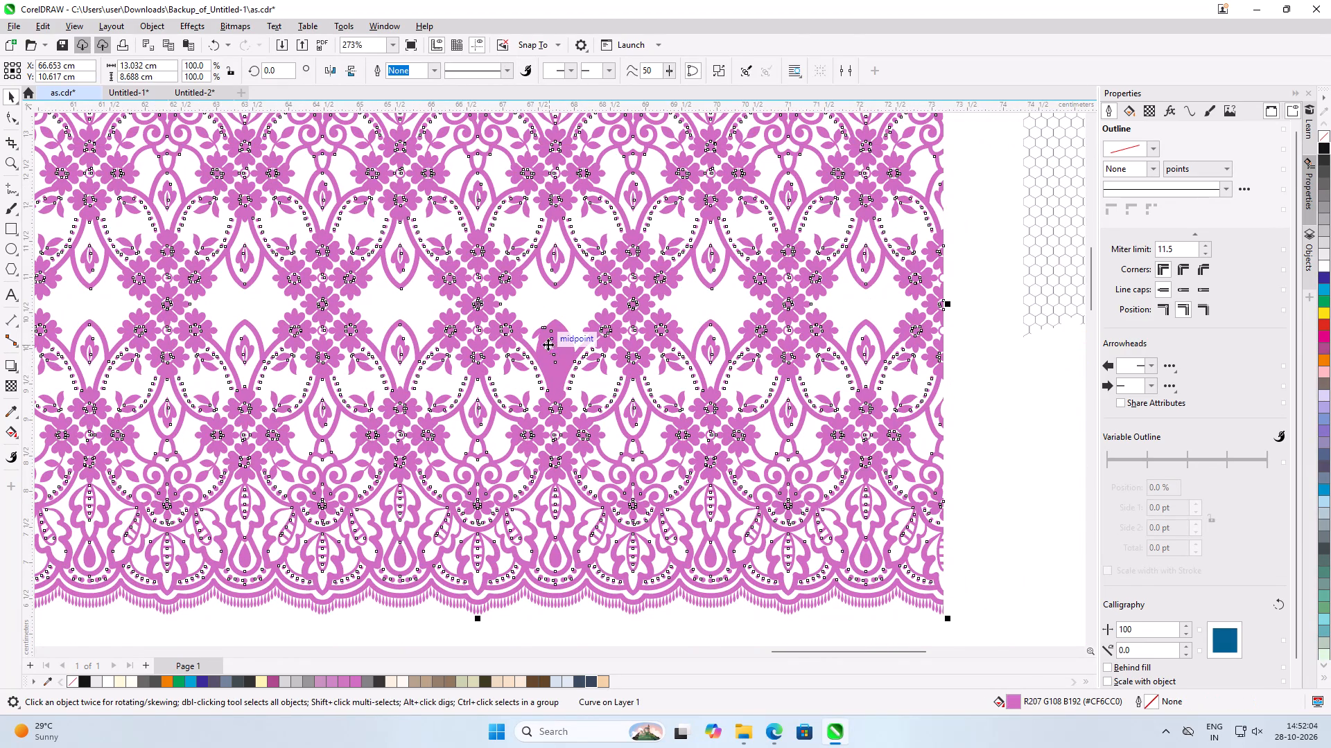
left_click(10, 119)
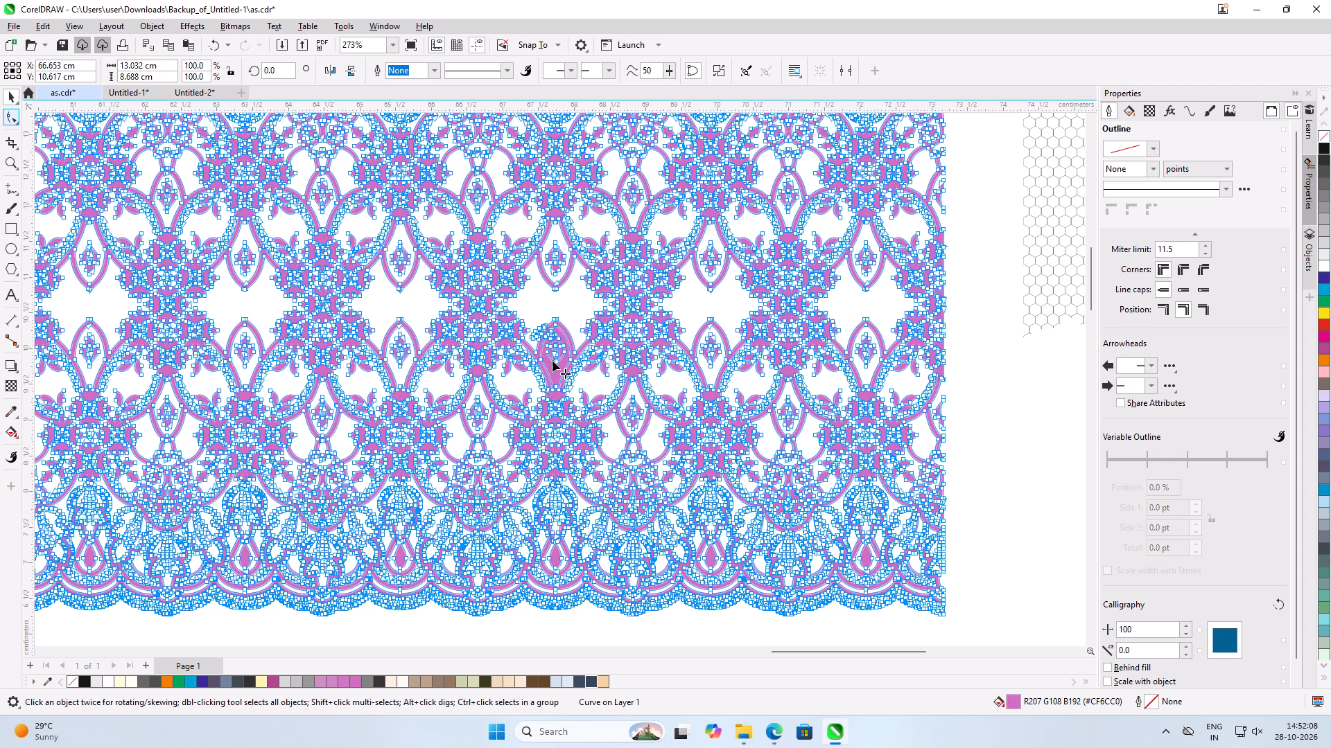
scroll(553, 361, "up", 7)
scroll(512, 321, "up", 2)
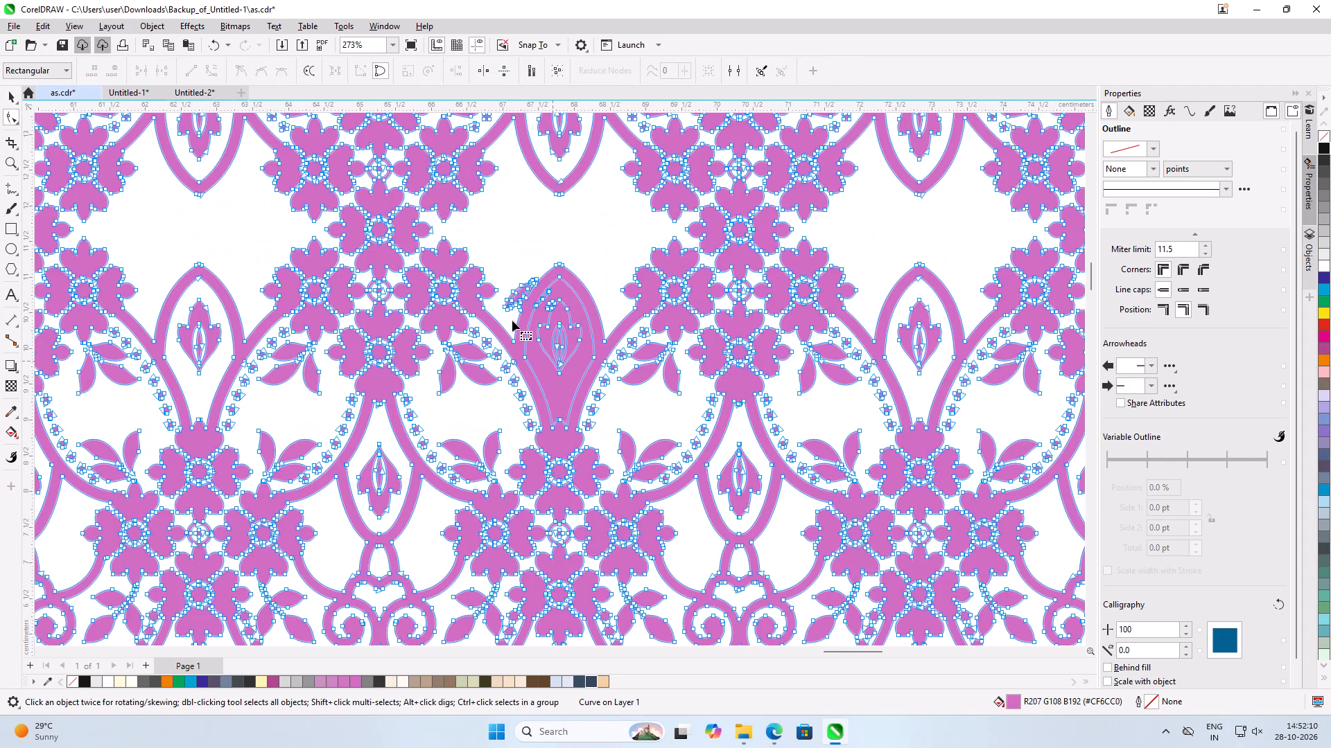
scroll(512, 321, "up", 3)
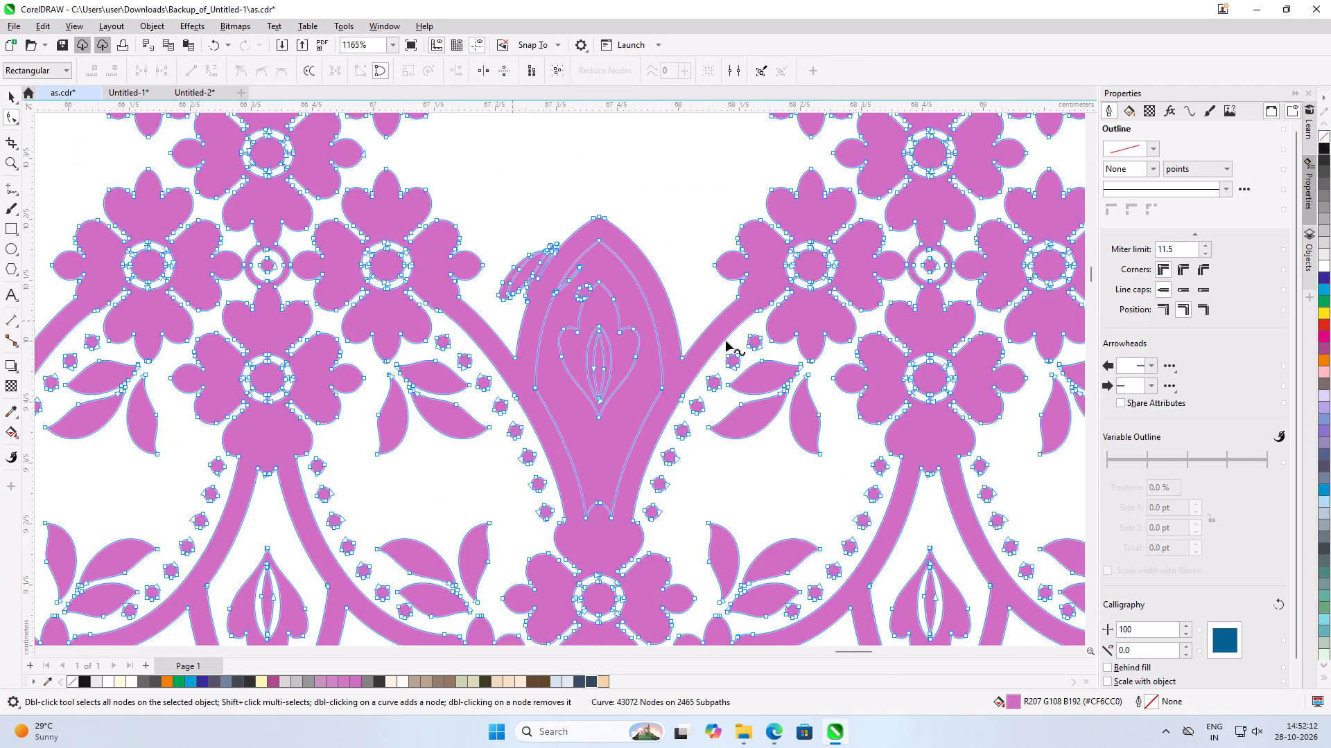
scroll(726, 341, "down", 1)
scroll(132, 327, "up", 1)
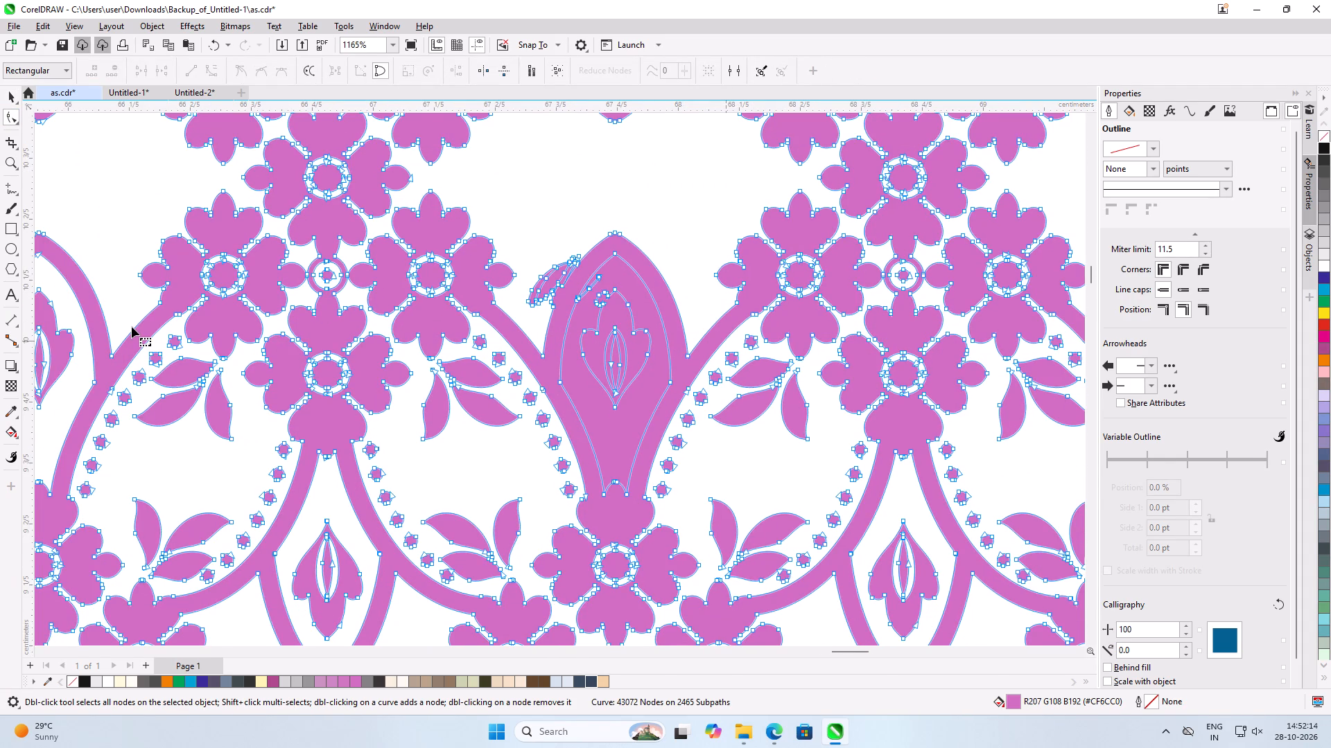
scroll(973, 355, "down", 1)
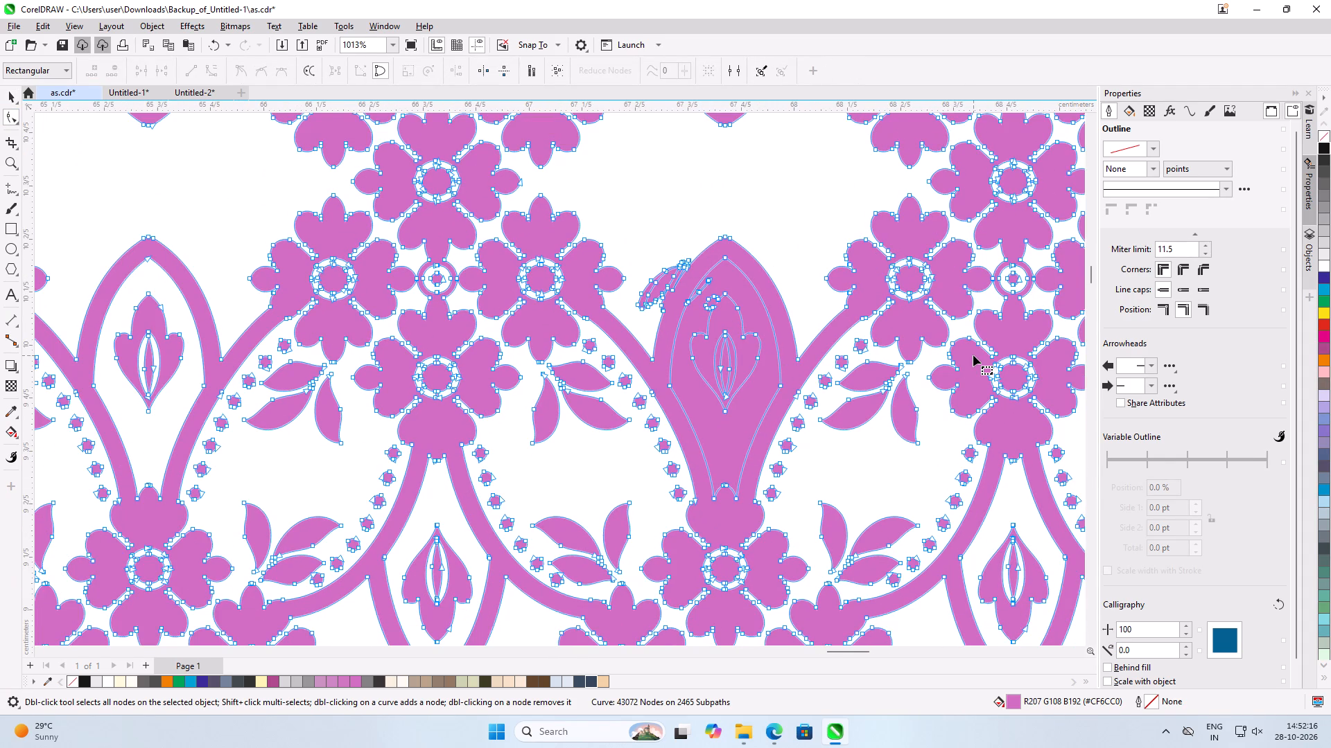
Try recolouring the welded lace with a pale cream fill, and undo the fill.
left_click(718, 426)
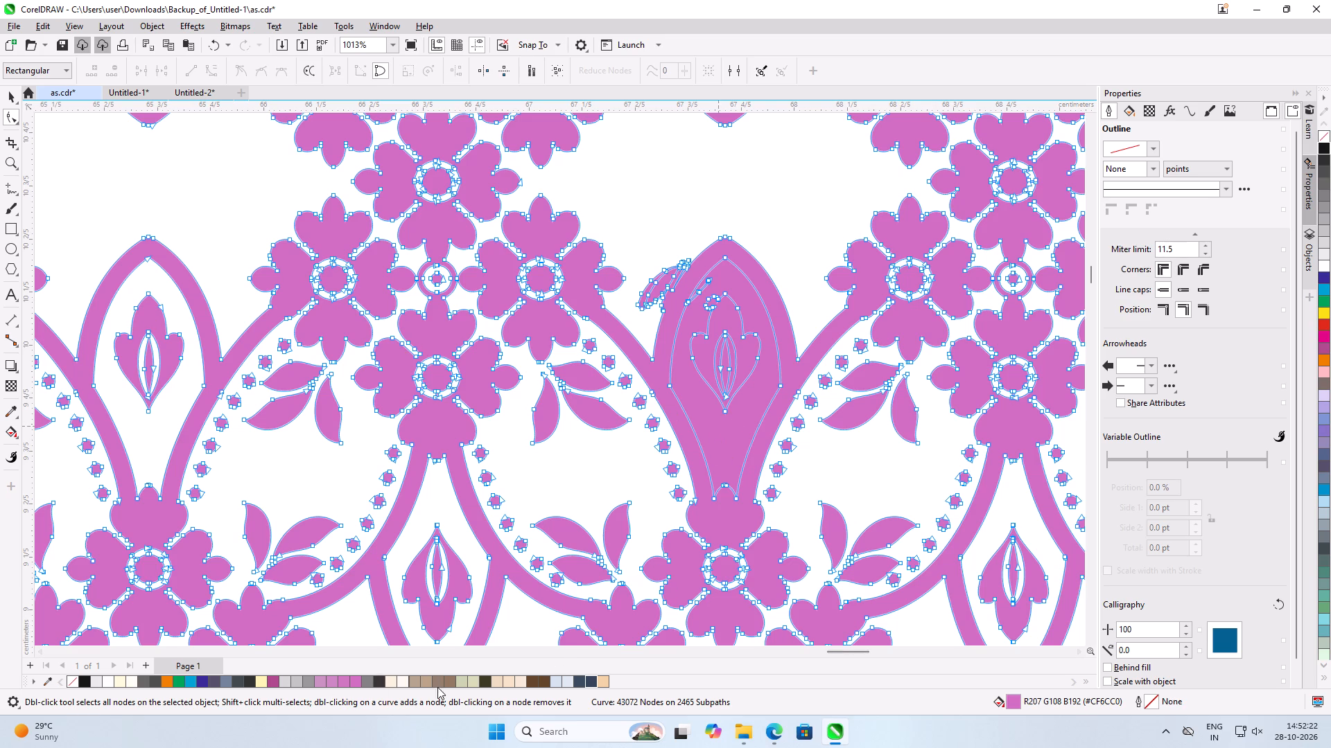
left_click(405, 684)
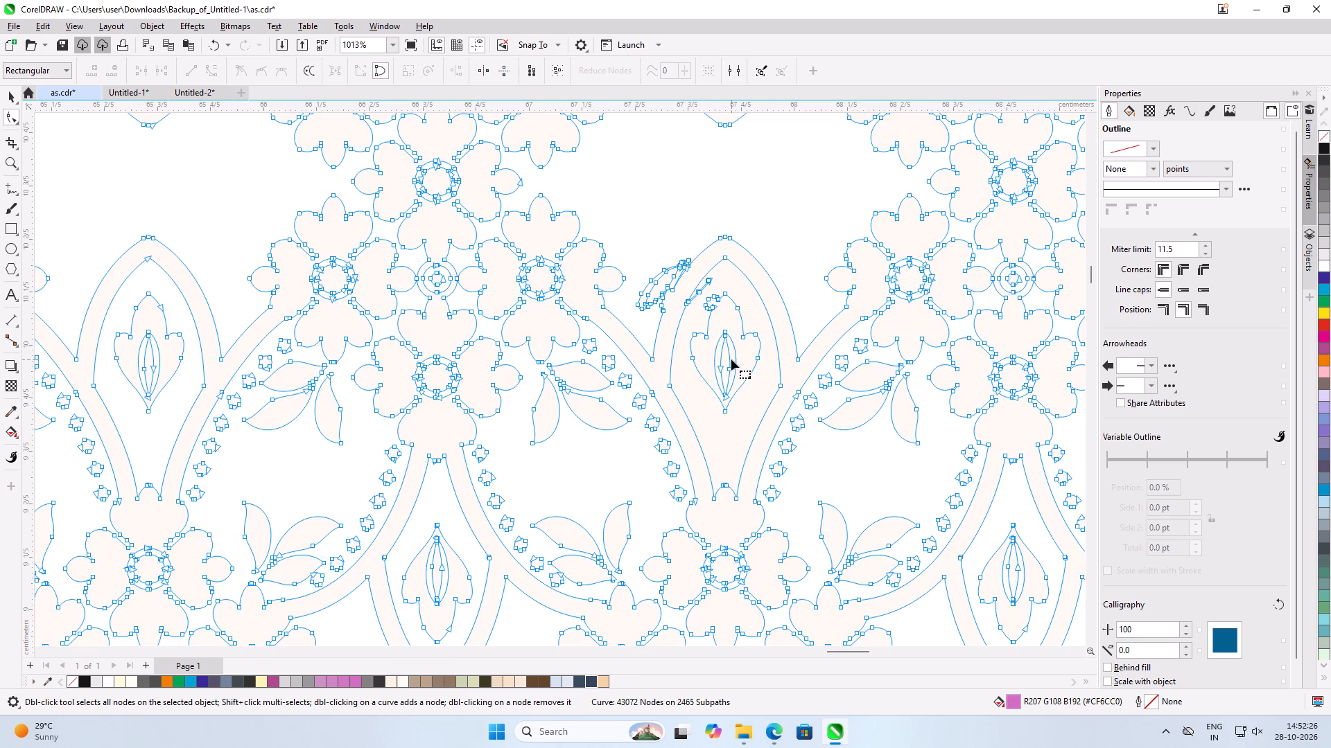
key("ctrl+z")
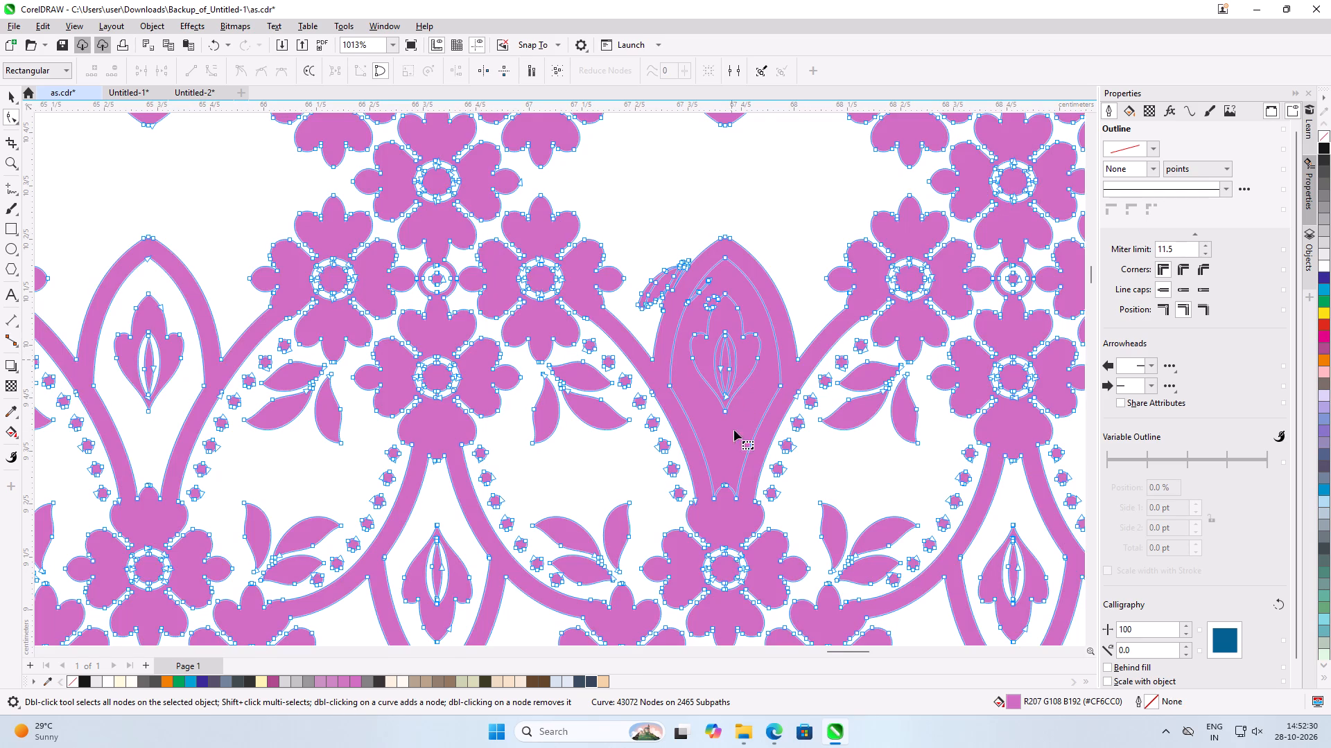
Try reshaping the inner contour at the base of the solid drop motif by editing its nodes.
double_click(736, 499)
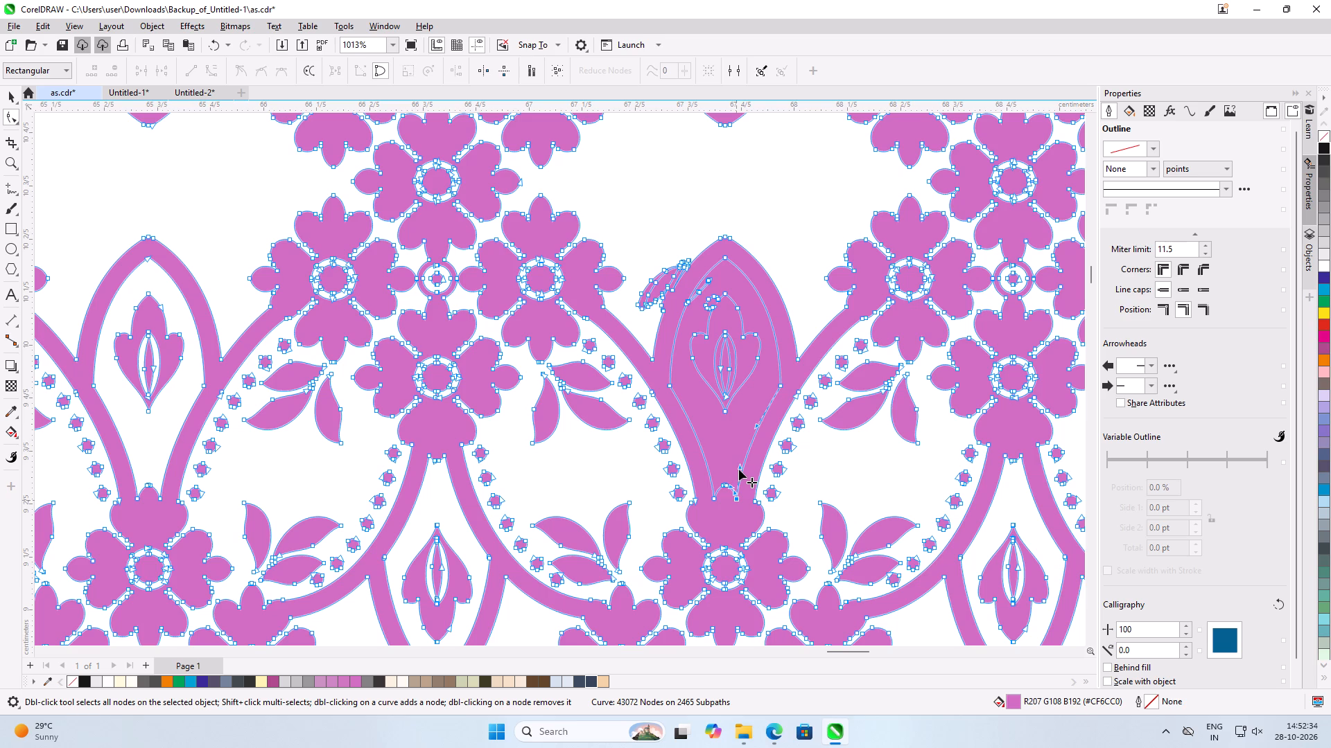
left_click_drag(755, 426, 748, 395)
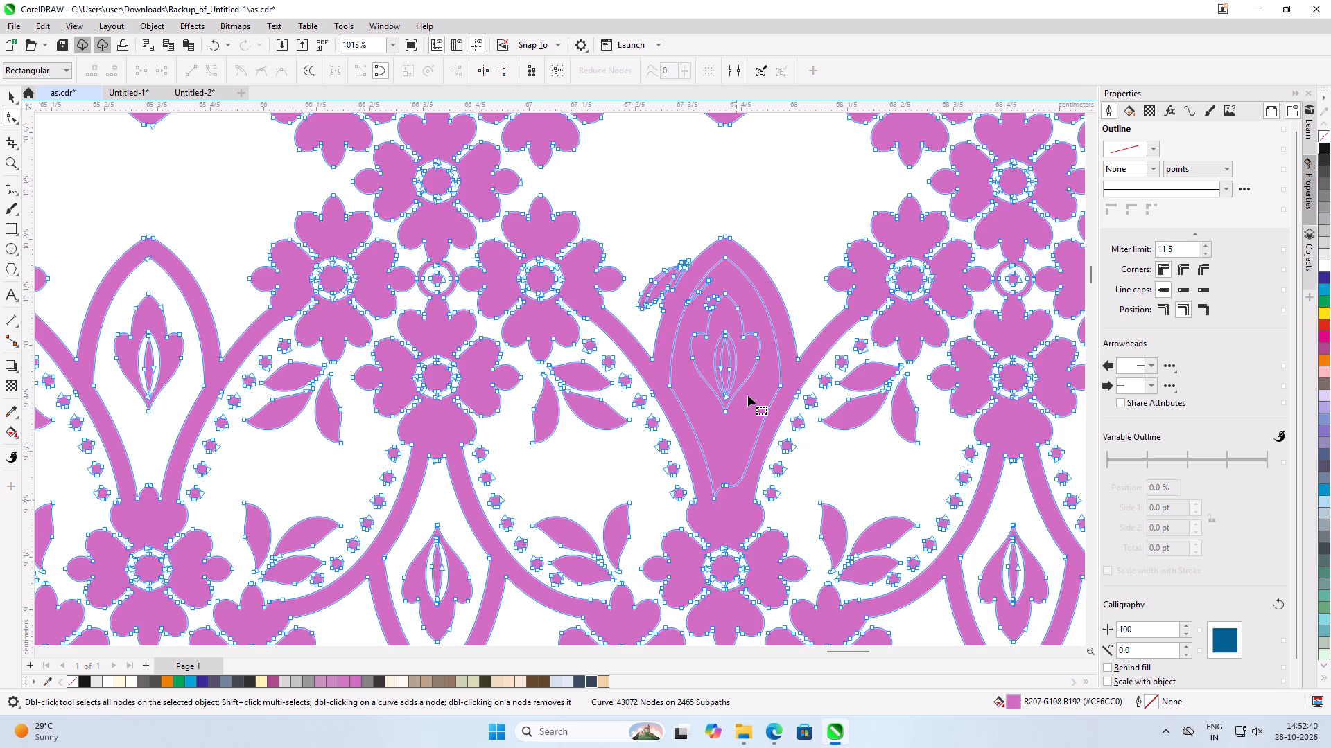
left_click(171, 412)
Examine the solid drop motif and the welded lace curve against the neighbouring open motifs.
left_click(9, 94)
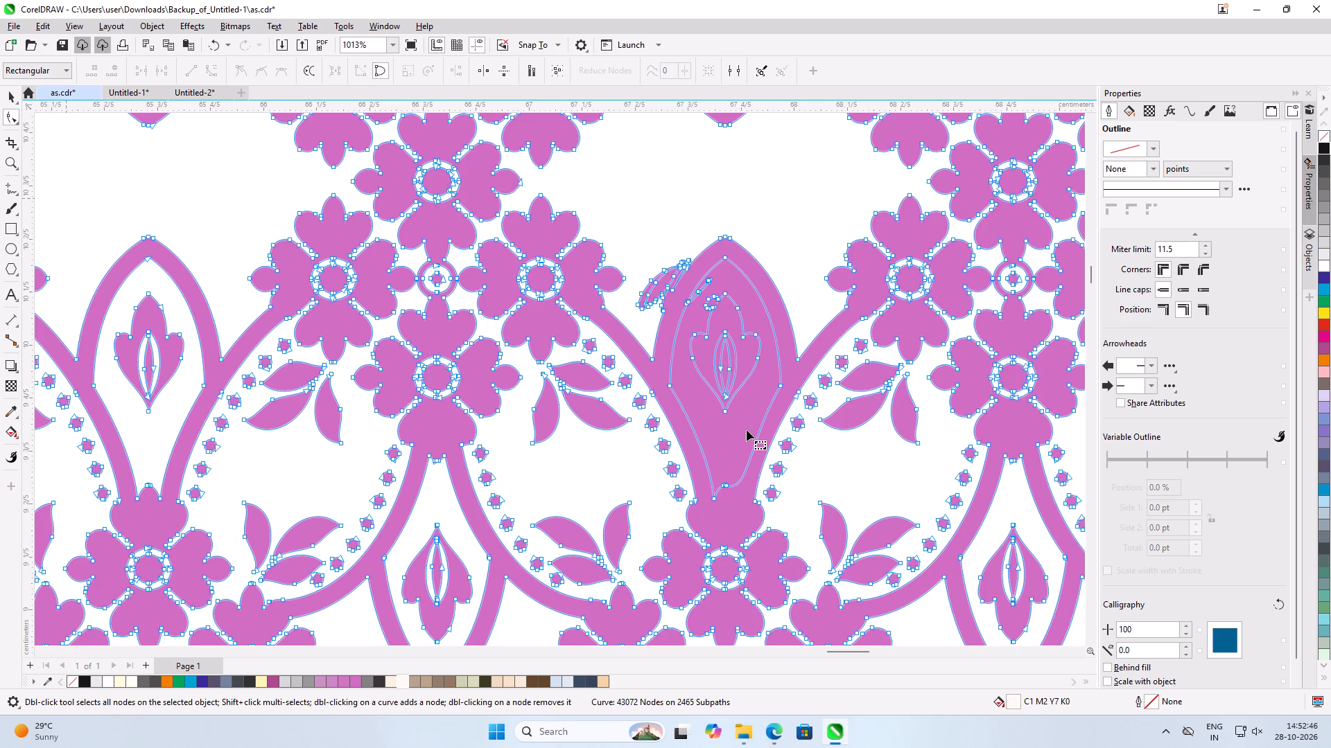
left_click(747, 430)
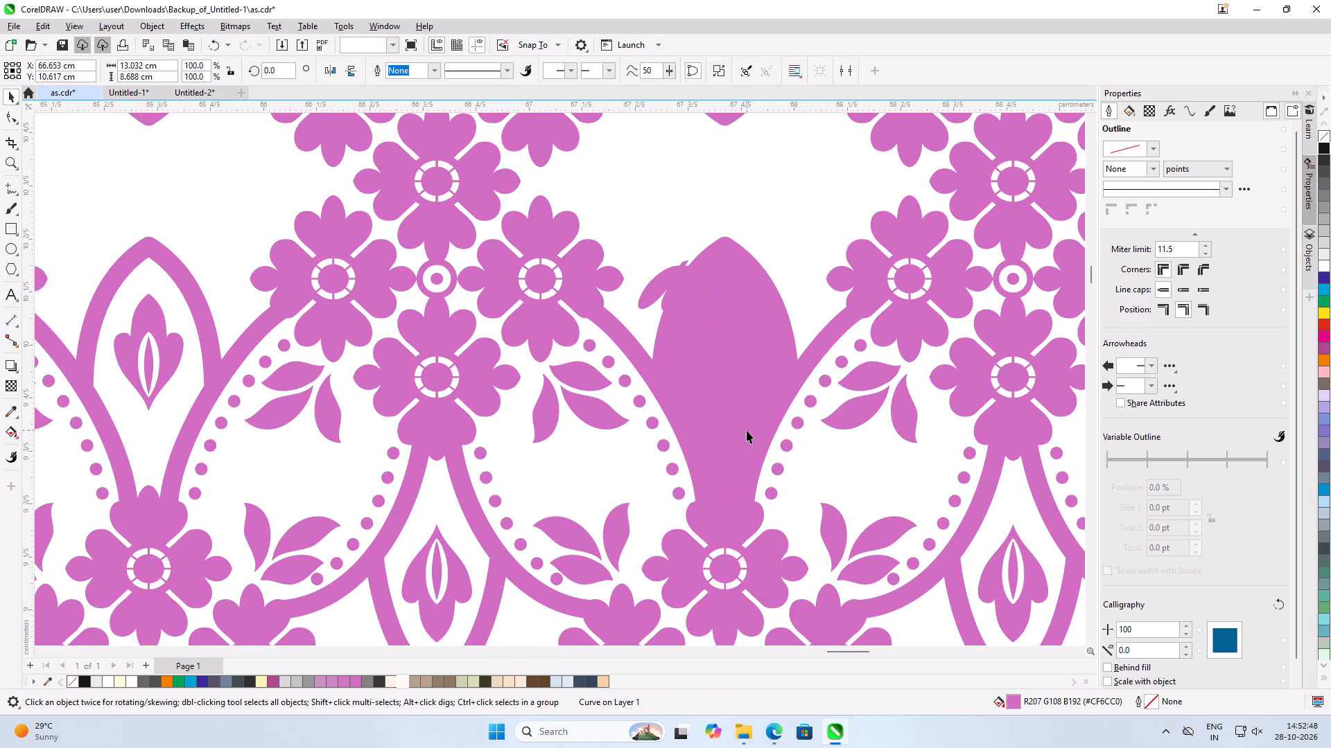
left_click(730, 360)
scroll(730, 360, "down", 4)
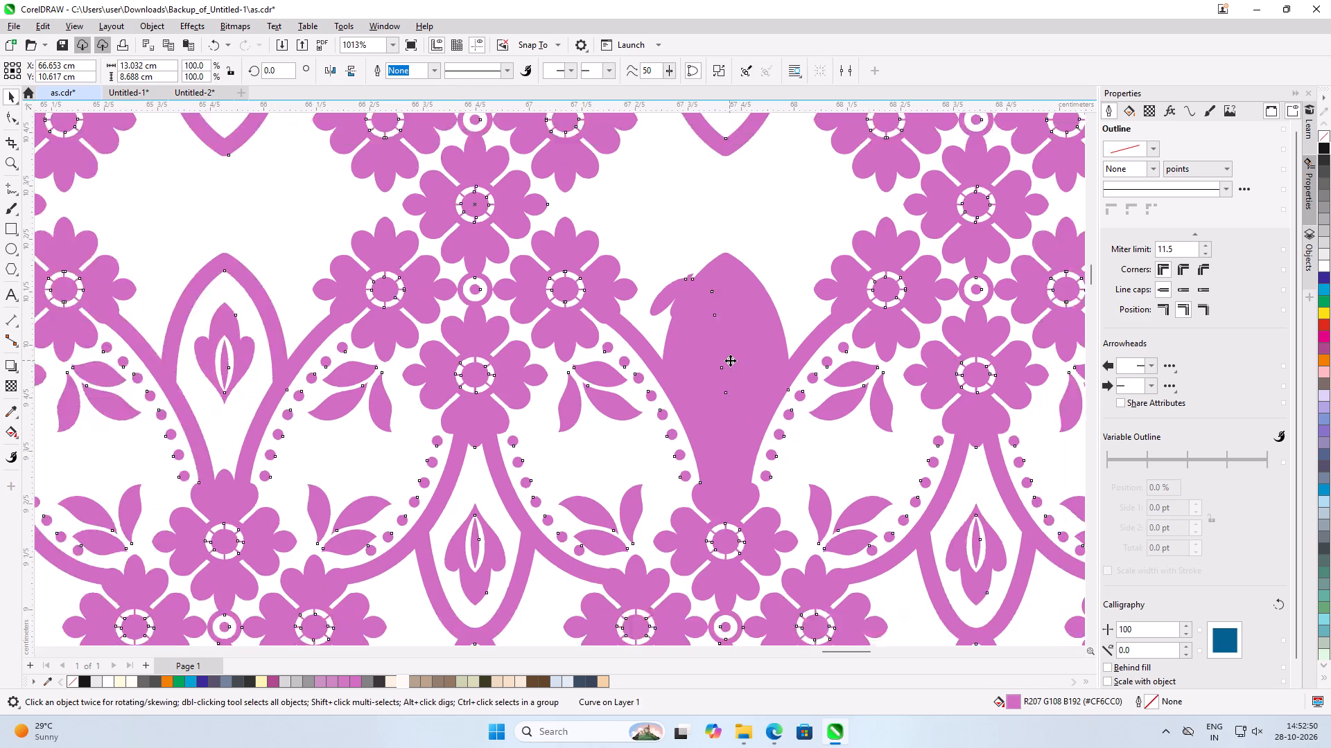
scroll(730, 360, "down", 2)
left_click(730, 360)
double_click(730, 360)
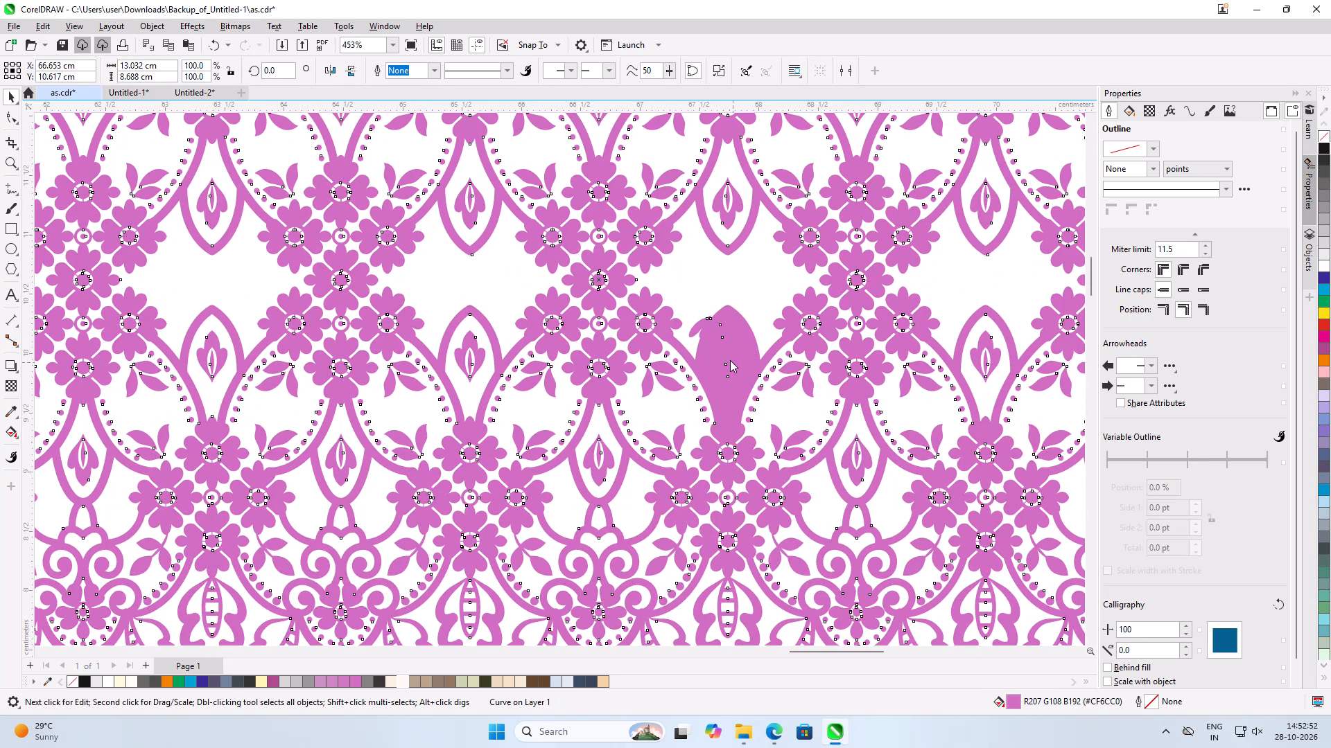
triple_click(730, 360)
left_click(730, 360)
scroll(722, 357, "up", 19)
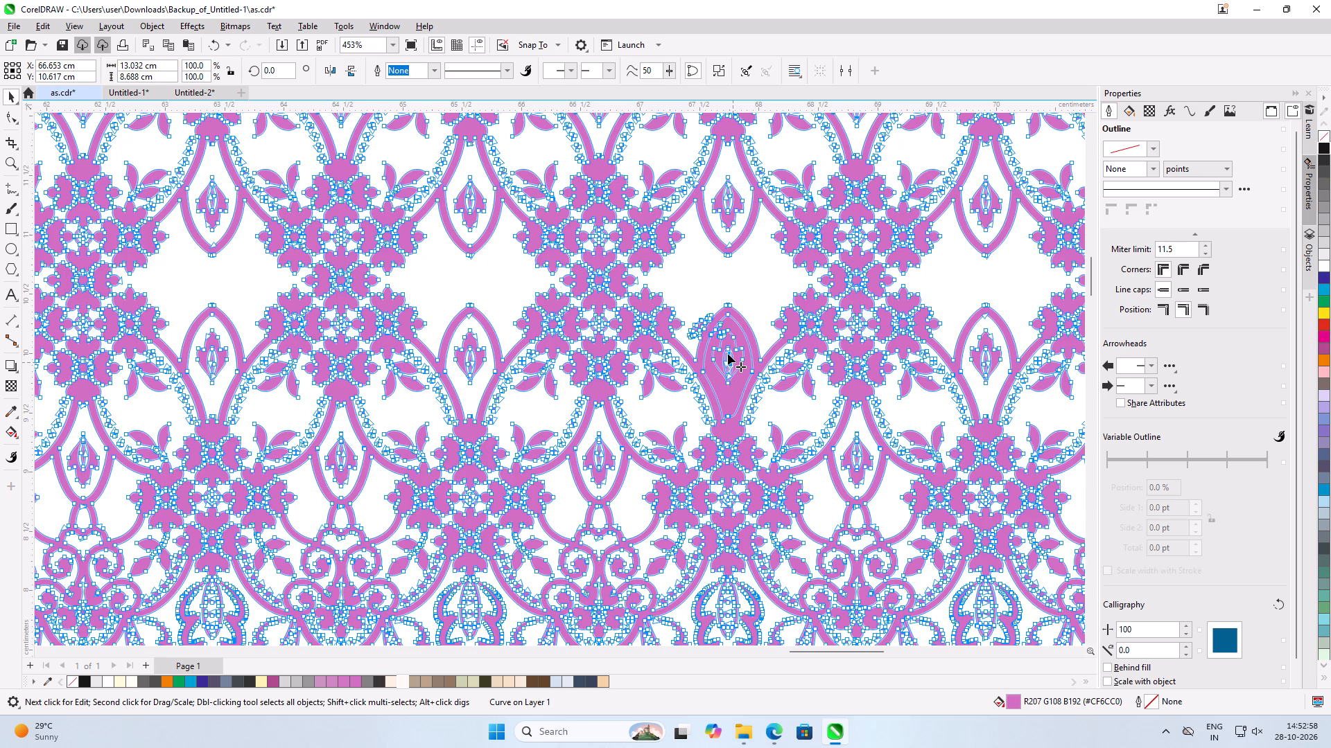
scroll(728, 354, "up", 12)
scroll(728, 354, "down", 8)
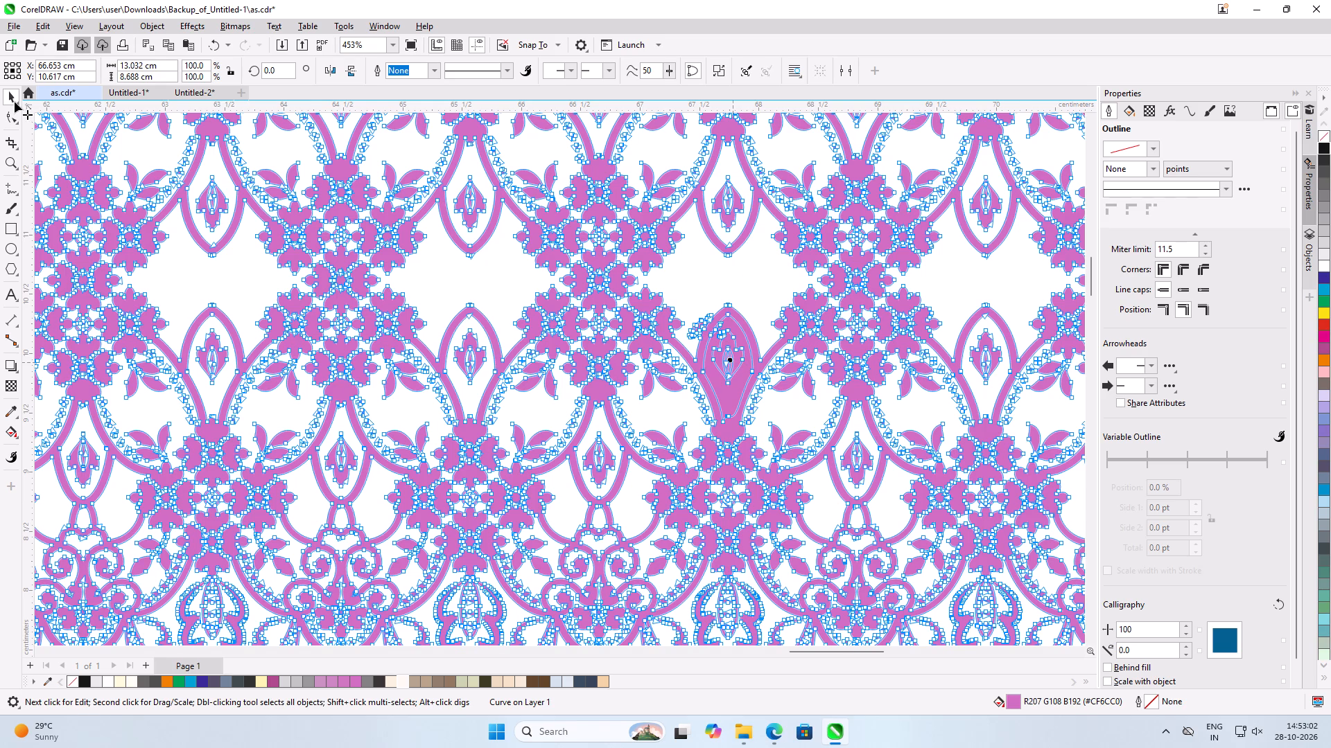
left_click(15, 102)
left_click(476, 295)
scroll(727, 284, "down", 4)
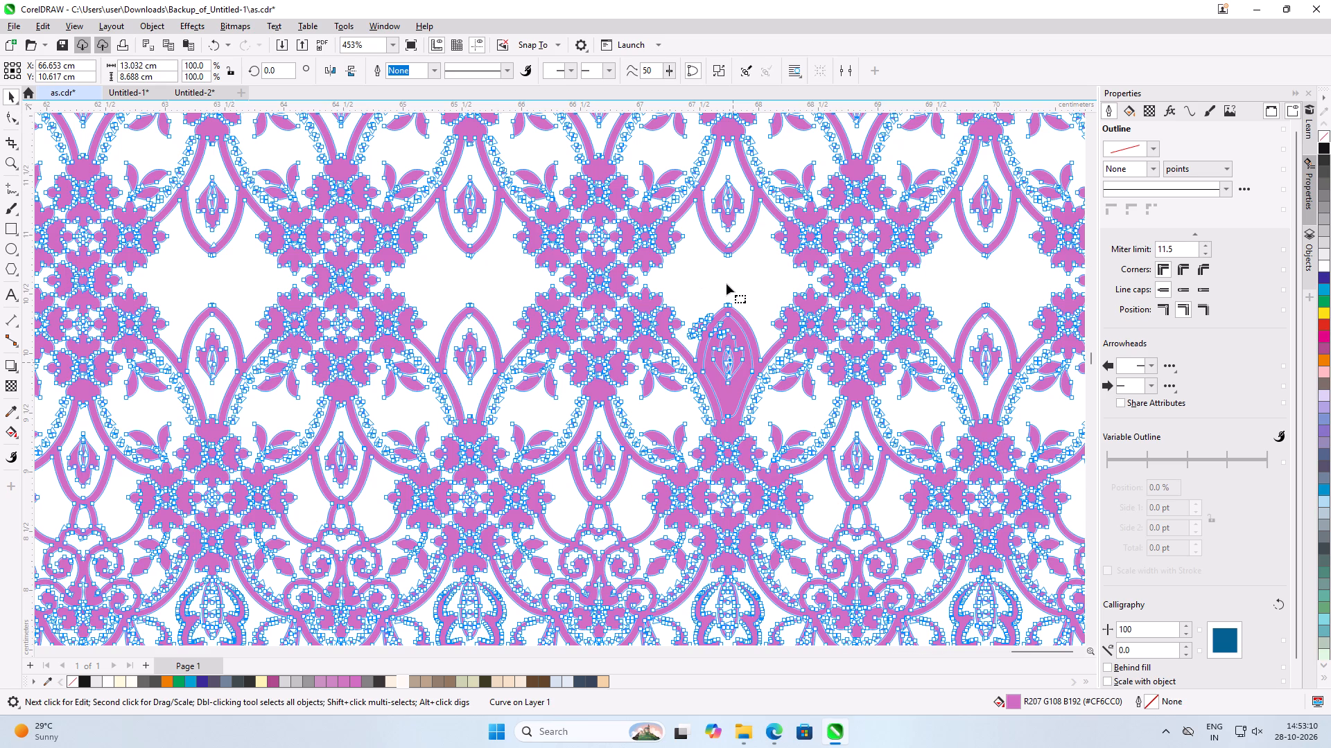
scroll(727, 284, "down", 2)
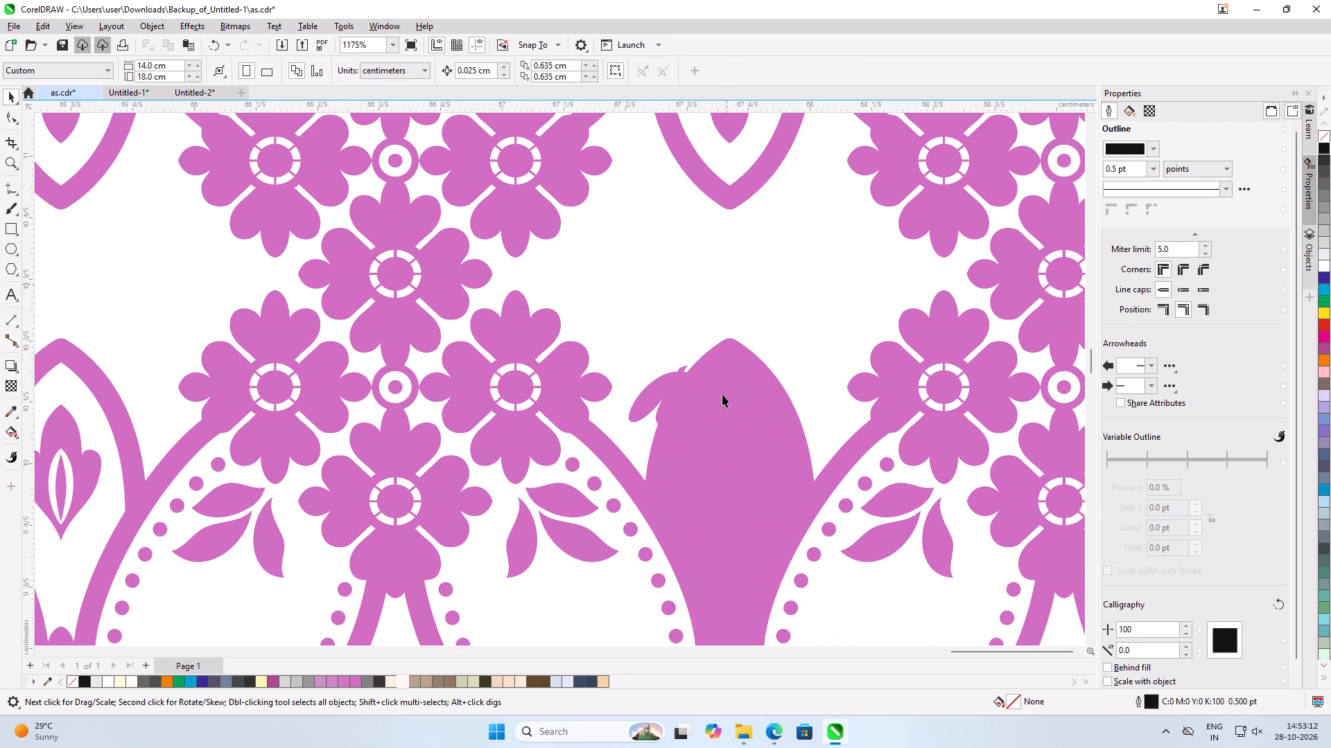
left_click(720, 429)
scroll(705, 379, "down", 5)
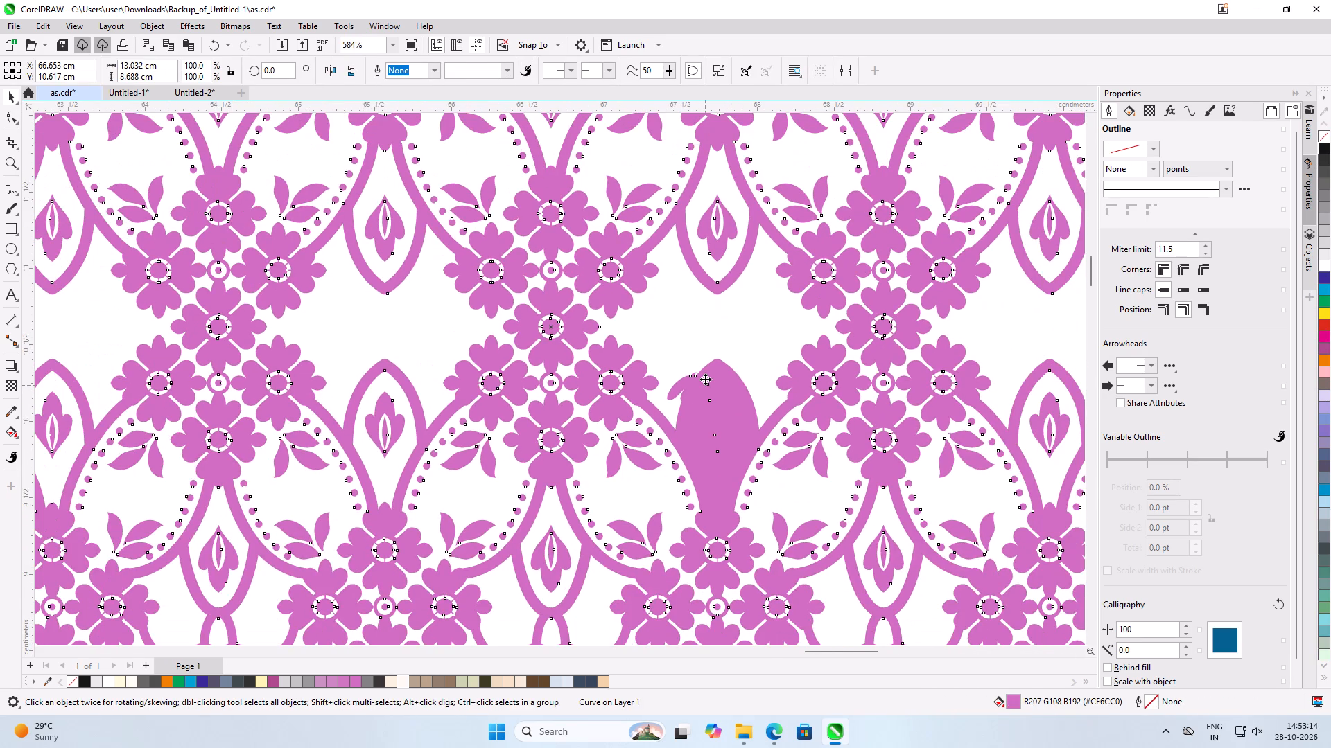
scroll(705, 379, "down", 8)
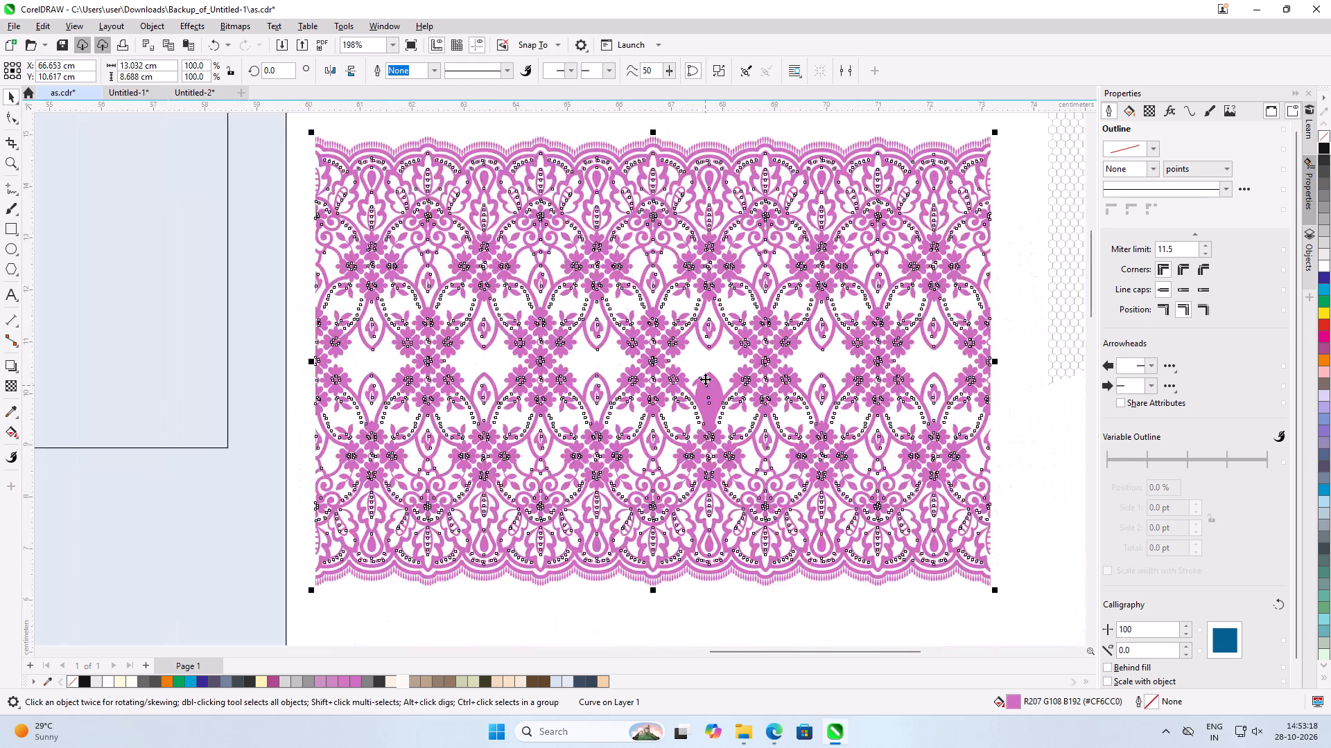
Undo the node edits on the drop motif and the weld of the whole lace.
key("ctrl+z")
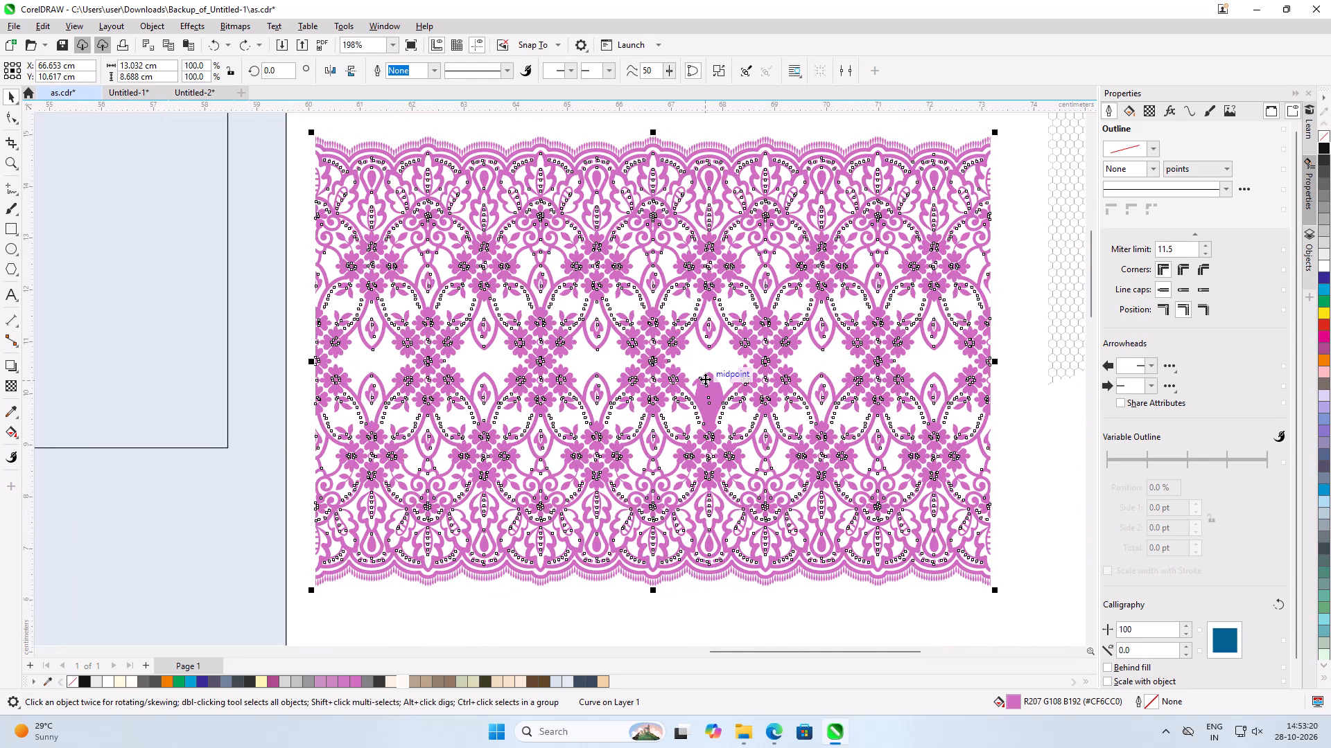
key("ctrl+z")
key("ctrl+z")
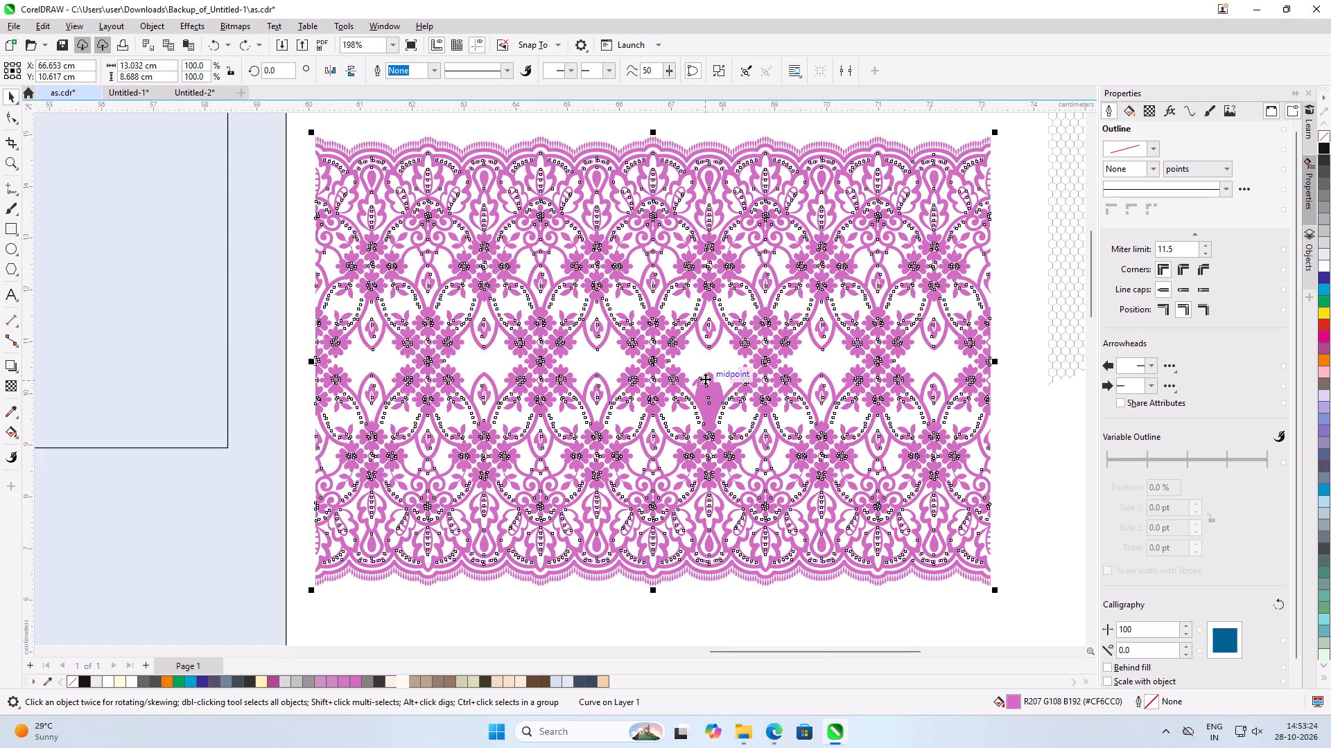
key("ctrl+z")
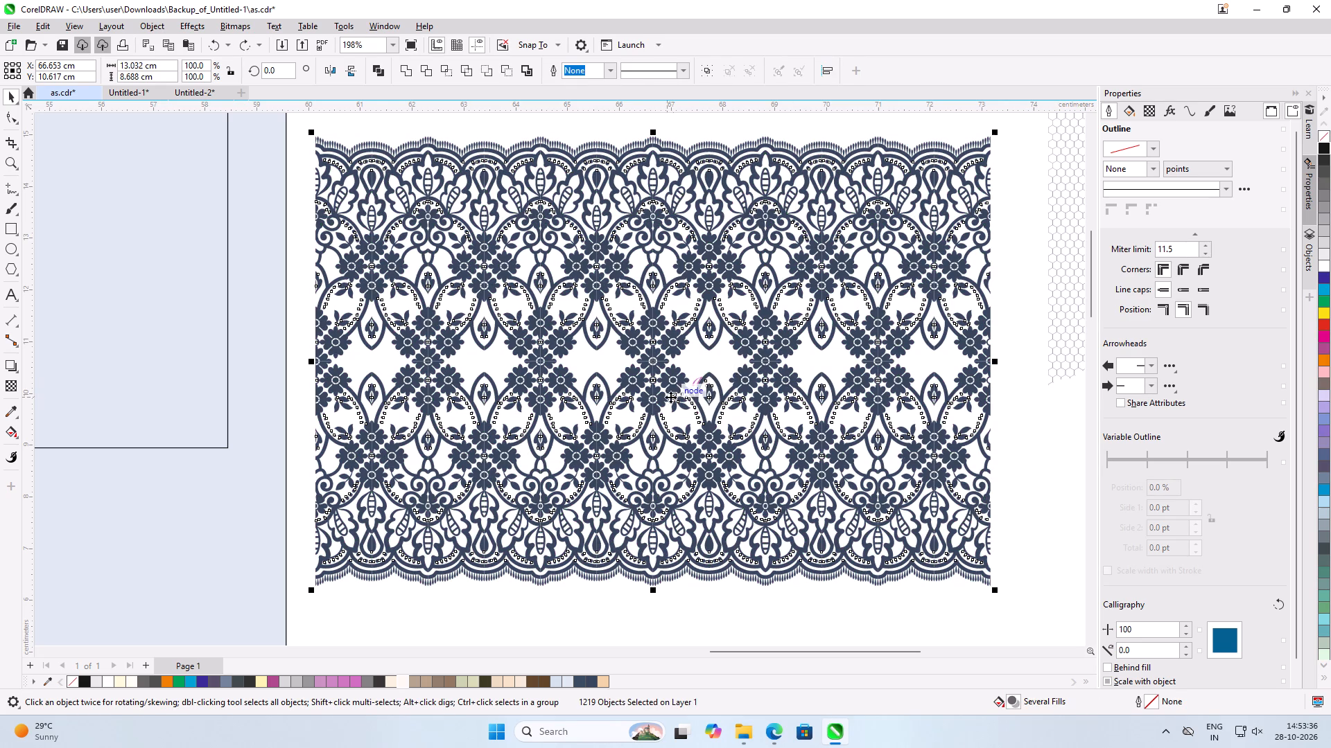
Delete the stray pink lettering overlapping the tip of the drop motif in the lower half of the navy lace.
left_click(1045, 427)
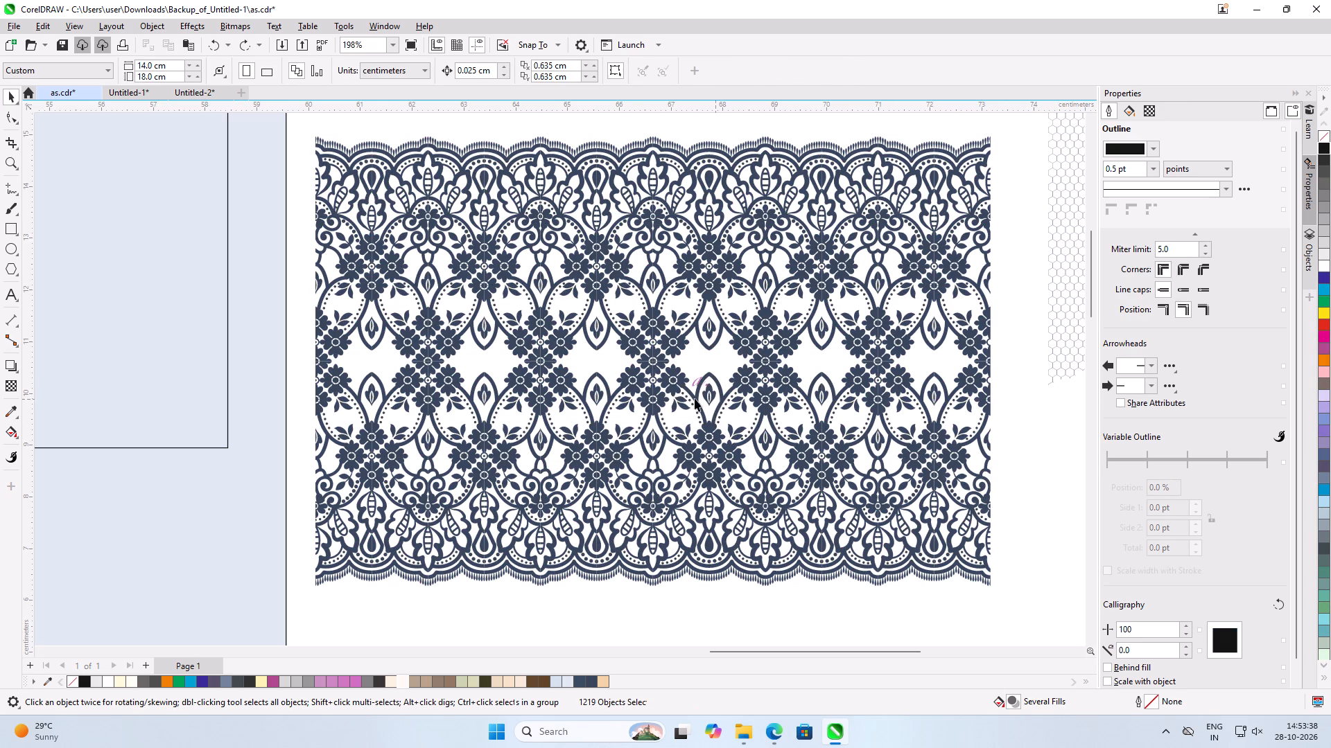
scroll(695, 397, "up", 7)
scroll(706, 334, "up", 5)
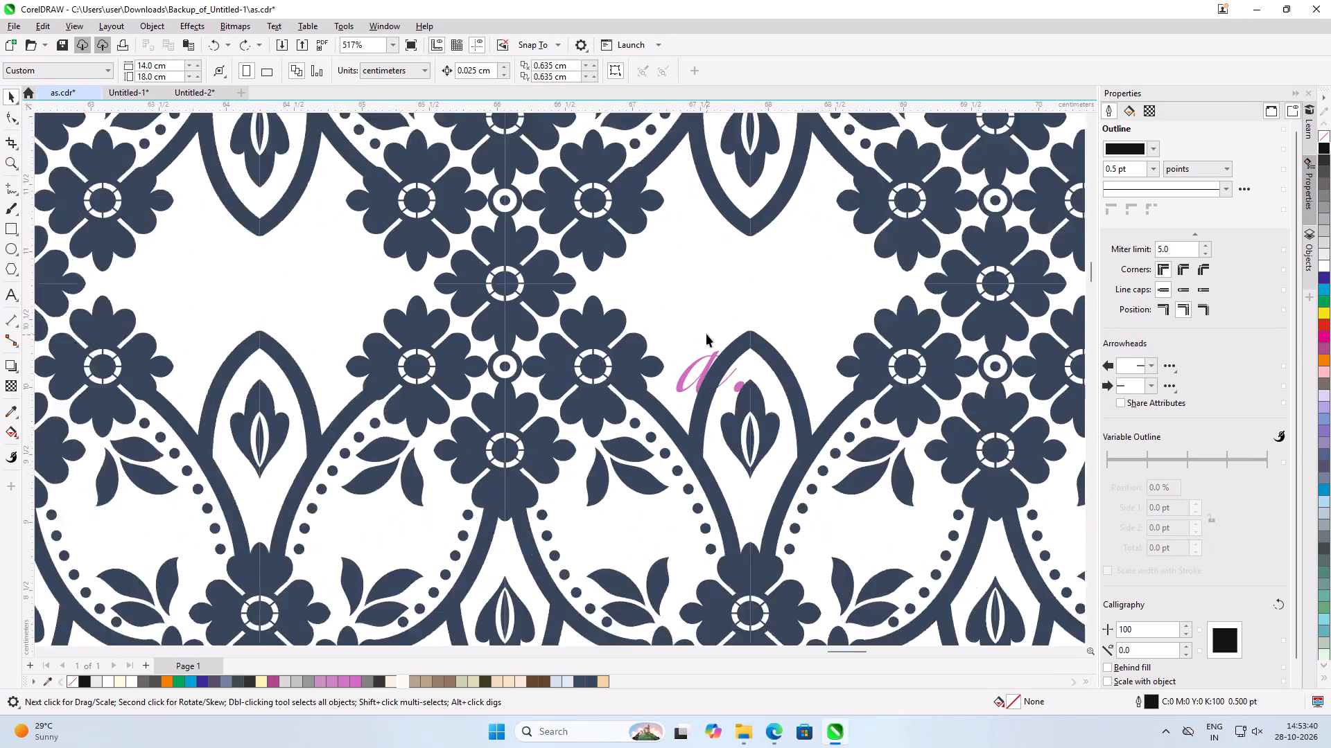
scroll(706, 334, "up", 2)
left_click(715, 365)
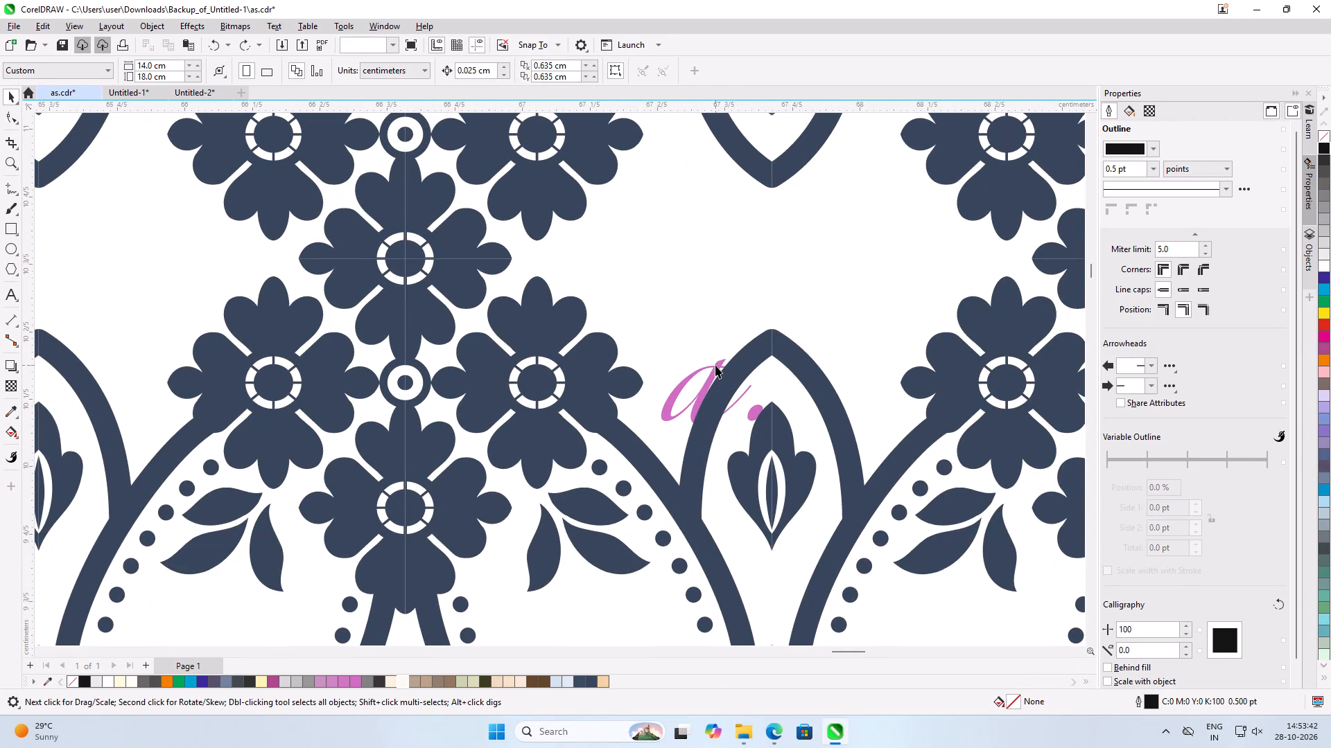
key("Delete")
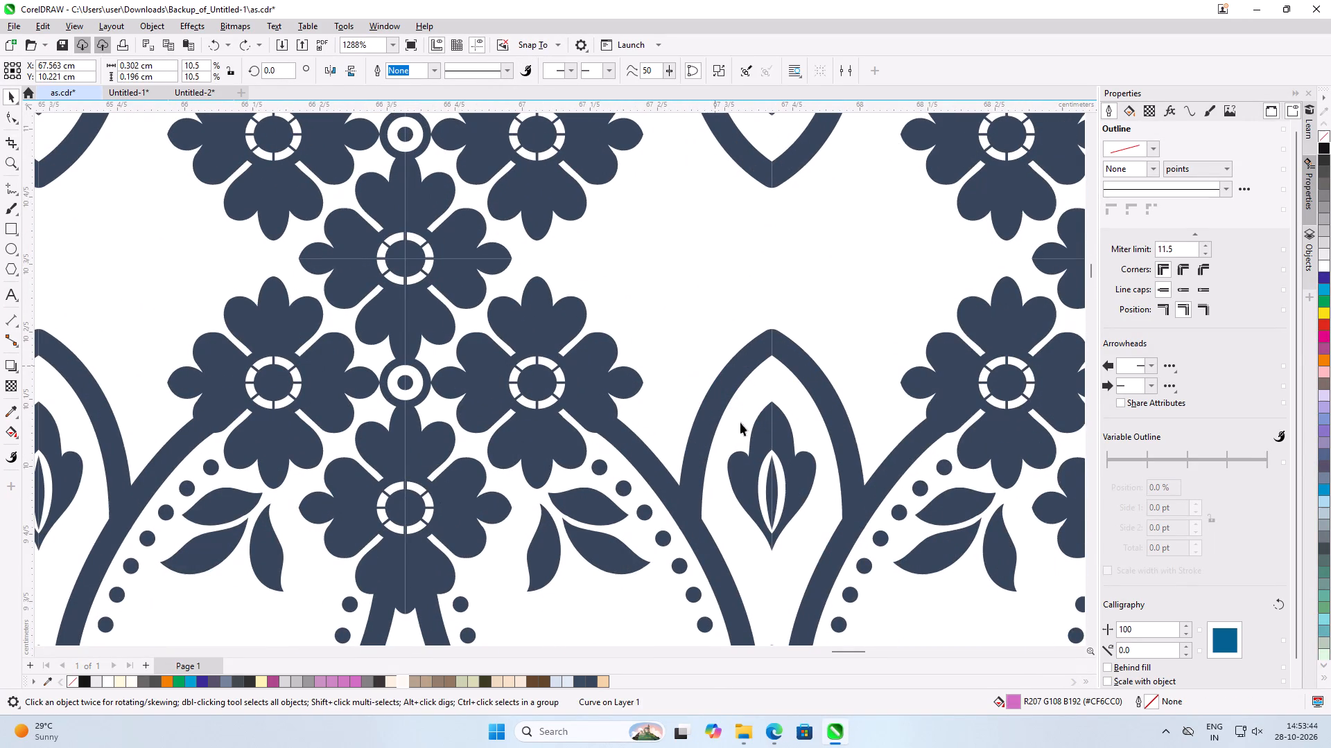
Select all the pieces of the navy lace and weld them into one shape.
scroll(756, 393, "down", 13)
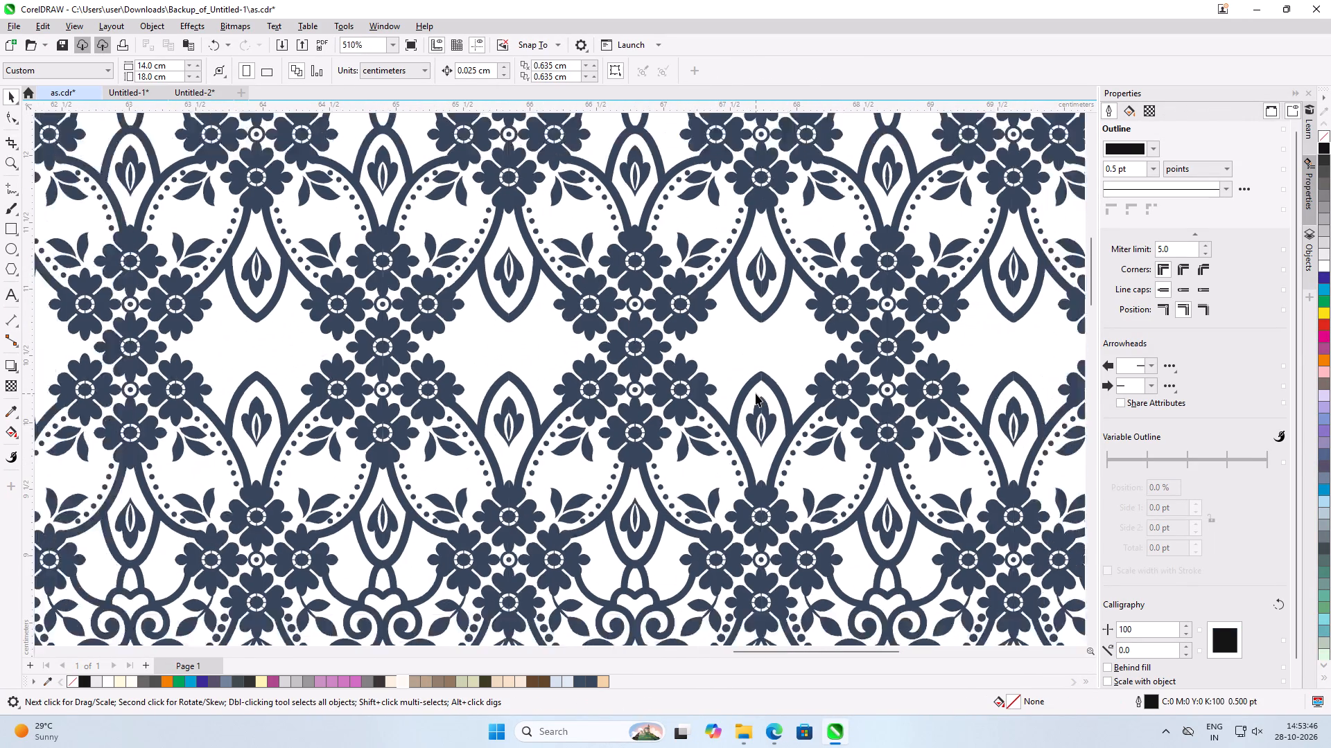
scroll(756, 393, "down", 4)
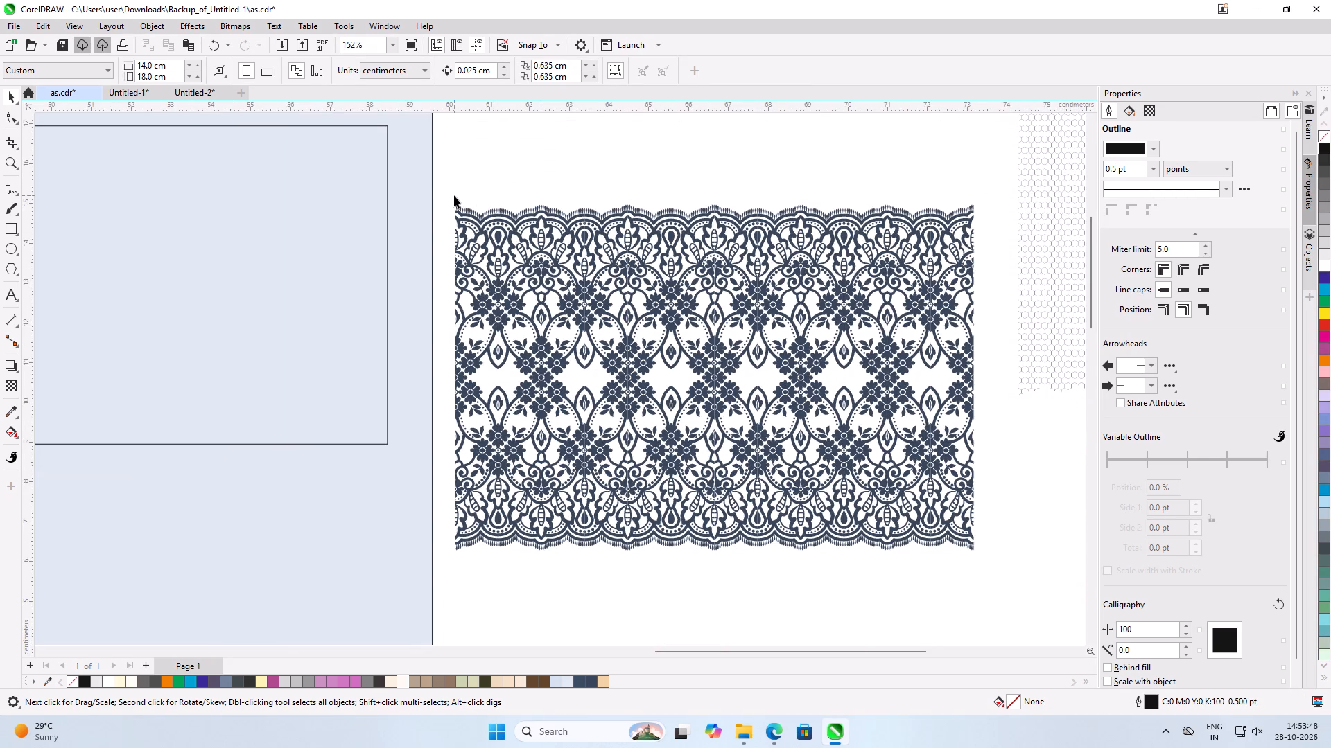
left_click_drag(444, 188, 987, 578)
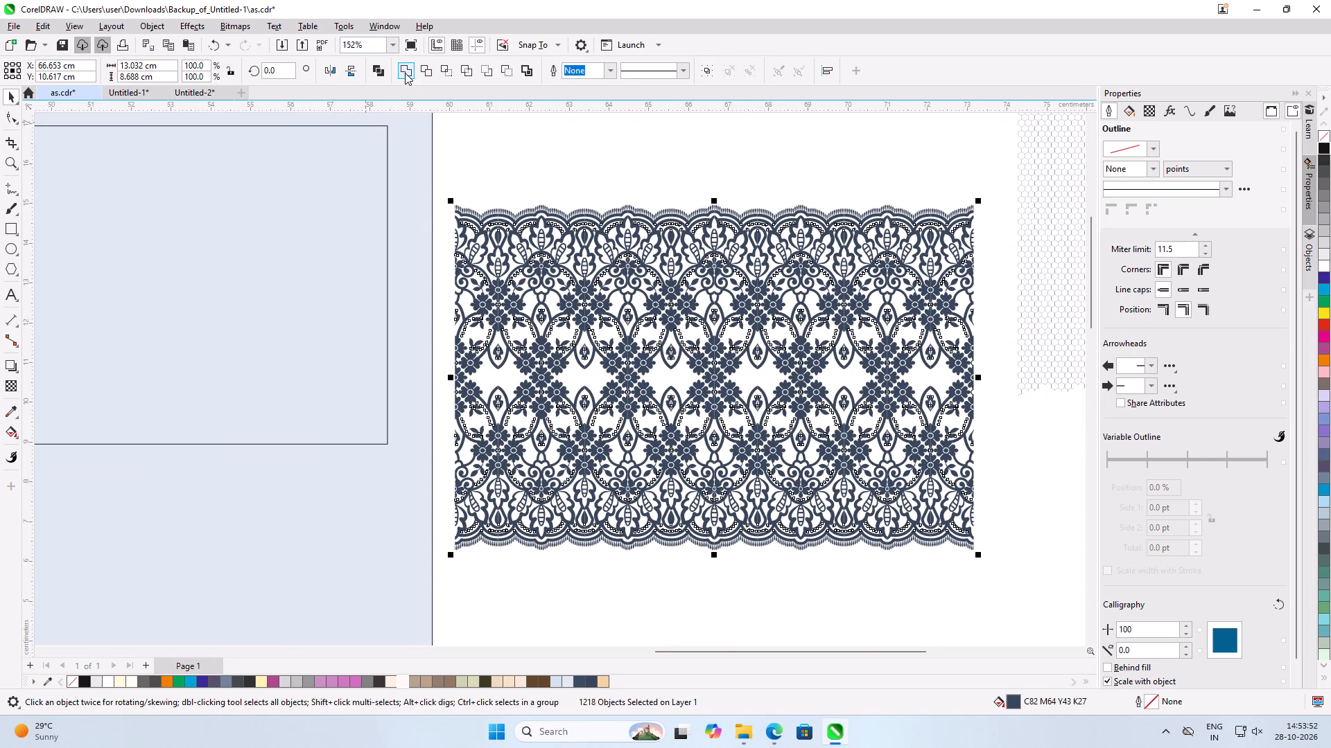
left_click(405, 73)
Switch to File Explorer.
left_click(740, 731)
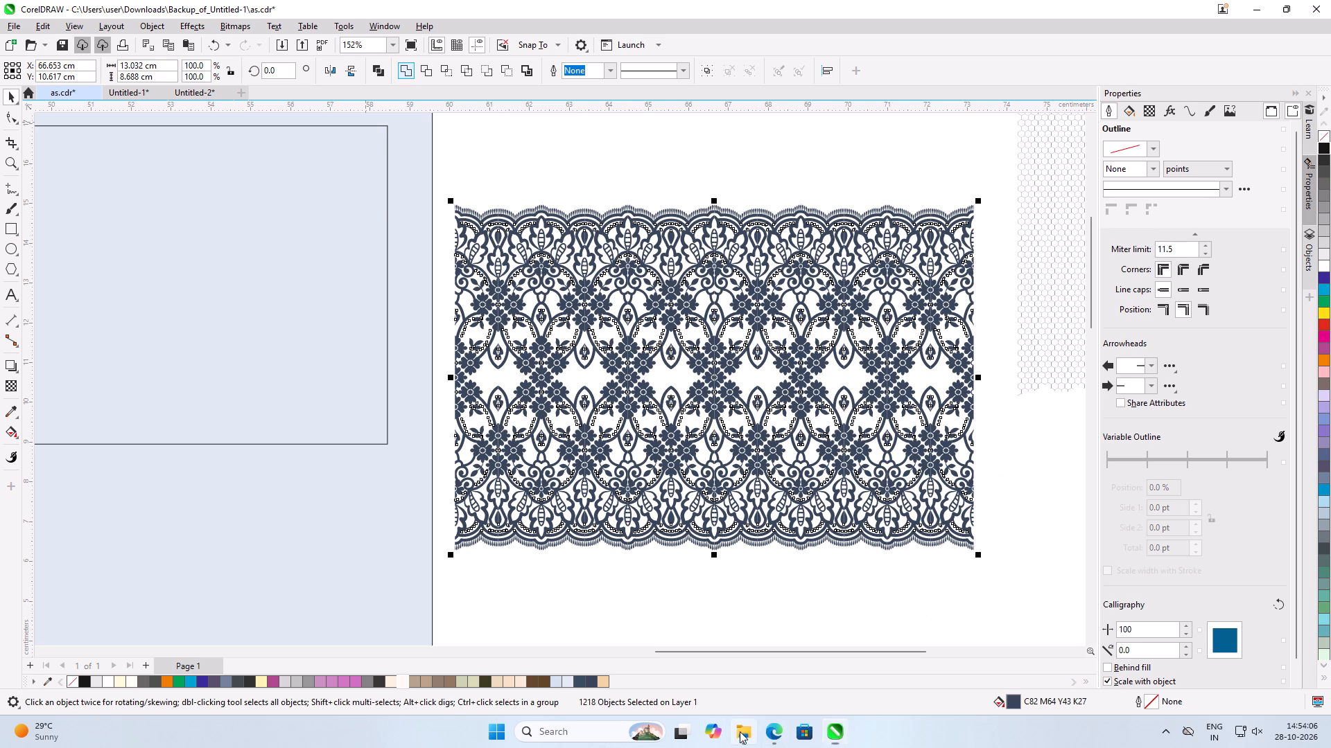
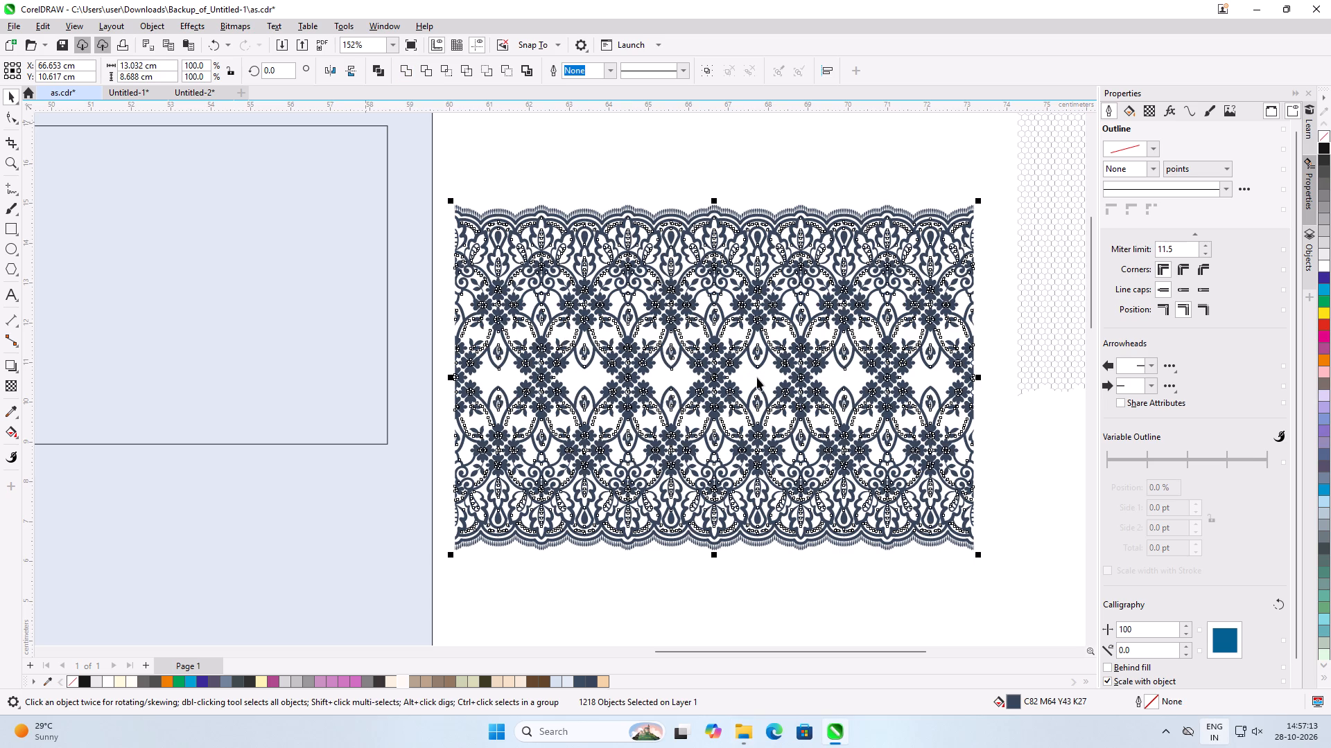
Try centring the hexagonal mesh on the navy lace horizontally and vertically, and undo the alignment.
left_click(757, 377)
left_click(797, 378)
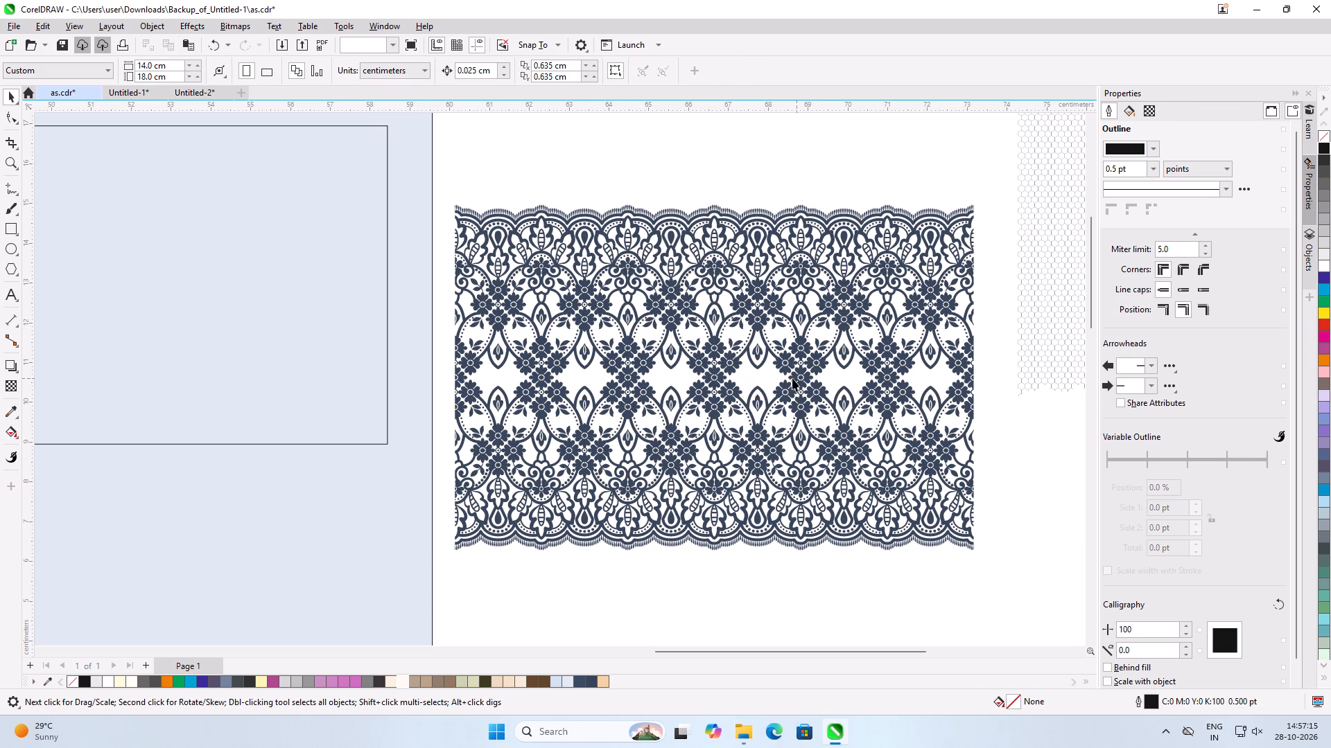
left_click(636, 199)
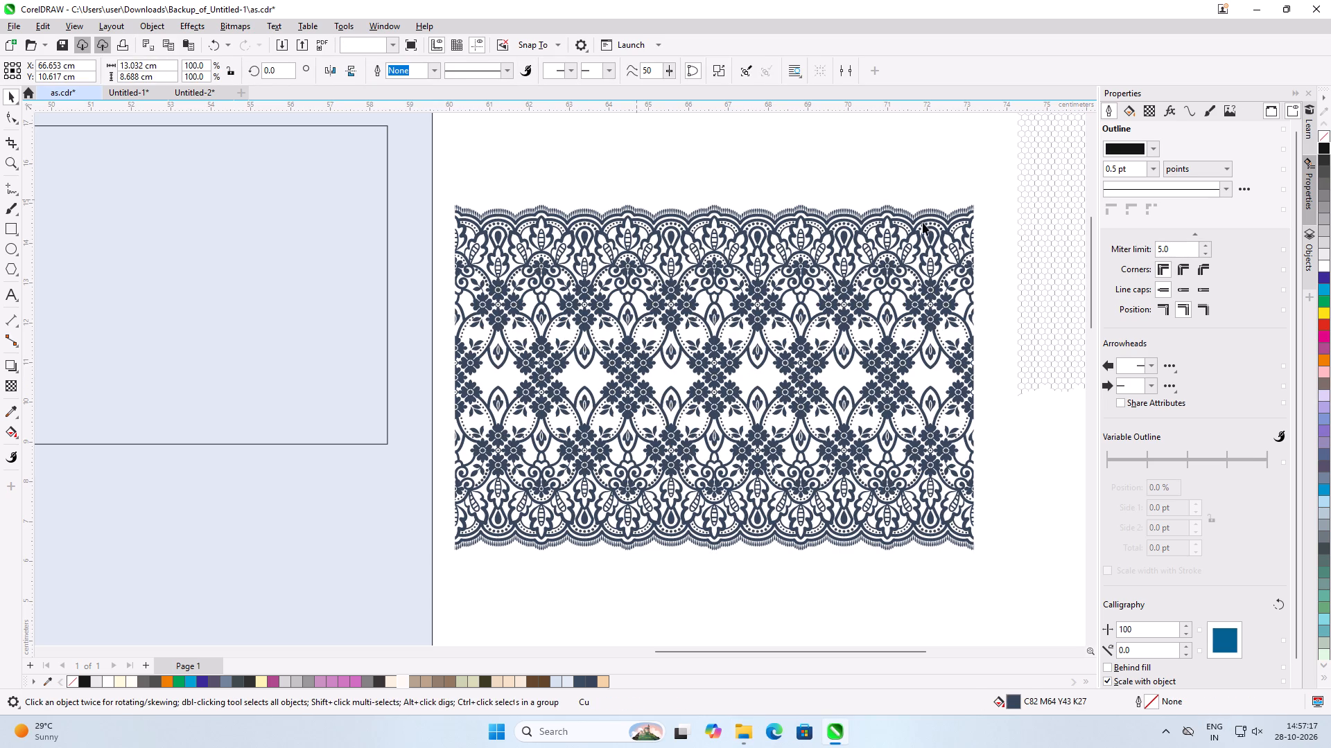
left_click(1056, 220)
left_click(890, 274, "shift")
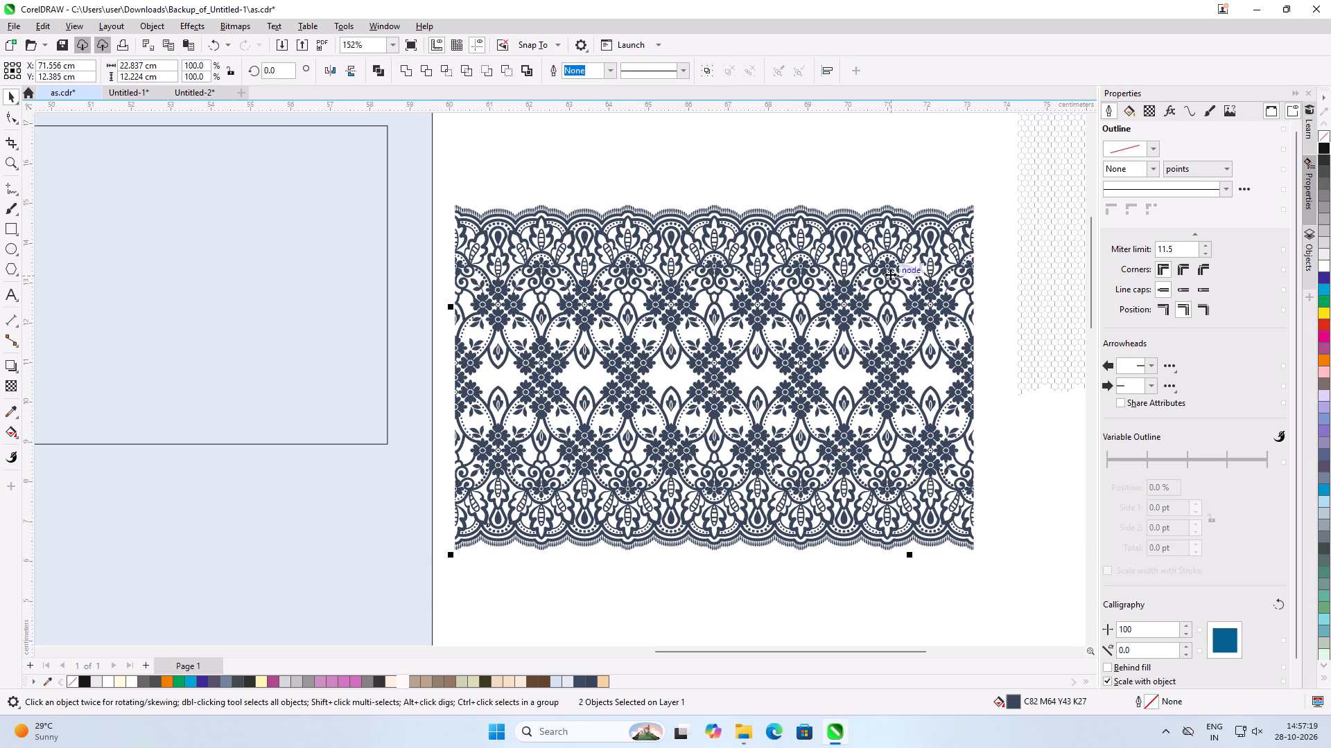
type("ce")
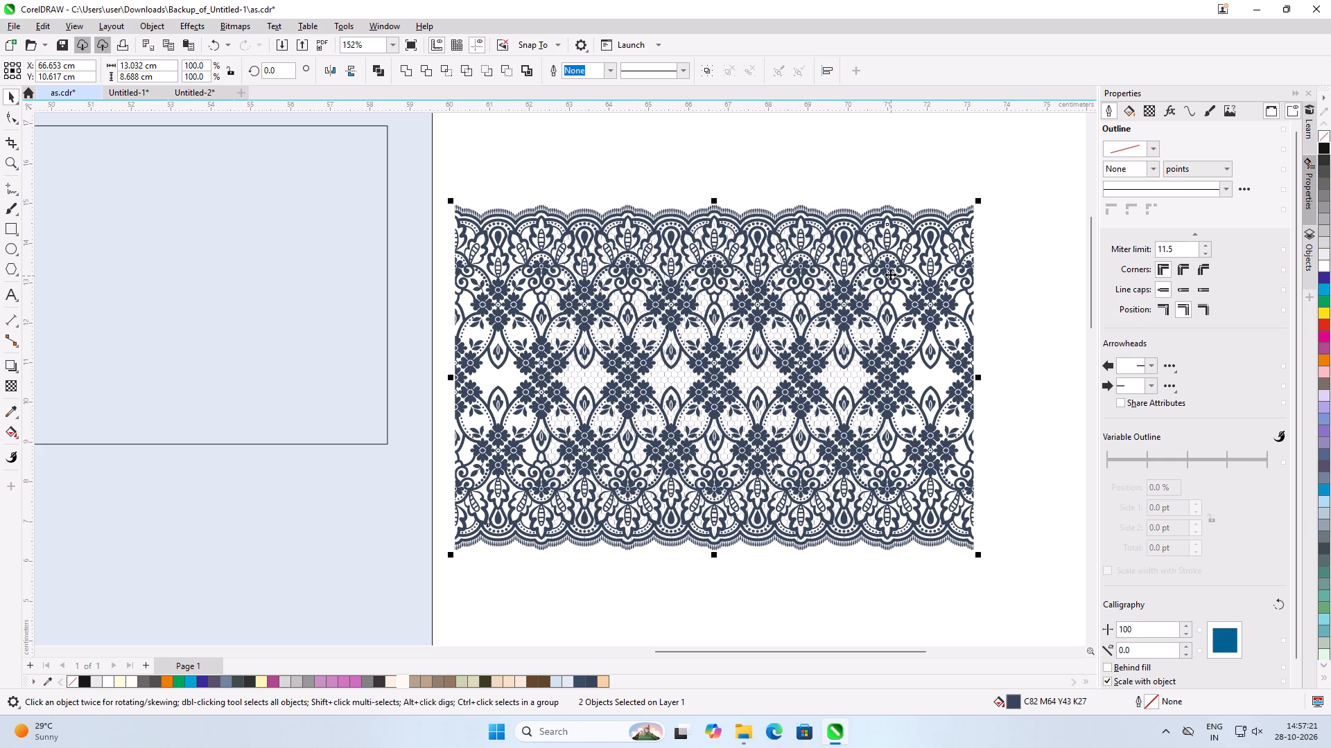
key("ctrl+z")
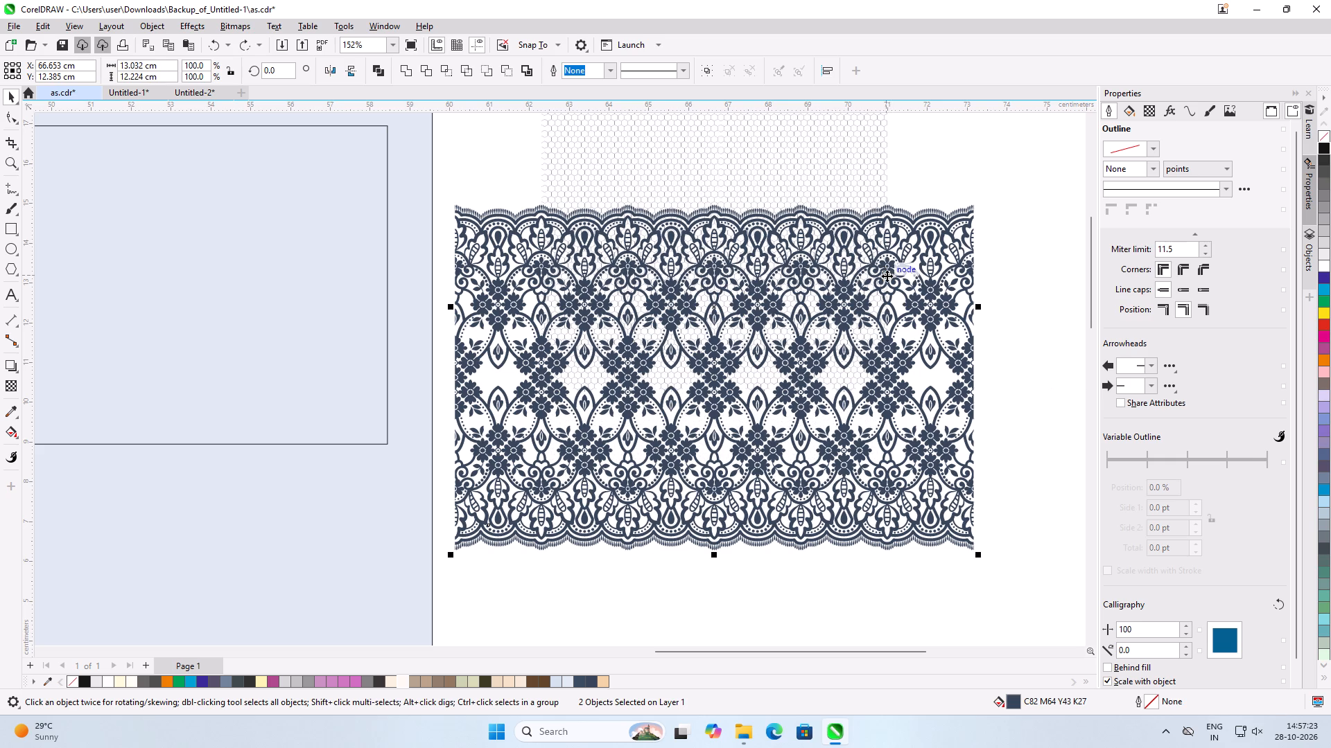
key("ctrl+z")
Group the two pieces of the hexagonal mesh beside the navy lace, including its dark dotted edge strip.
scroll(609, 280, "down", 5)
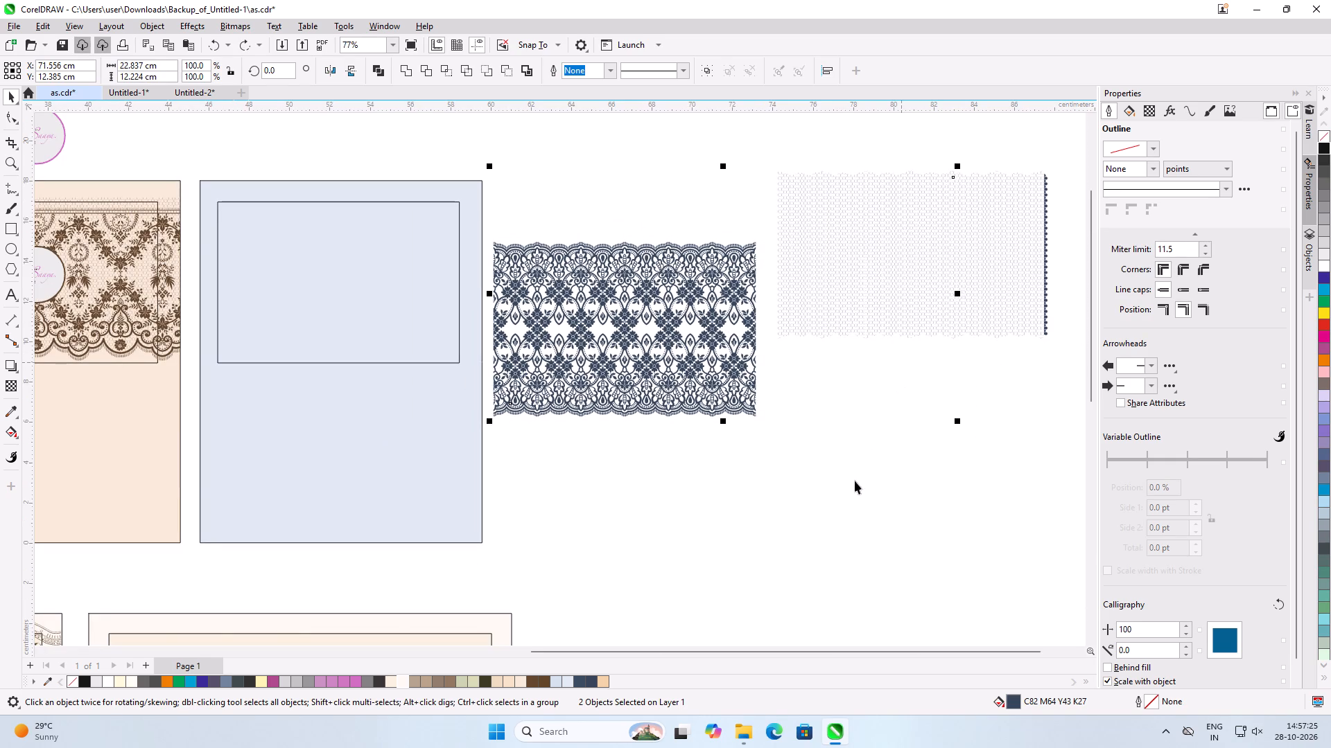
left_click(855, 481)
left_click_drag(763, 157, 1063, 381)
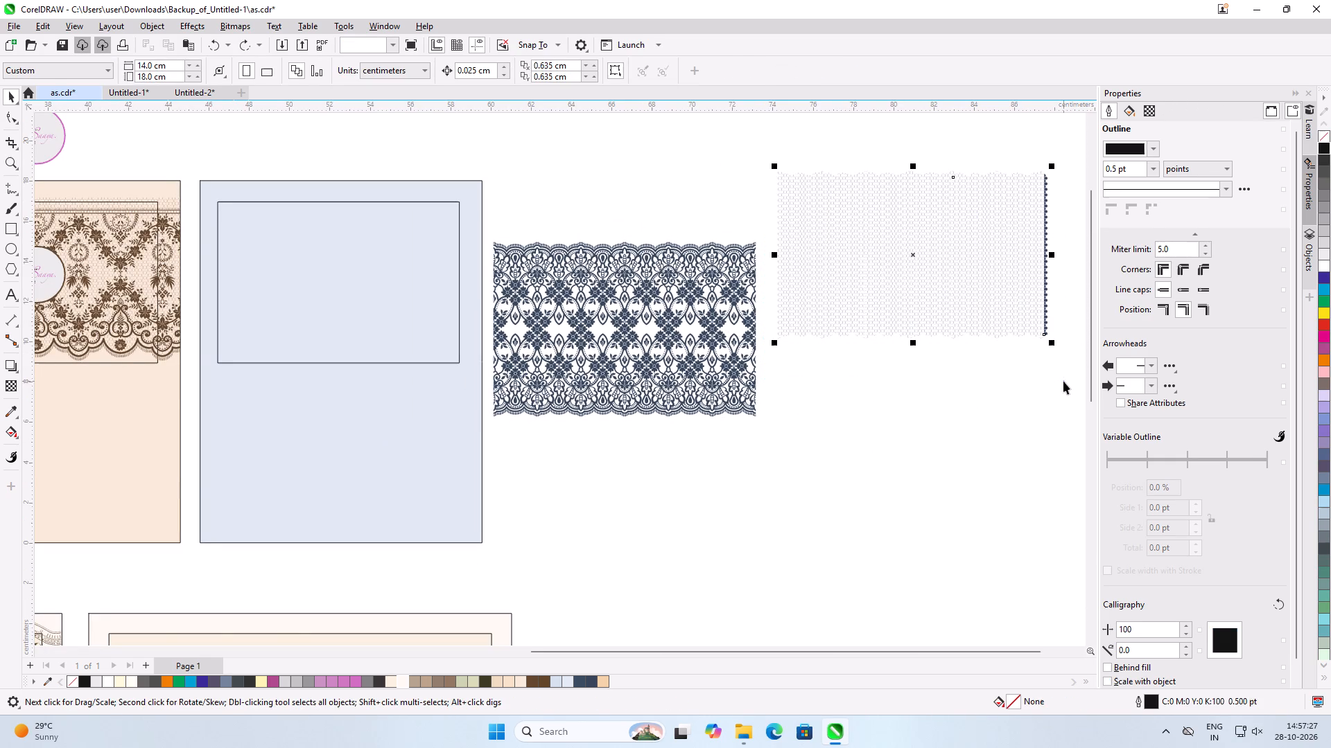
key("ctrl+c")
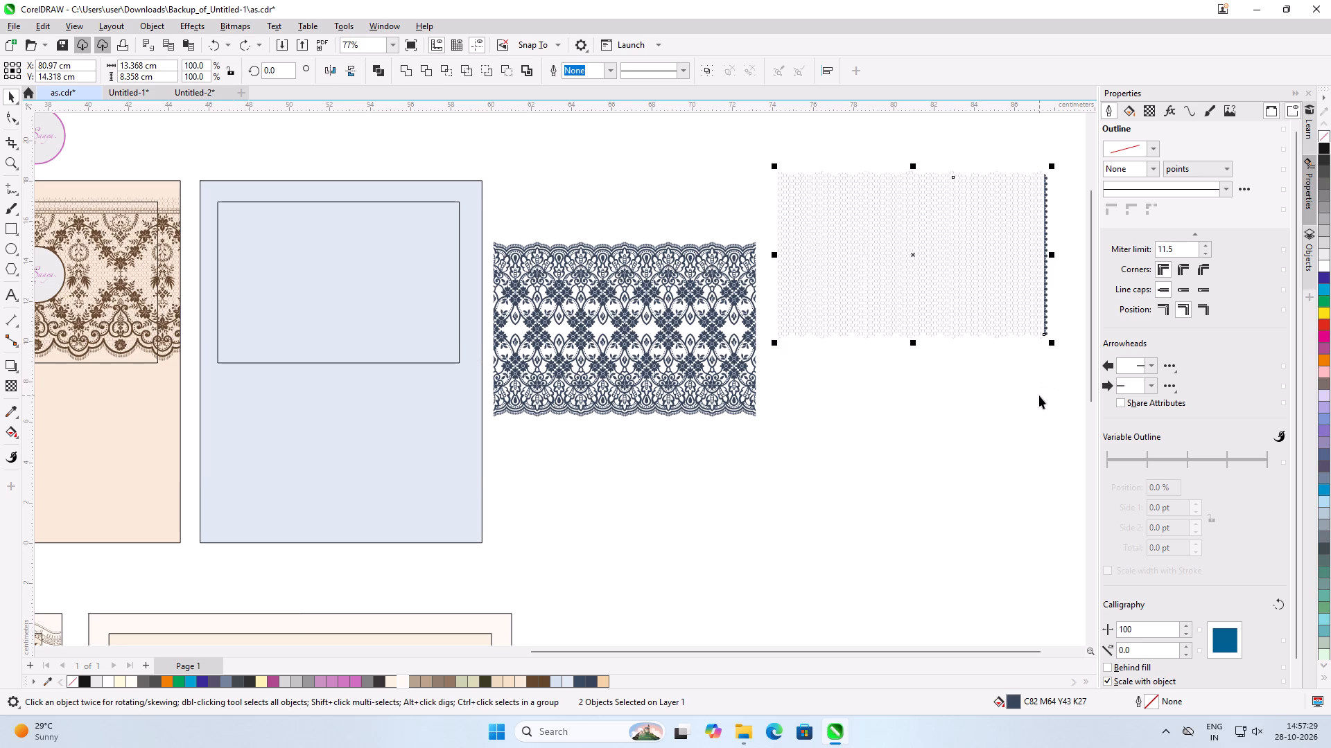
key("ctrl+g")
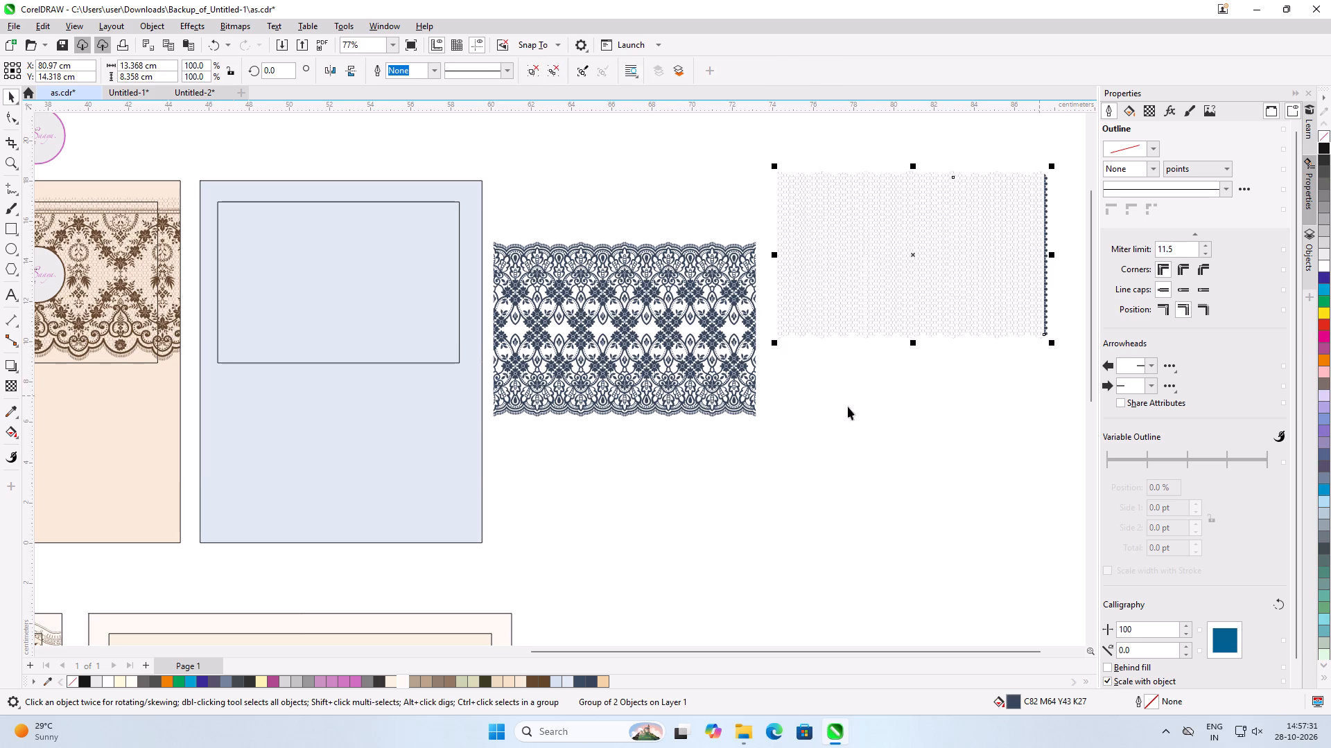
Centre the mesh group horizontally and vertically on the navy lace.
left_click(646, 392, "shift")
type("ce")
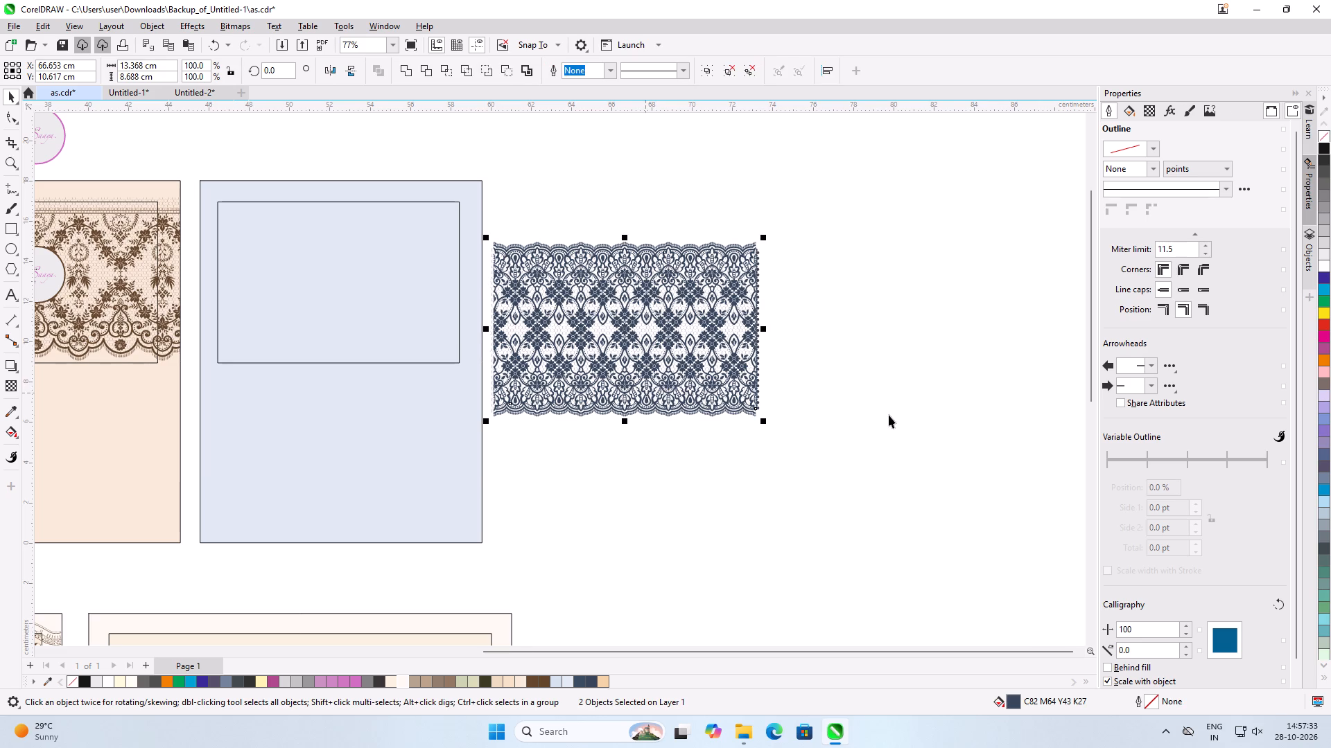
left_click(889, 415)
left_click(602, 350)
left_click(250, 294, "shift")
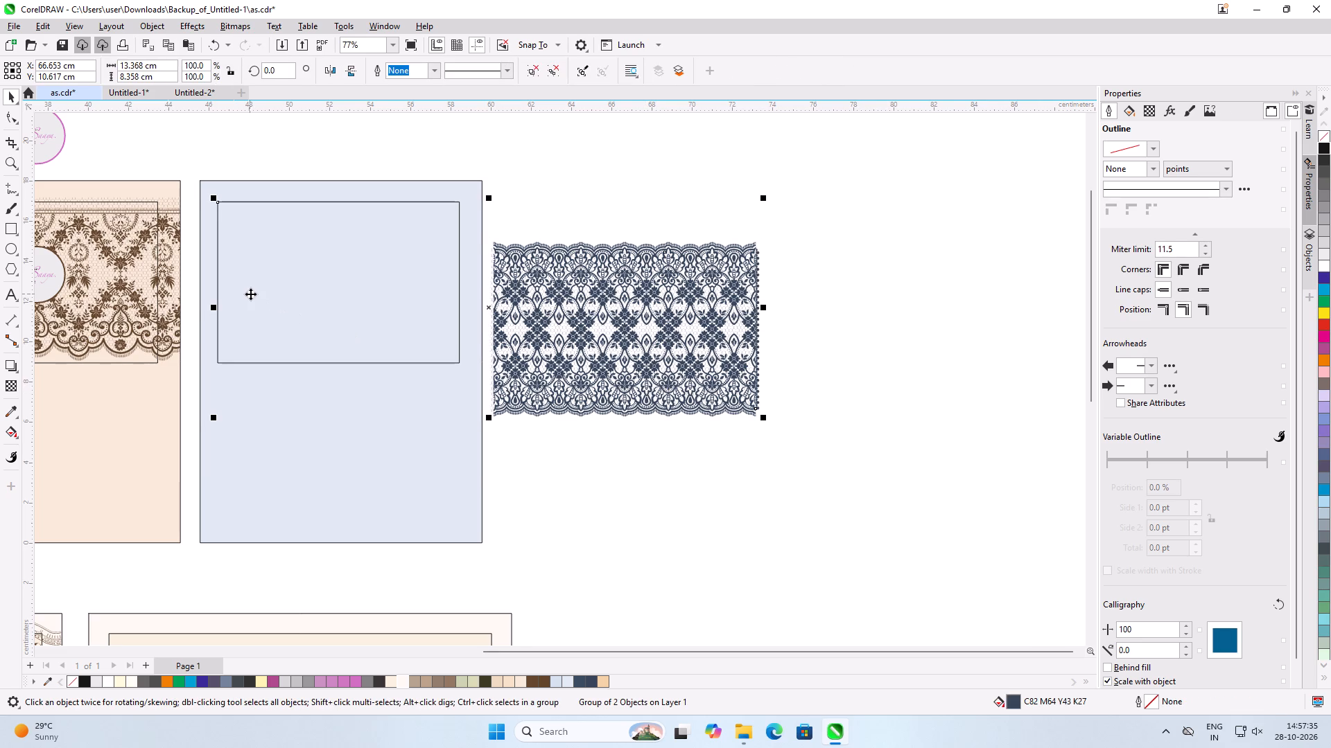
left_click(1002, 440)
Select the navy lace together with the mesh and group them.
left_click_drag(891, 192, 498, 463)
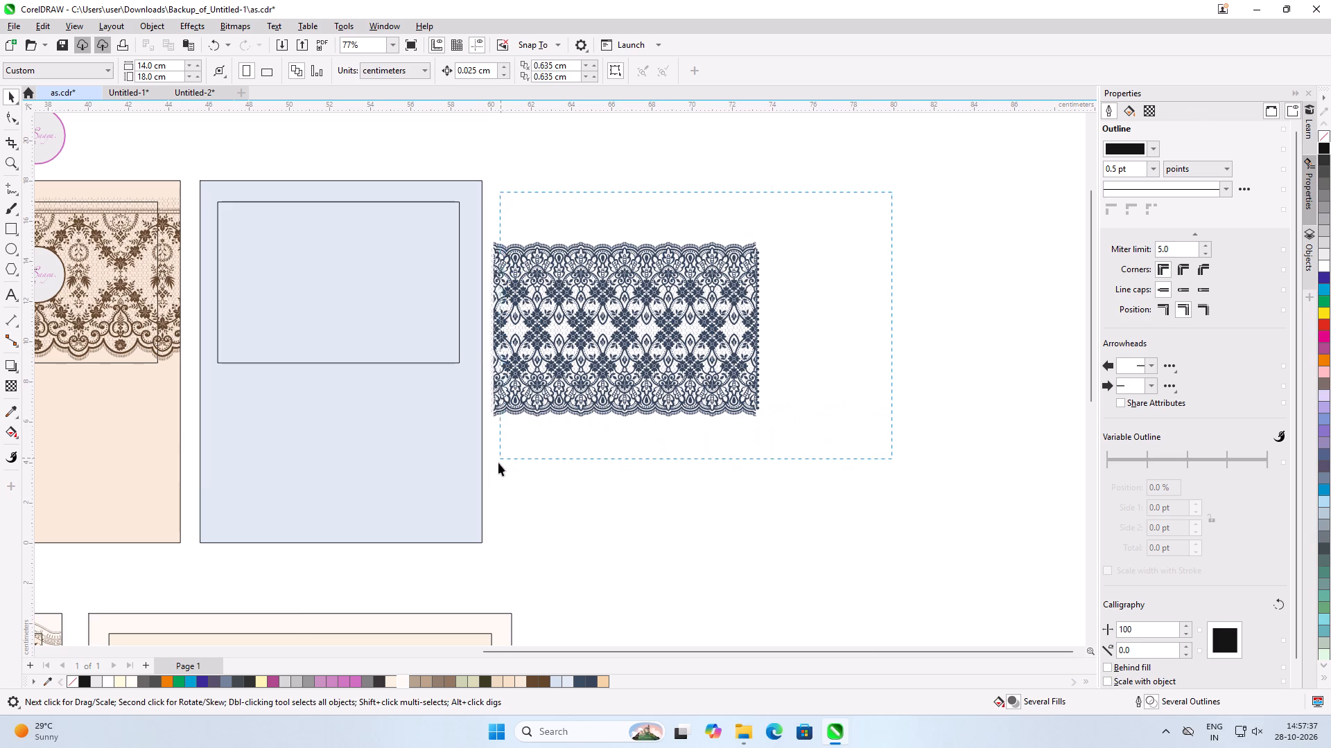
left_click_drag(498, 463, 489, 483)
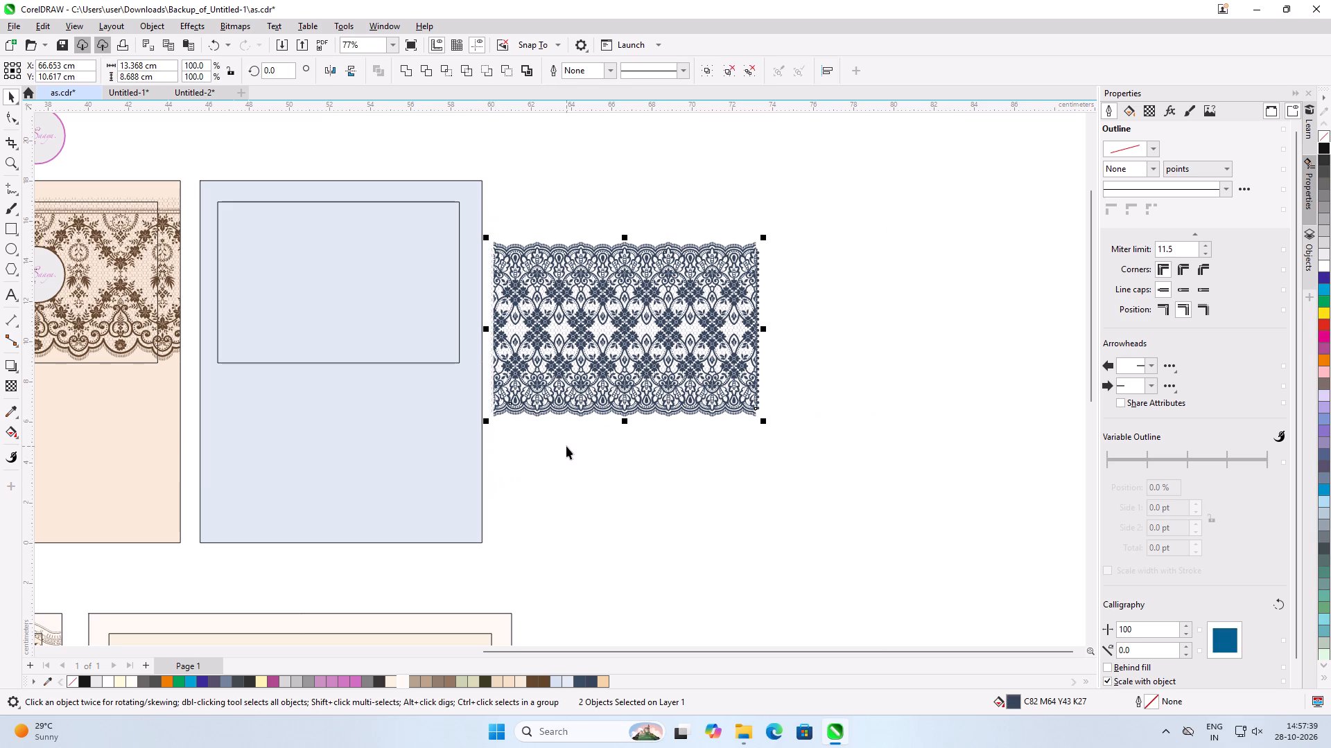
key("ctrl+g")
Centre the grouped navy lace horizontally and vertically on the rectangular frame of the blue card.
left_click(362, 313, "shift")
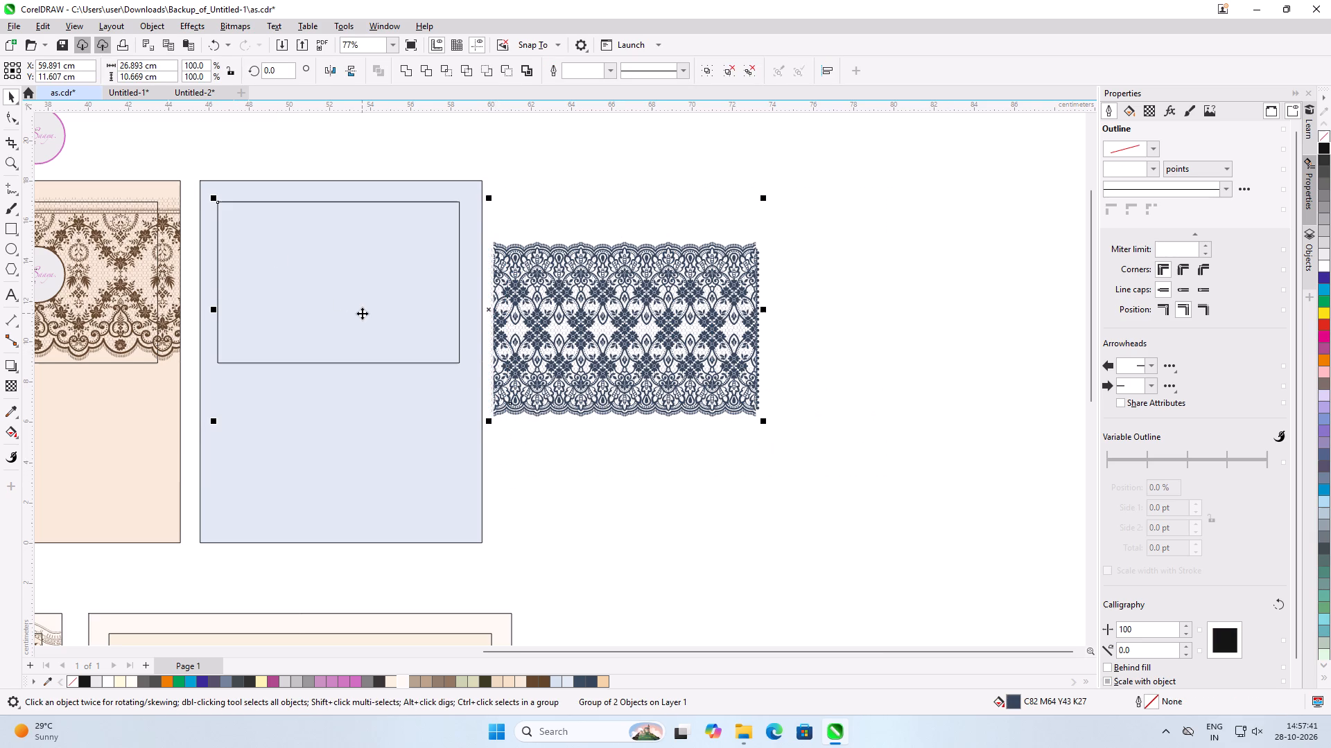
type("ce")
left_click(730, 313)
Nudge the navy lace group upward on the blue card to a Y position of 13.297 cm.
scroll(139, 251, "up", 5)
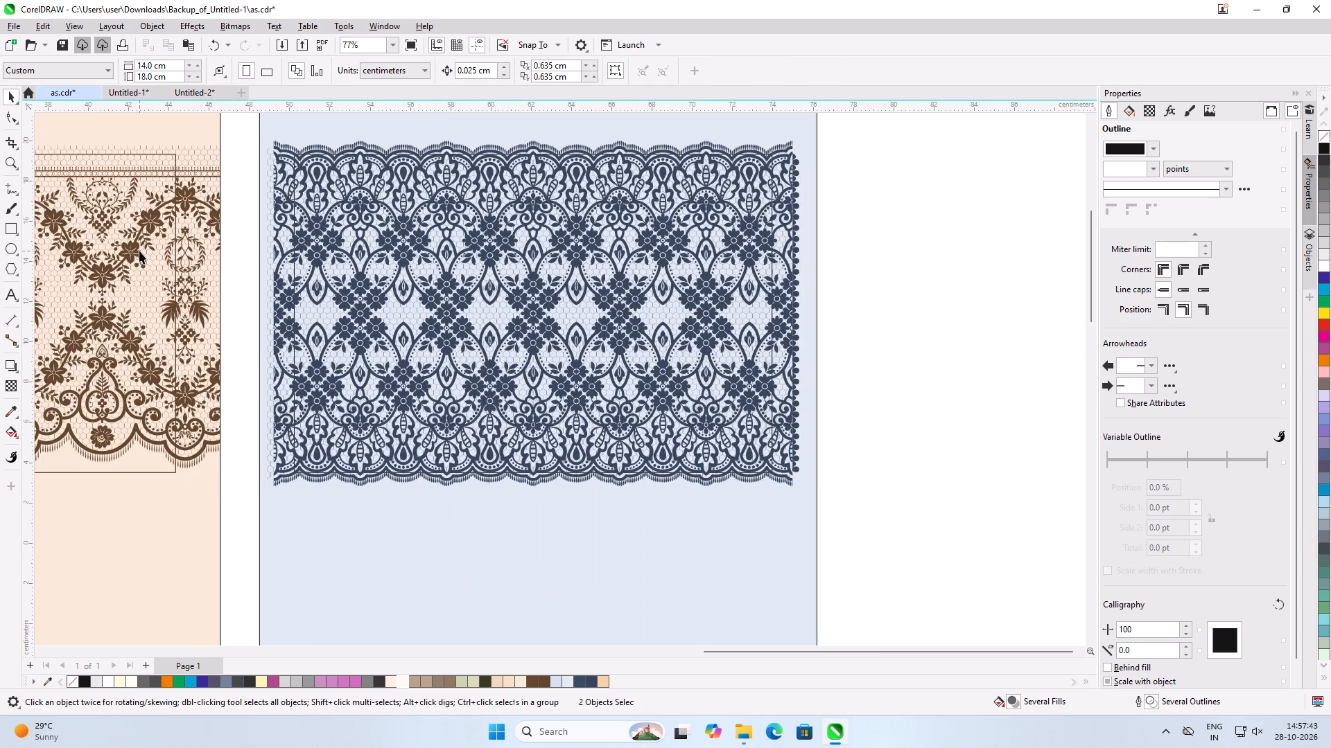
left_click(488, 245)
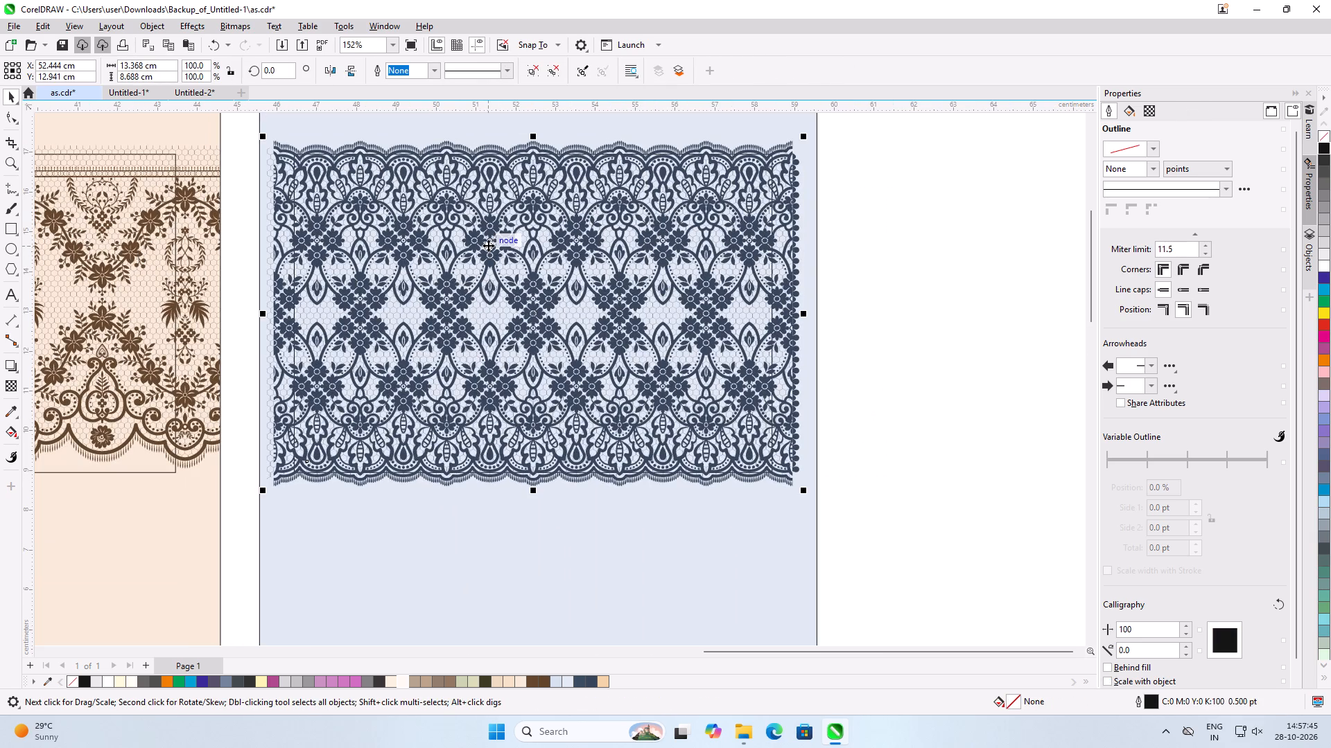
key("Up")
key("Up")
key("Up")
key("Up")
key("Up")
key("Up")
key("Up")
key("Up")
key("Up")
key("Up")
key("Up")
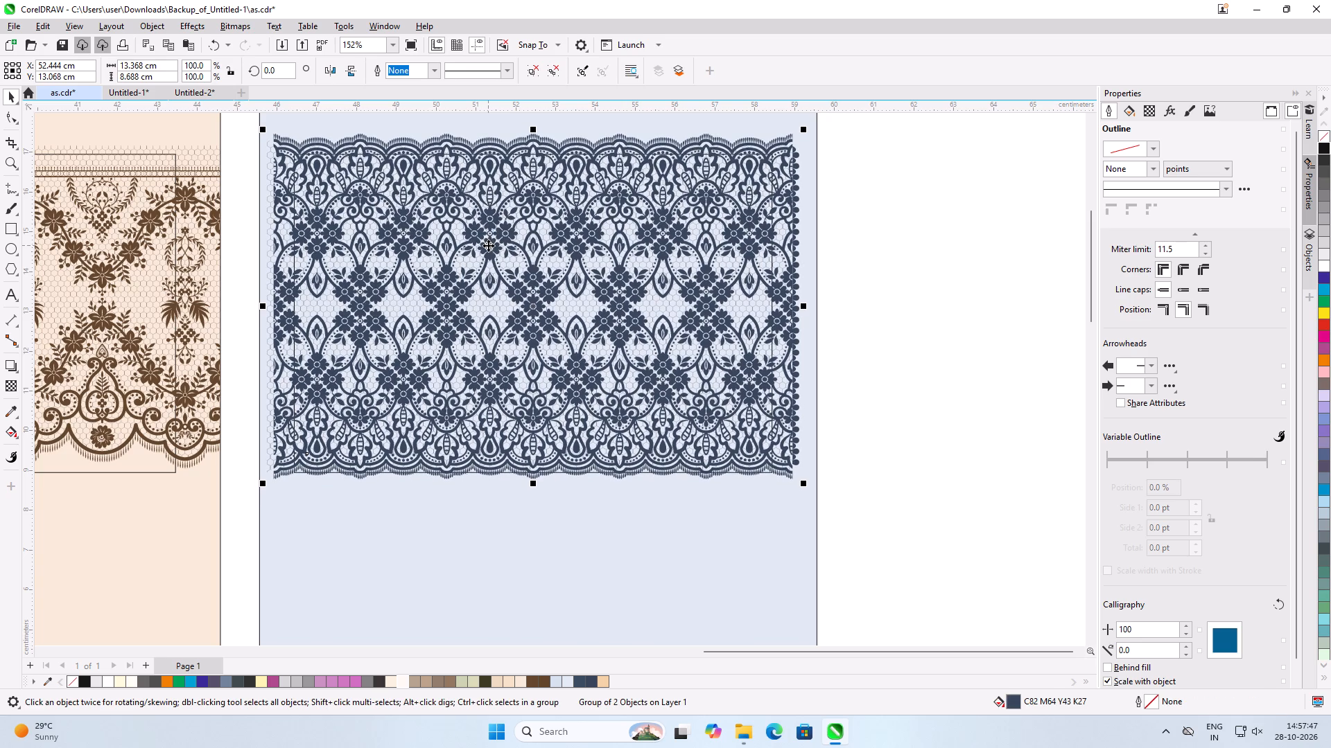
key("Up")
key("Up")
key("Up")
key("Up")
key("Up")
key("Up")
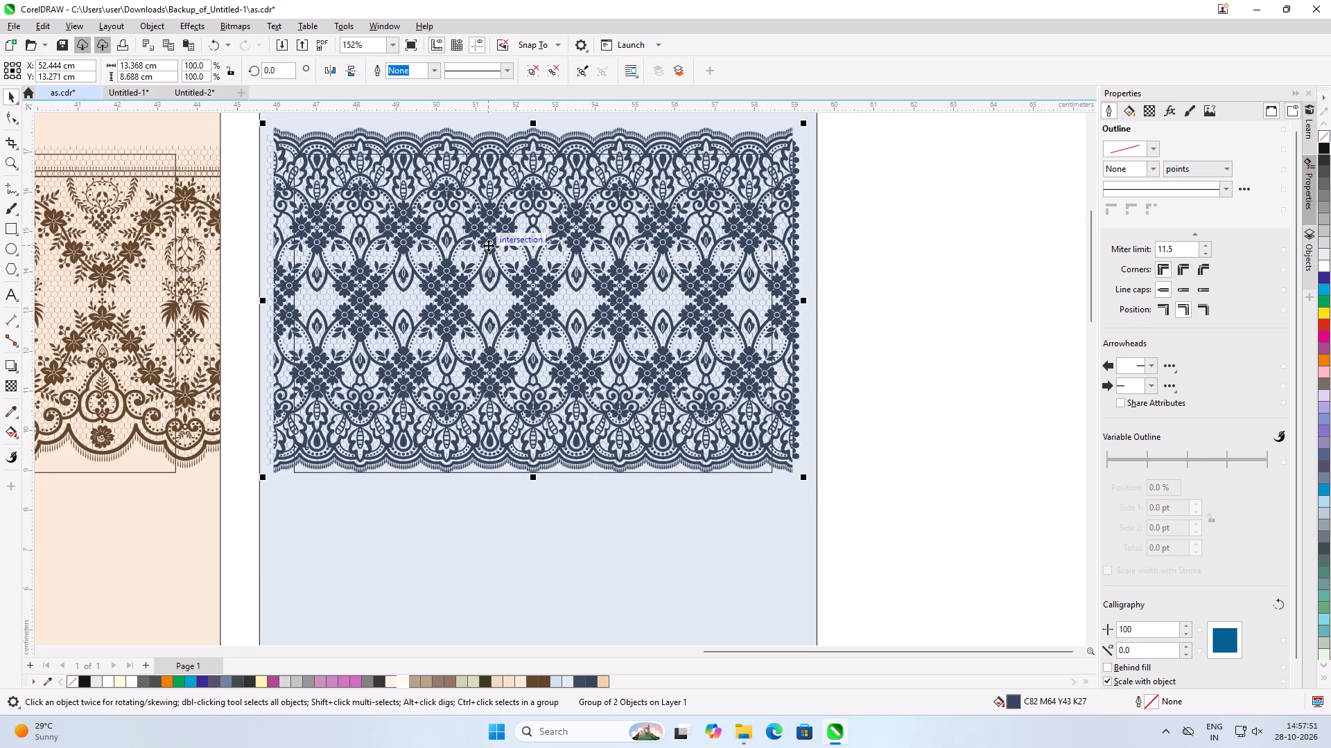
key("Up")
scroll(616, 279, "down", 2)
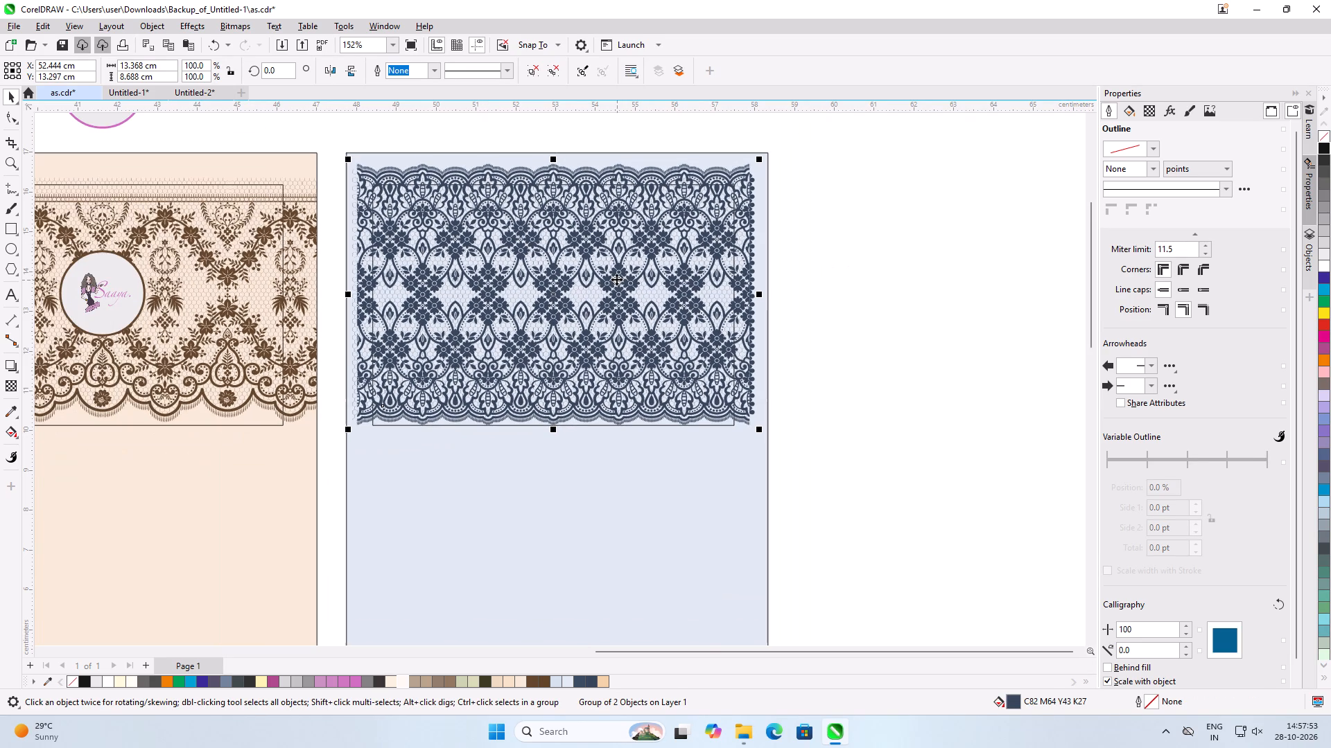
left_click(842, 310)
Place a copy of the round logo badge from above the peach card onto the middle of the navy lace.
scroll(842, 310, "down", 2)
scroll(488, 237, "down", 1)
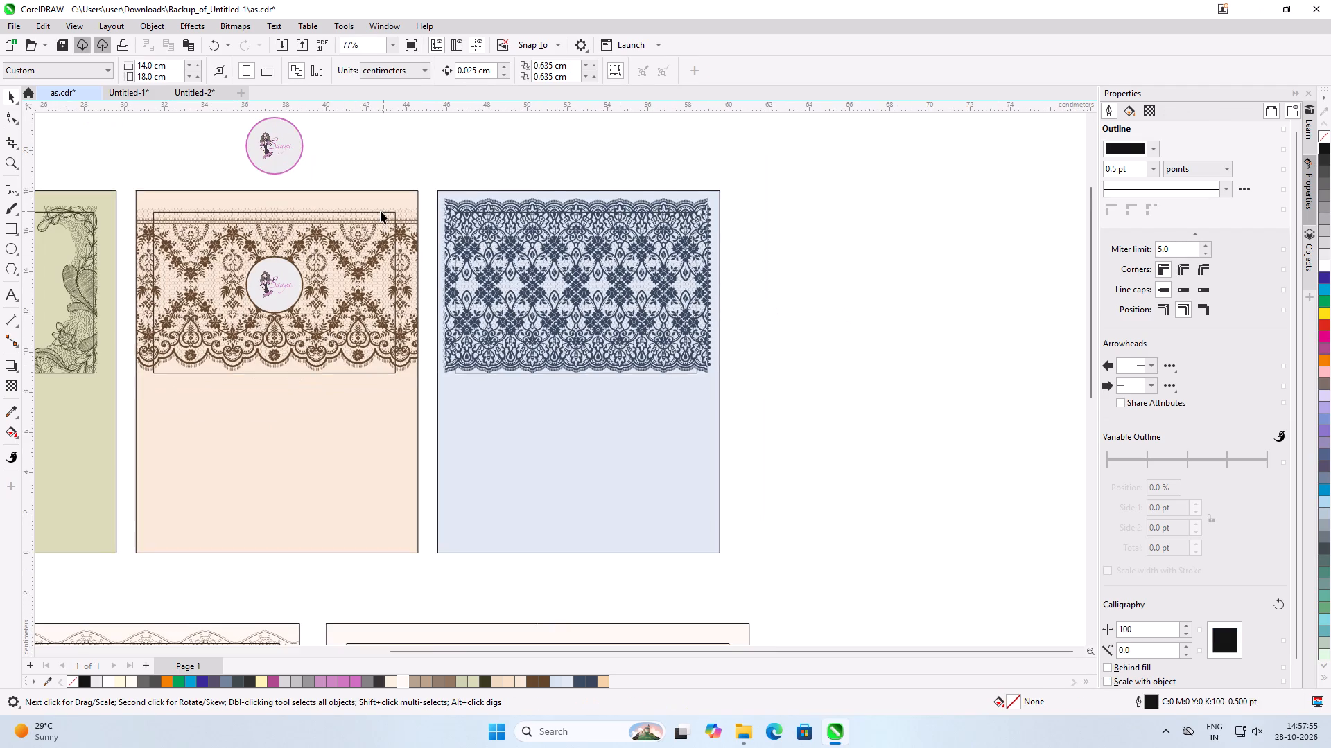
scroll(381, 211, "up", 2)
left_click(249, 321)
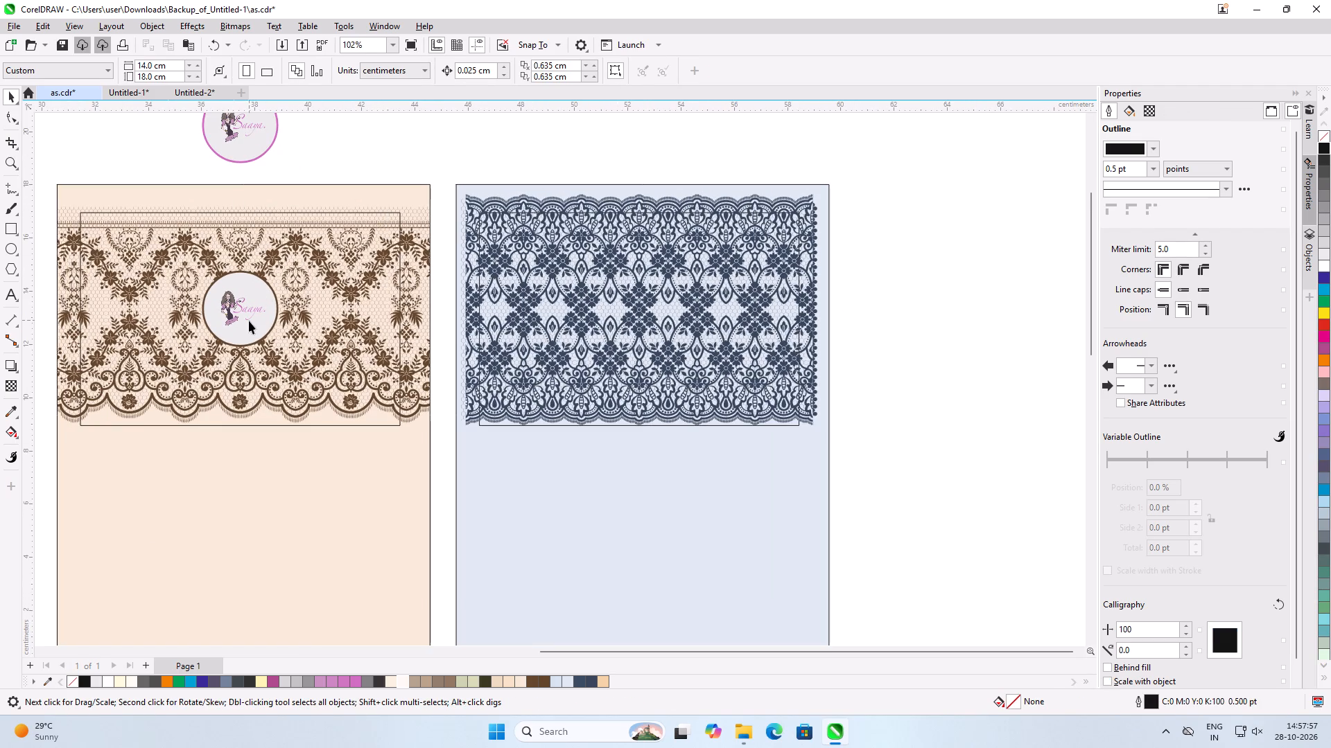
left_click(251, 136)
left_click_drag(246, 141, 610, 267)
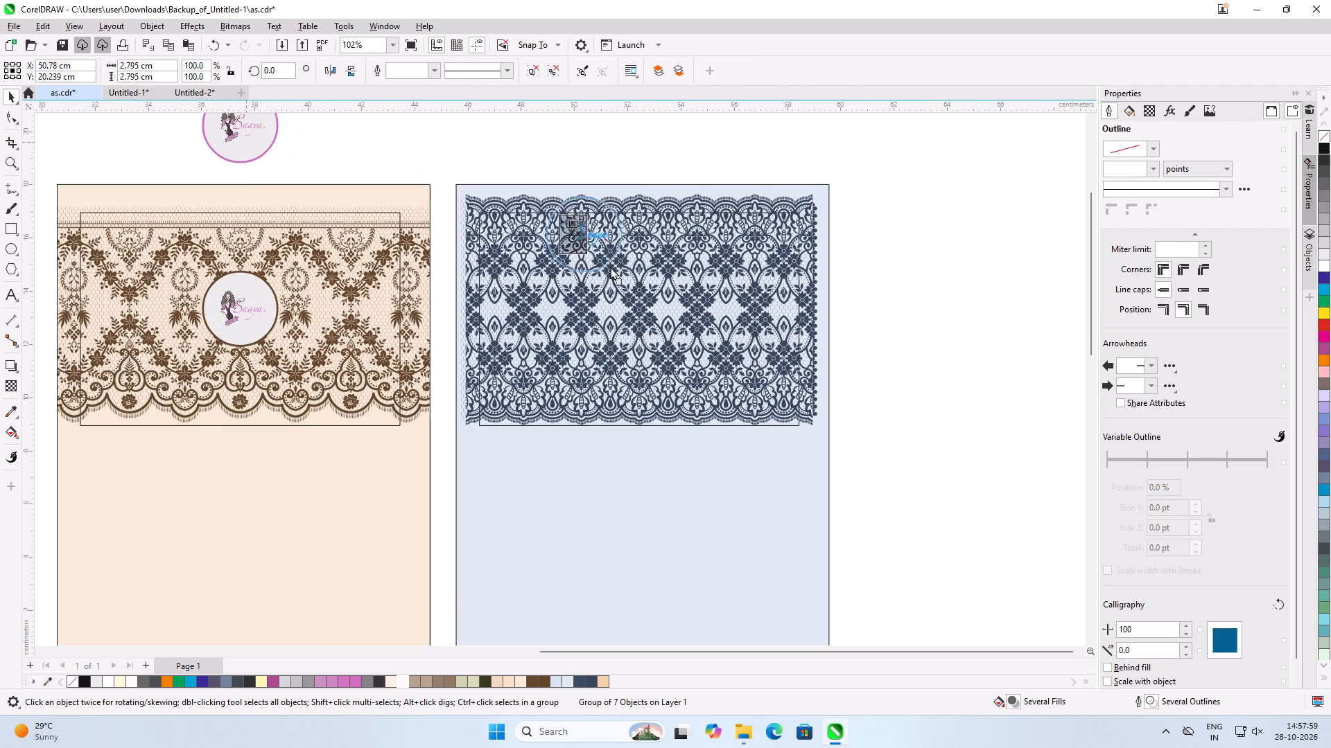
left_click_drag(610, 267, 645, 327)
right_click(645, 327)
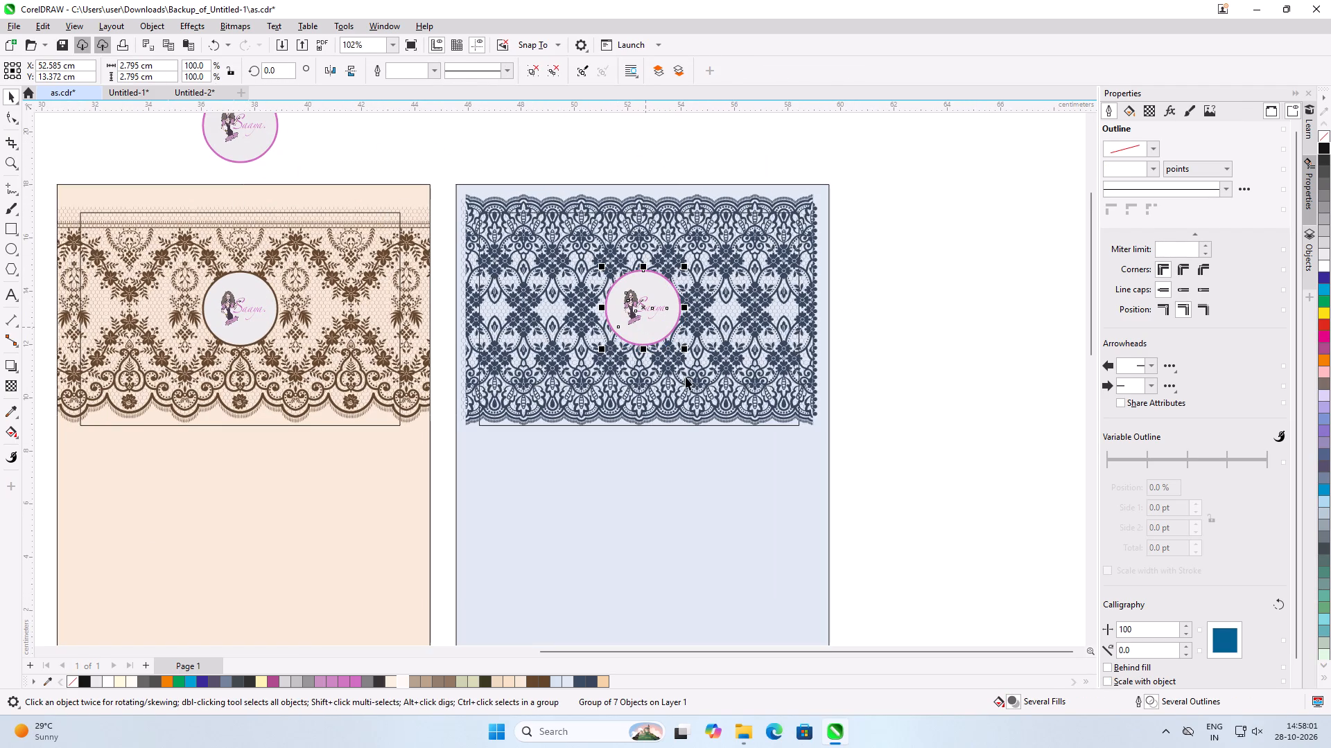
Centre the copied logo badge horizontally and vertically on the blue card's rectangular frame.
left_click(792, 425, "shift")
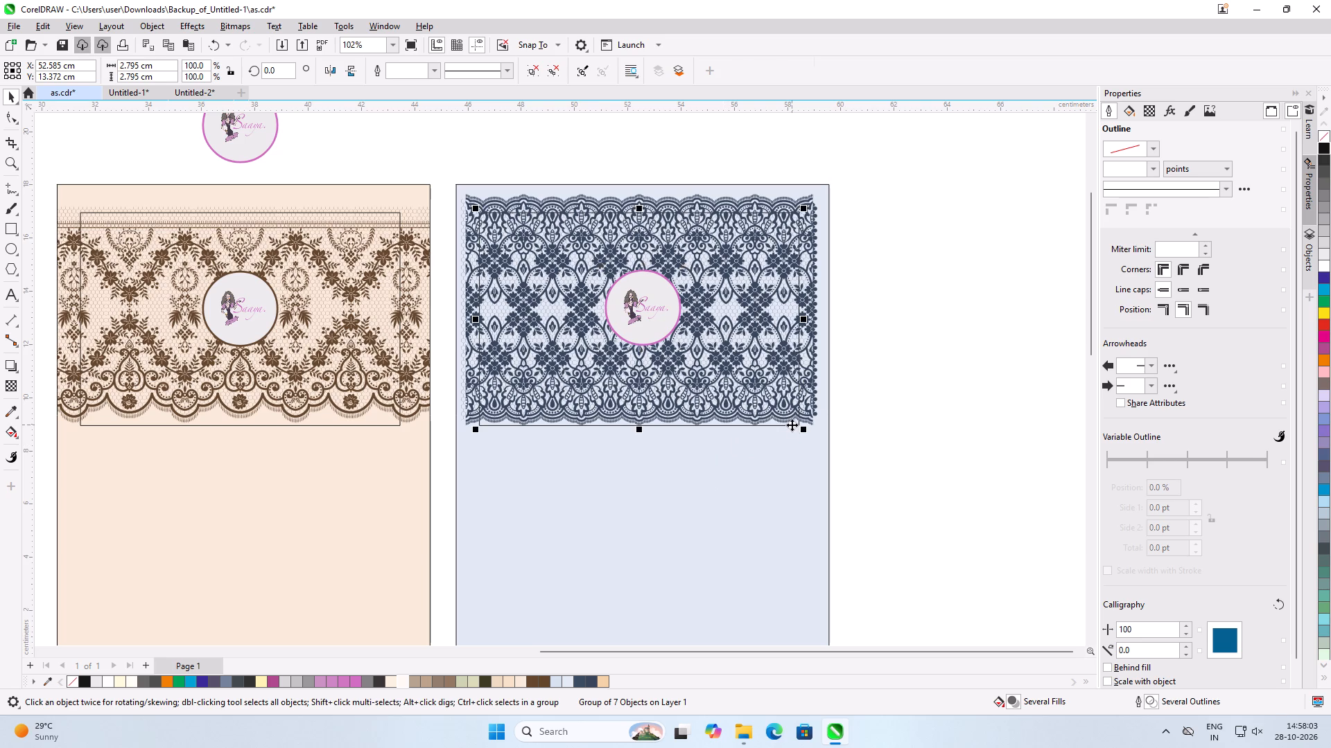
type("ce")
left_click(941, 348)
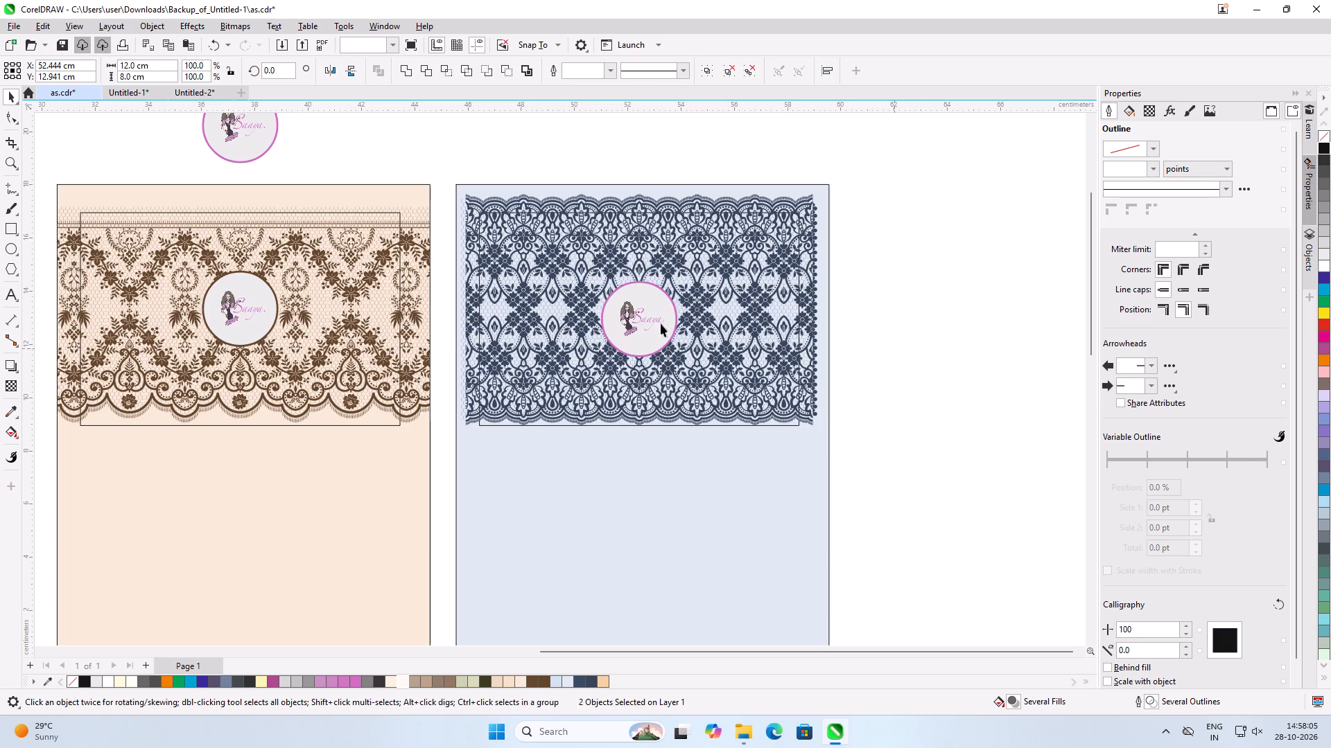
Nudge the logo badge upward on the navy lace to a Y position of 13.322 cm.
scroll(623, 294, "up", 5)
left_click(638, 319)
key("Up")
key("Up")
key("Up")
key("Up")
key("Up")
key("Up")
key("Up")
key("Up")
key("Up")
key("Up")
key("Up")
key("Up")
key("Up")
key("Up")
key("Up")
key("Up")
key("Up")
key("Up")
key("Up")
key("Up")
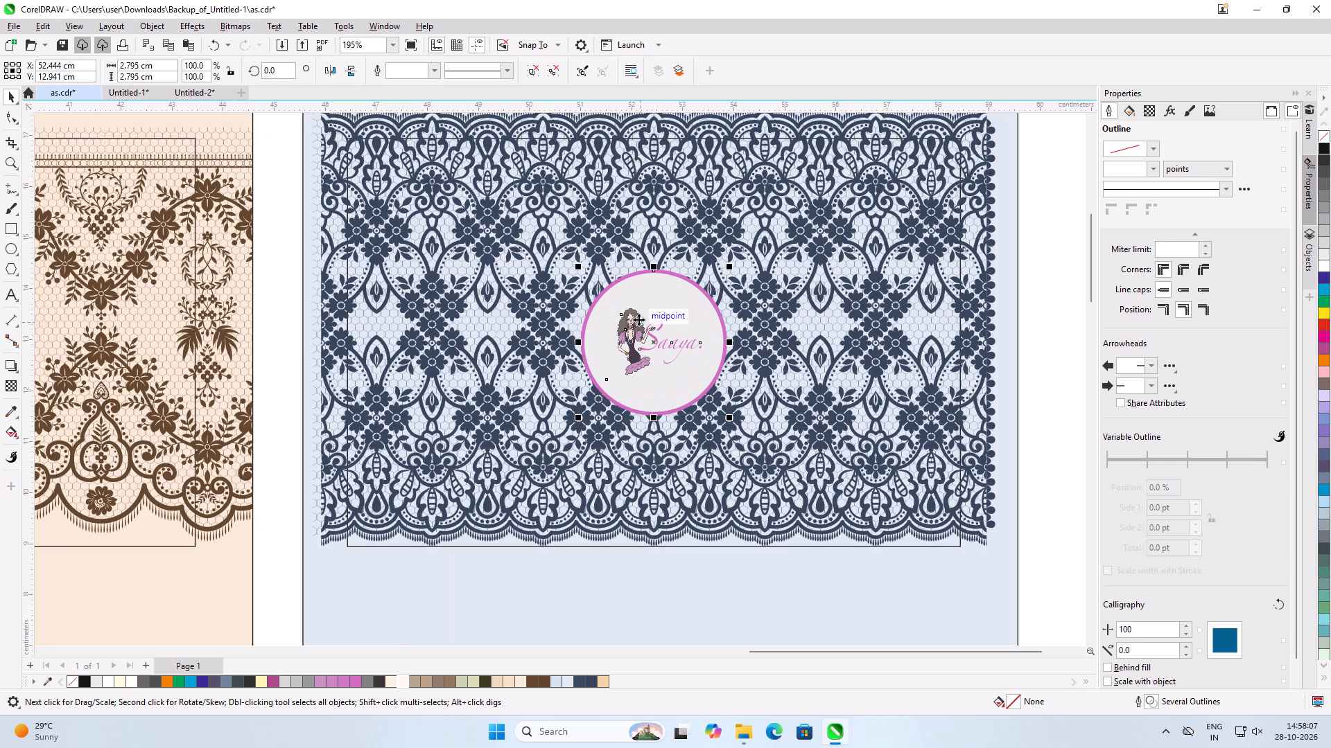
key("Up")
key("Up")
key("Up")
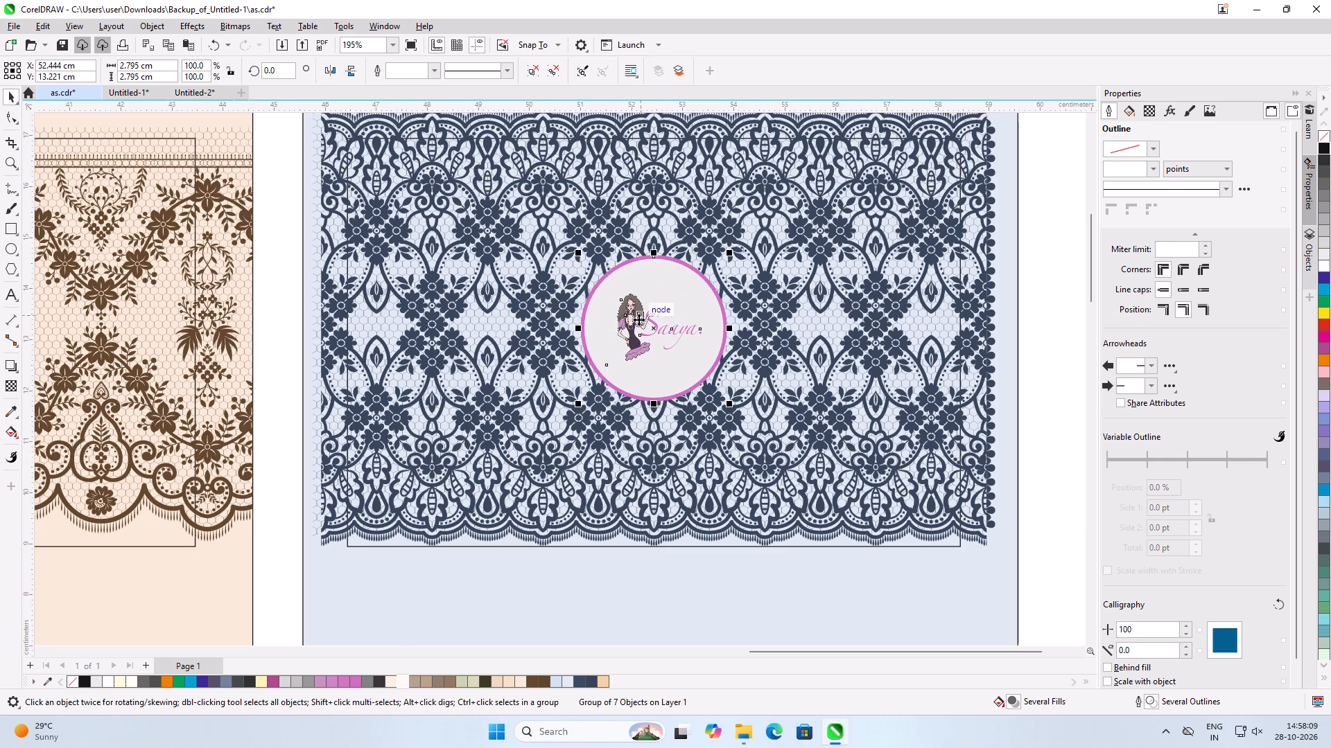
key("Down")
key("Down")
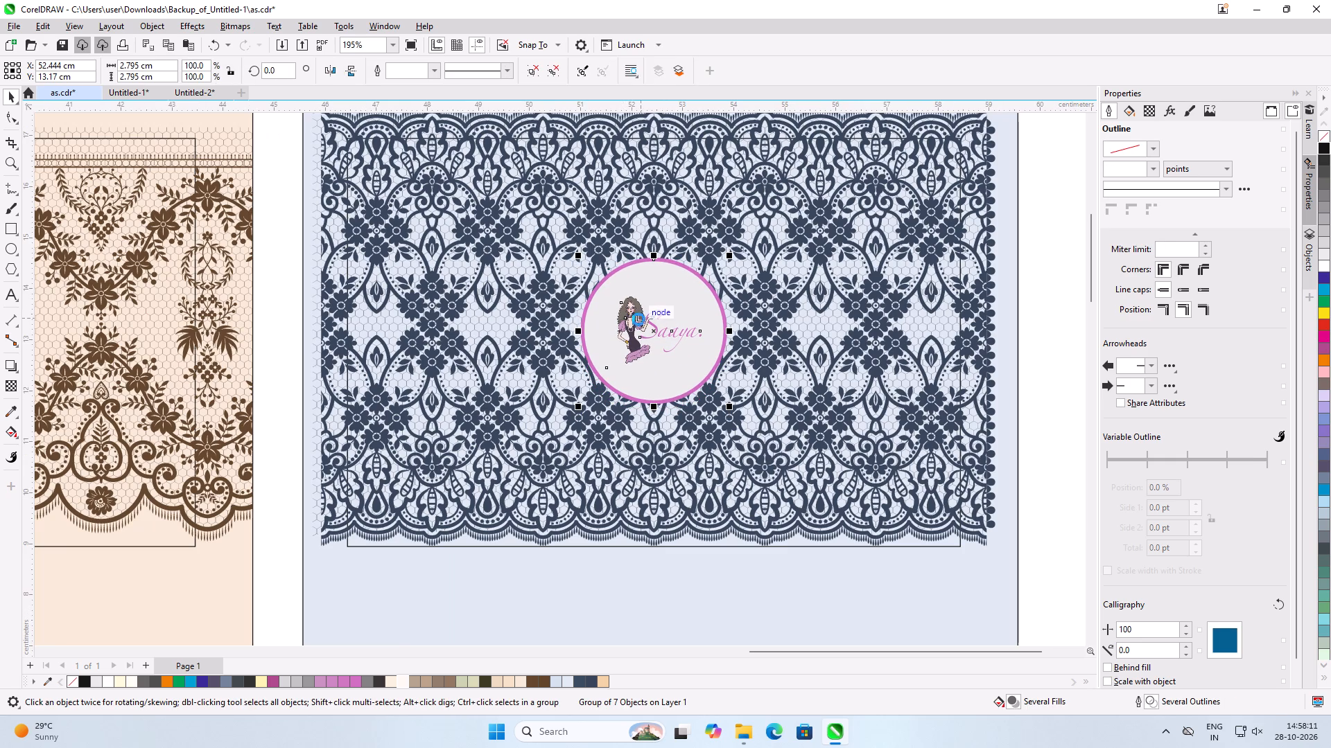
key("Up")
key("Up")
key("Up")
key("Up")
key("Up")
key("Up")
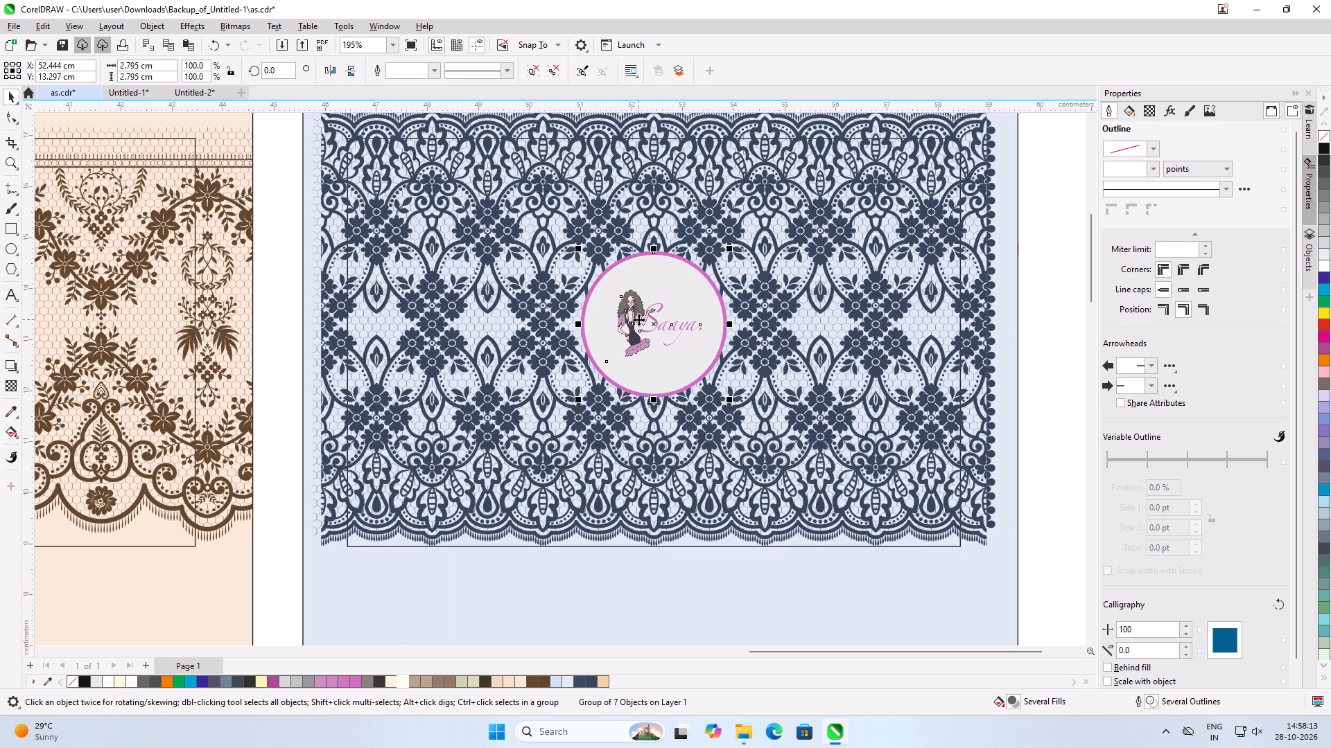
key("Up")
key("Down")
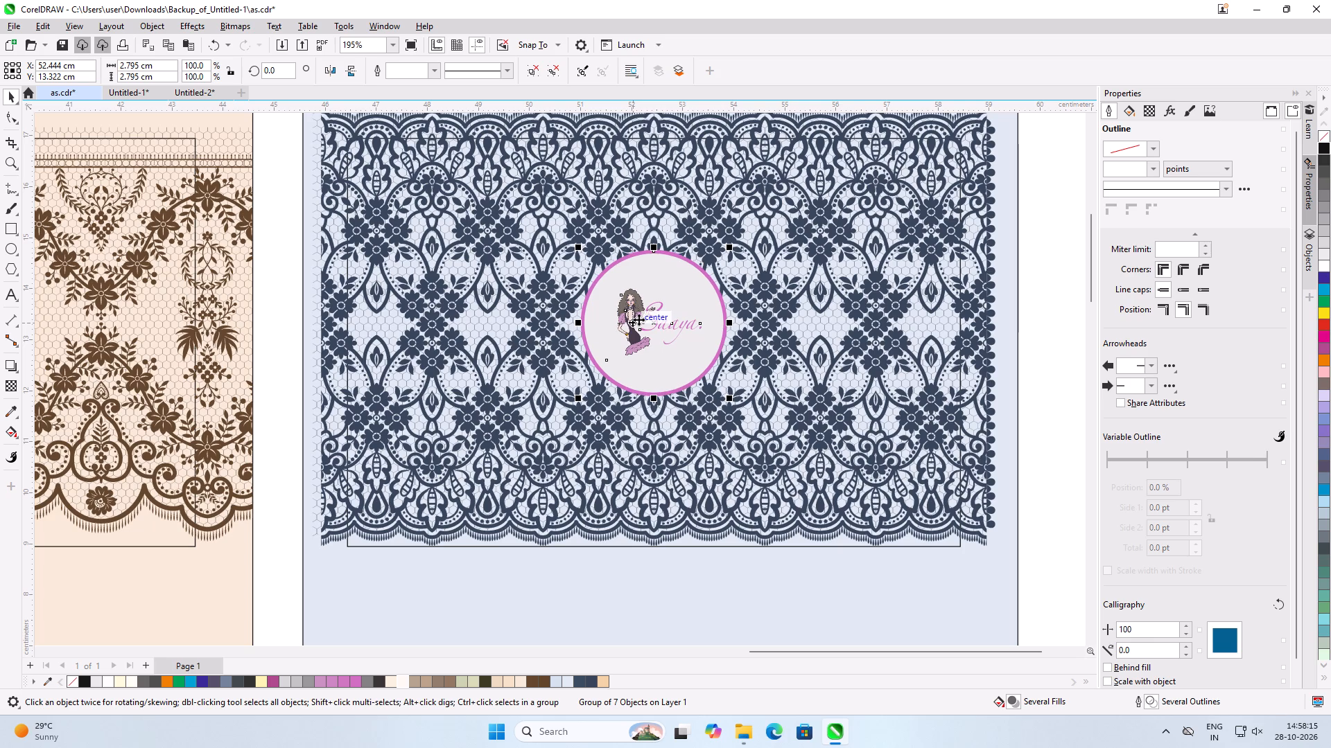
scroll(638, 319, "down", 2)
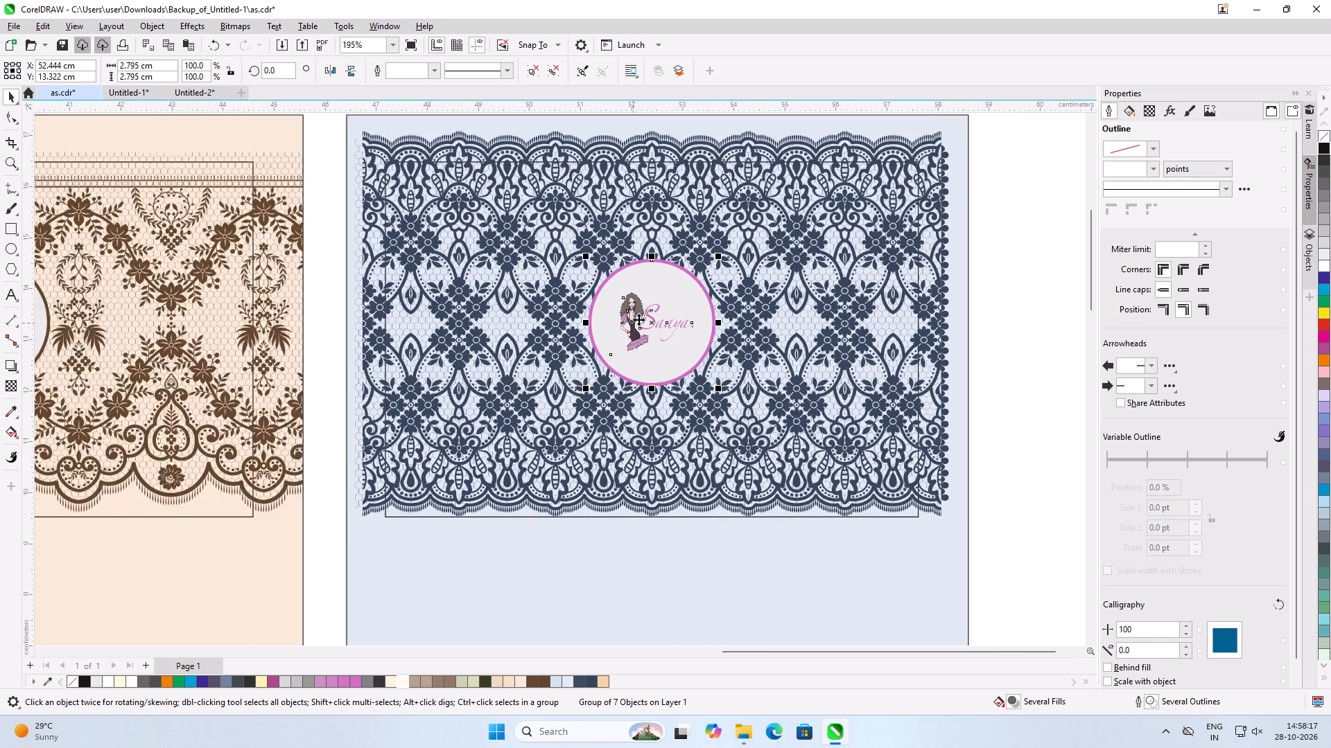
scroll(597, 319, "down", 1)
left_click(941, 368)
Ungroup the logo badge on the navy lace completely into separate objects.
left_click(667, 345)
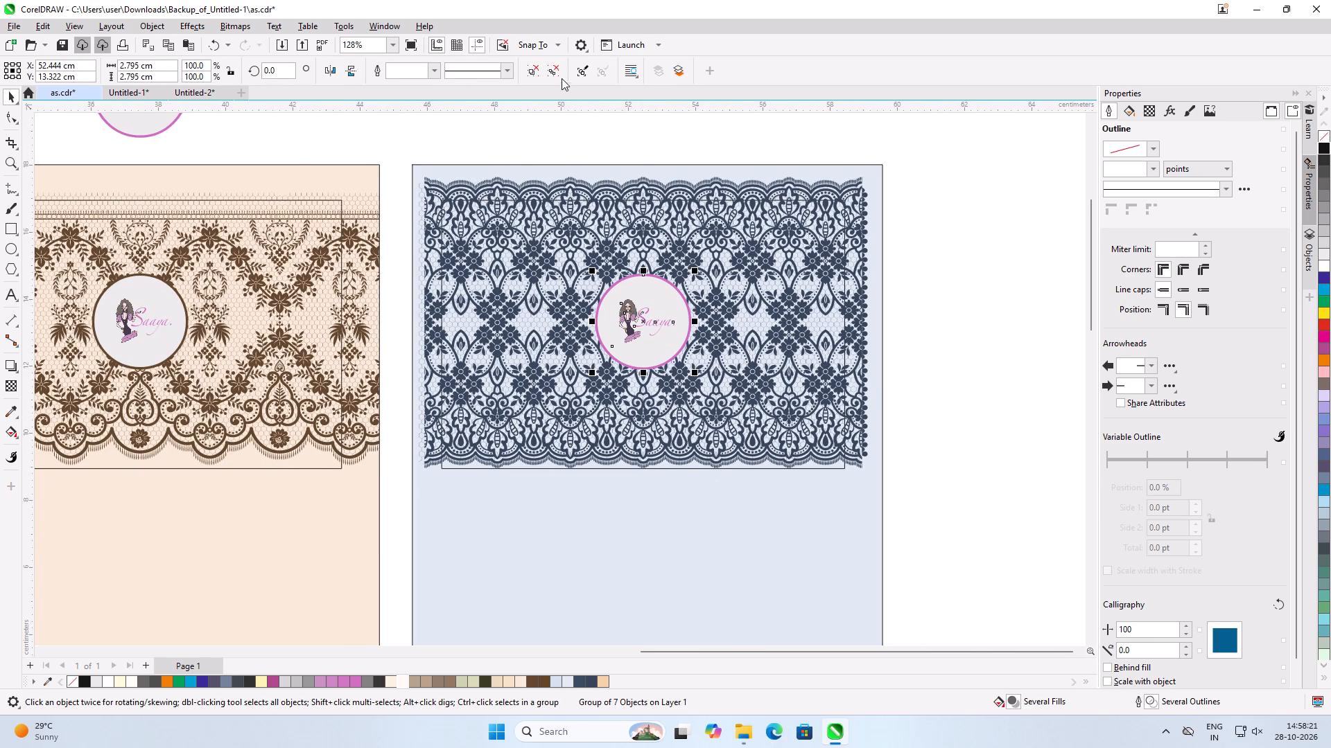
left_click(547, 75)
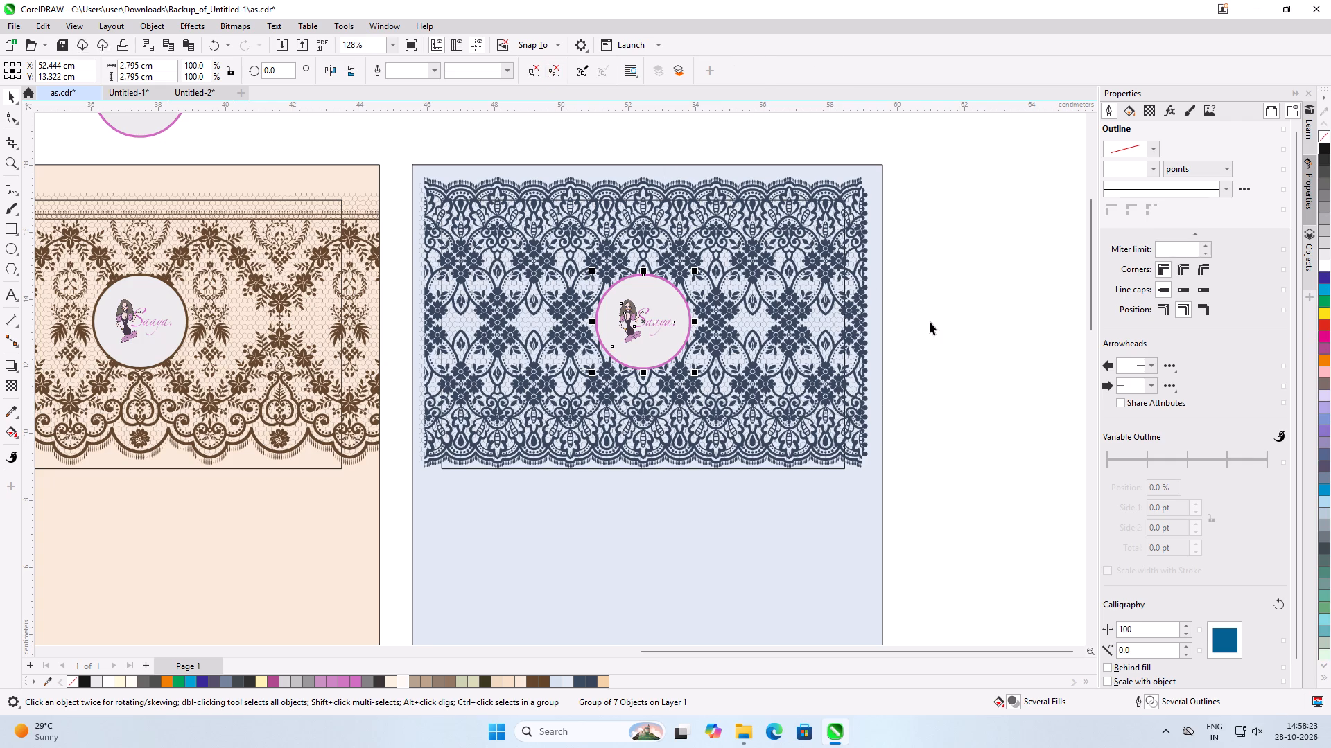
left_click(930, 321)
Recolour the badge circle's outline to the lace's navy, C82 M64 Y43 K27.
scroll(674, 294, "up", 4)
left_click(674, 290)
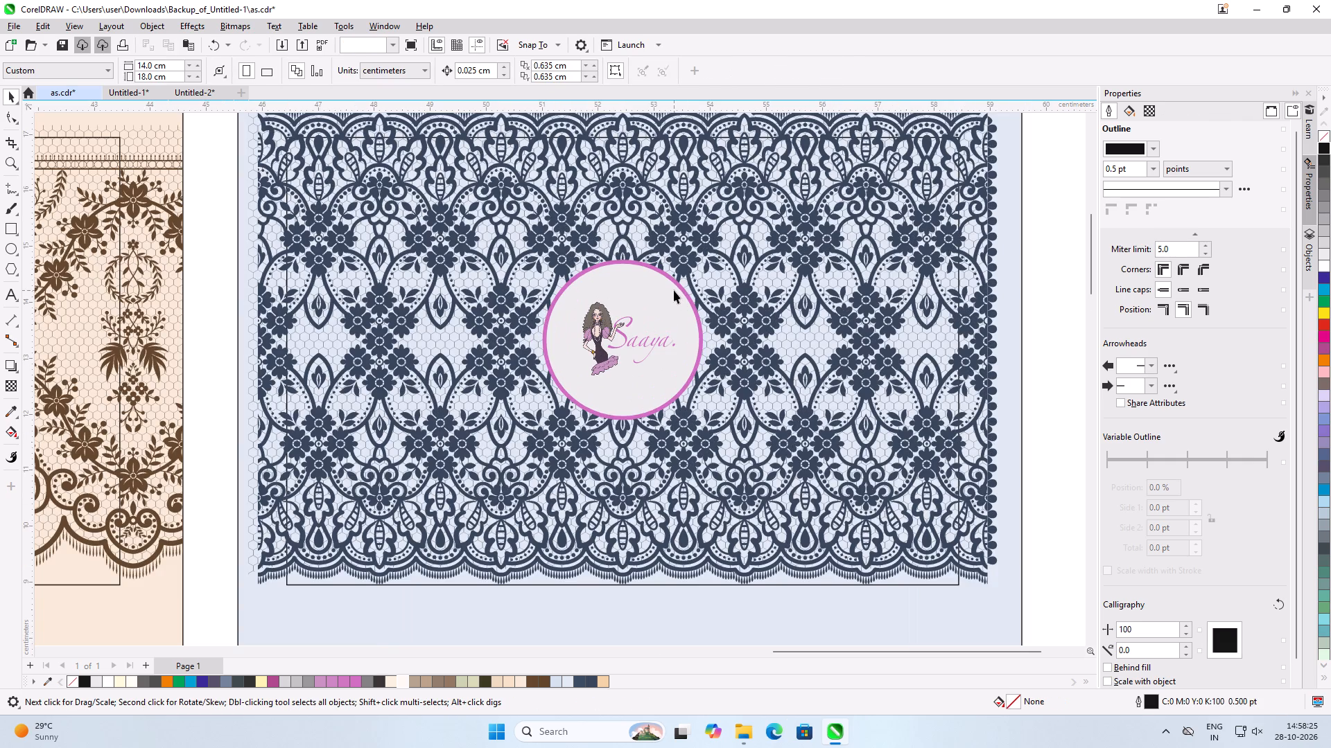
right_click(586, 680)
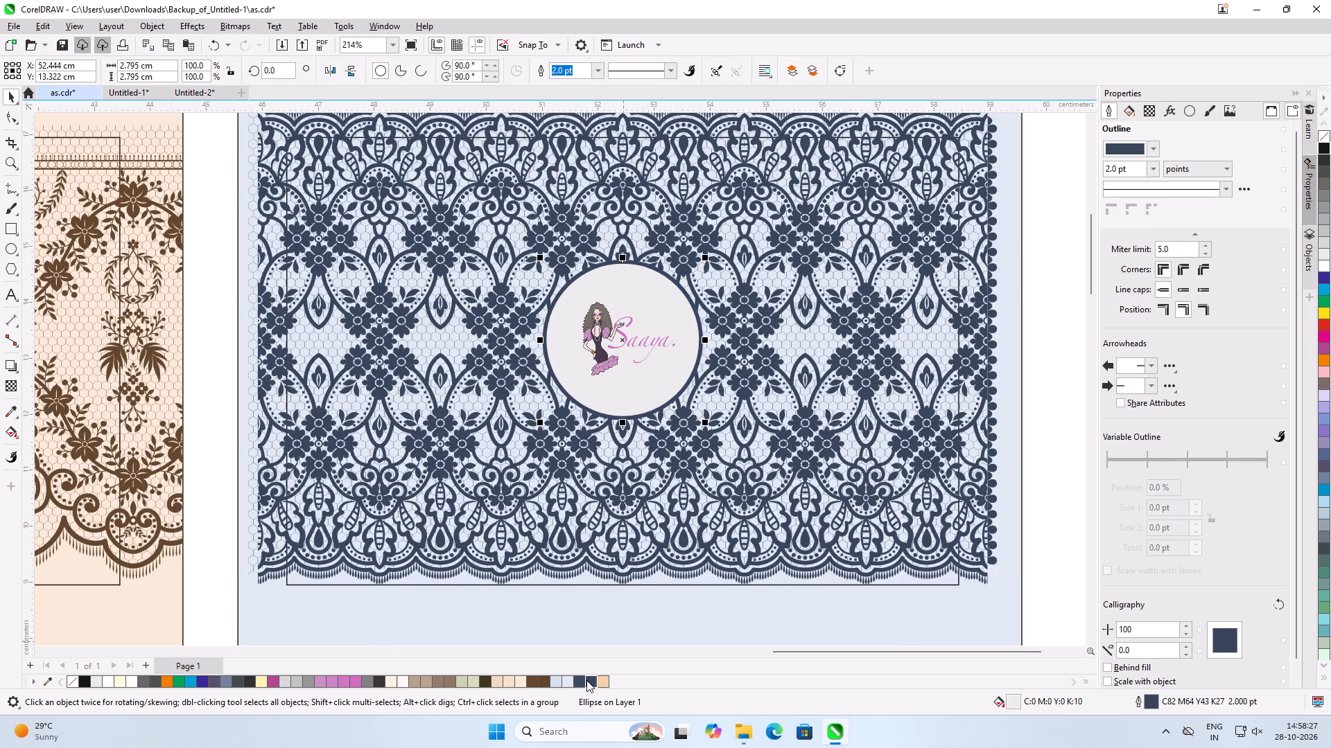
Examine the blue card's navy lace and logo badge alongside the neighbouring green and peach cards.
scroll(517, 371, "down", 5)
left_click(864, 368)
scroll(864, 368, "down", 5)
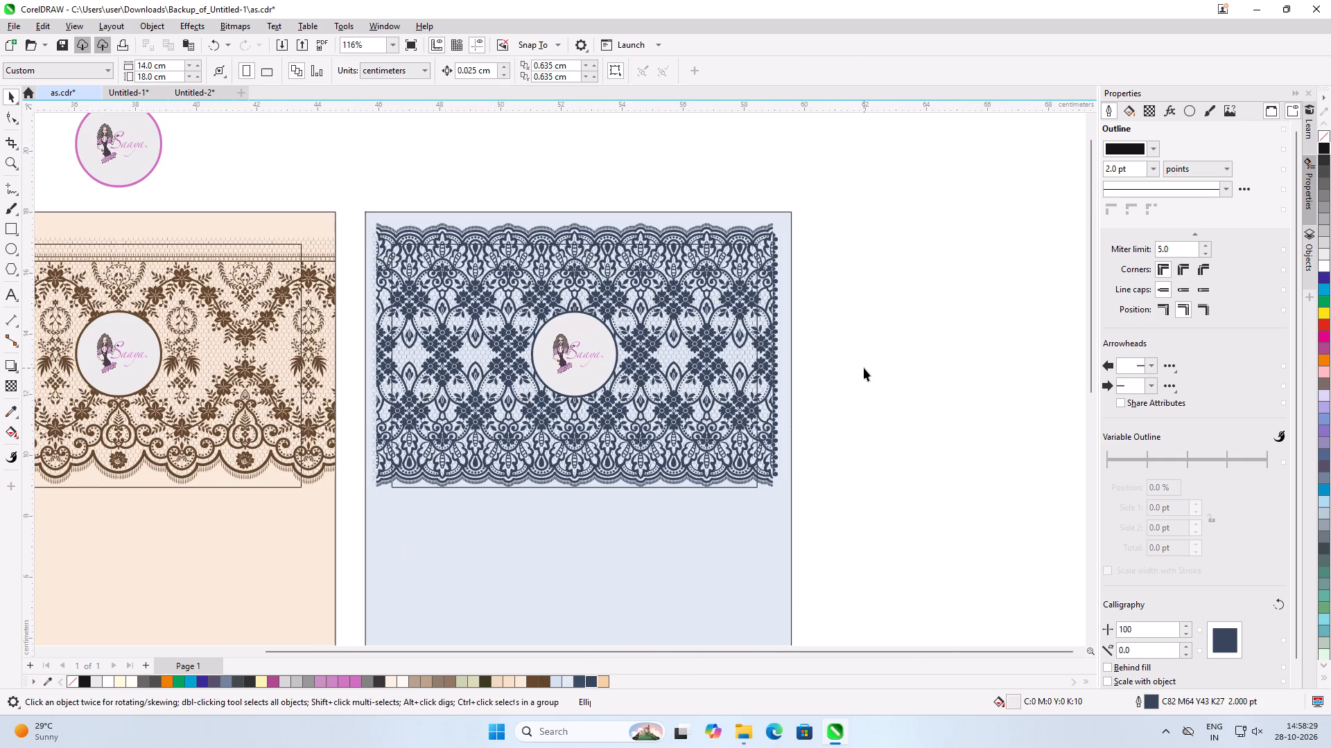
scroll(123, 337, "up", 2)
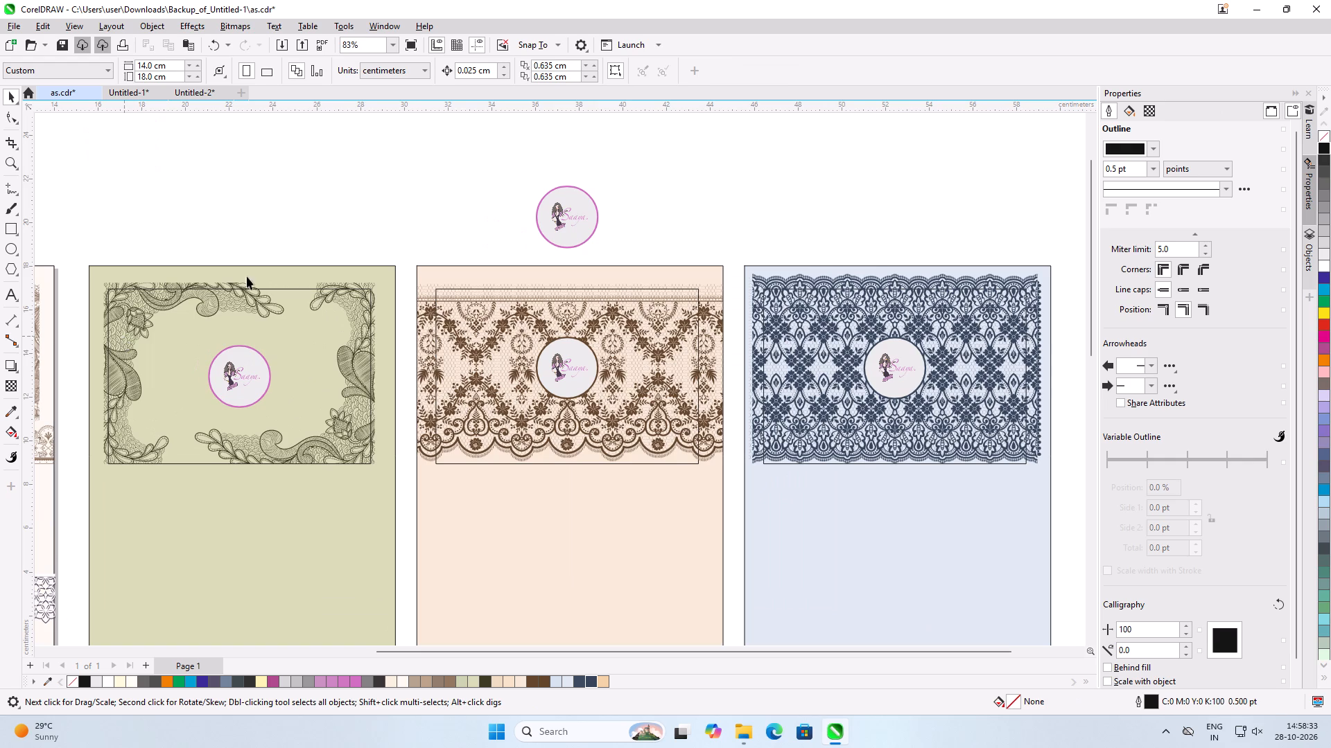
scroll(579, 160, "down", 1)
scroll(521, 285, "up", 4)
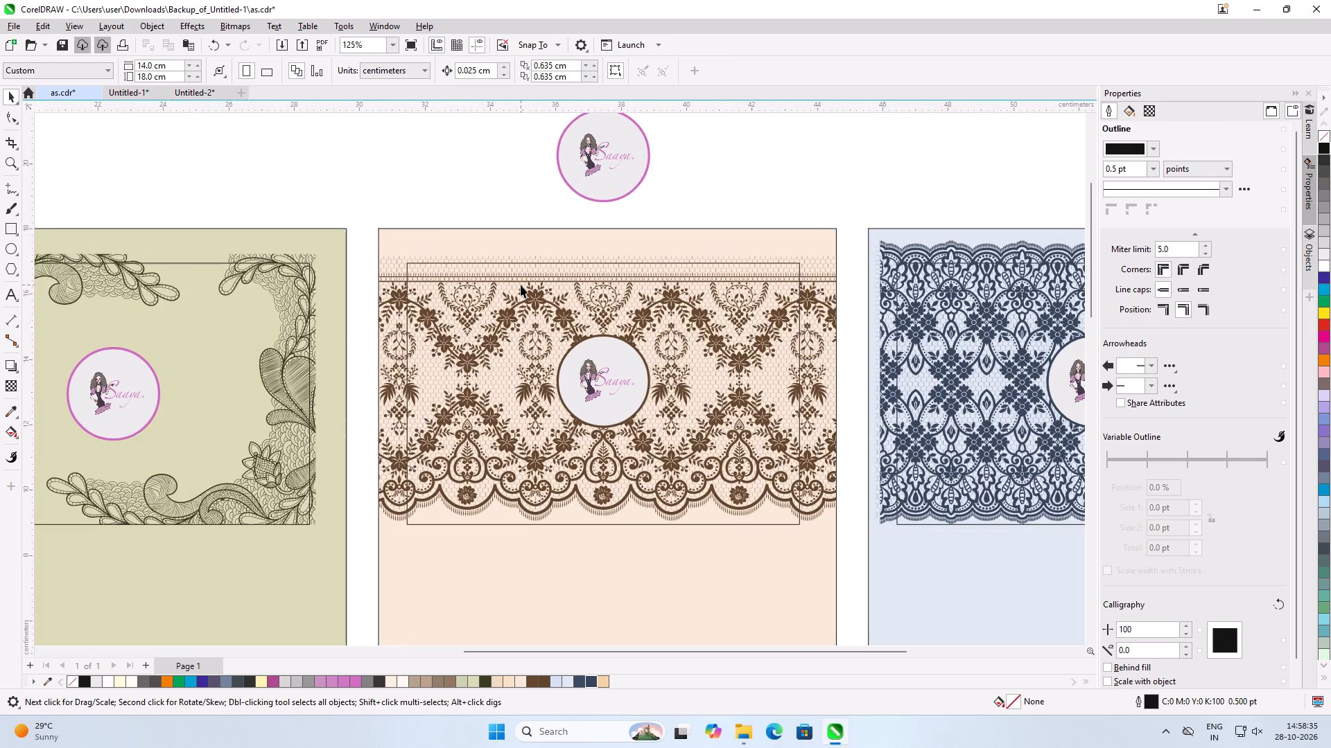
scroll(523, 263, "up", 5)
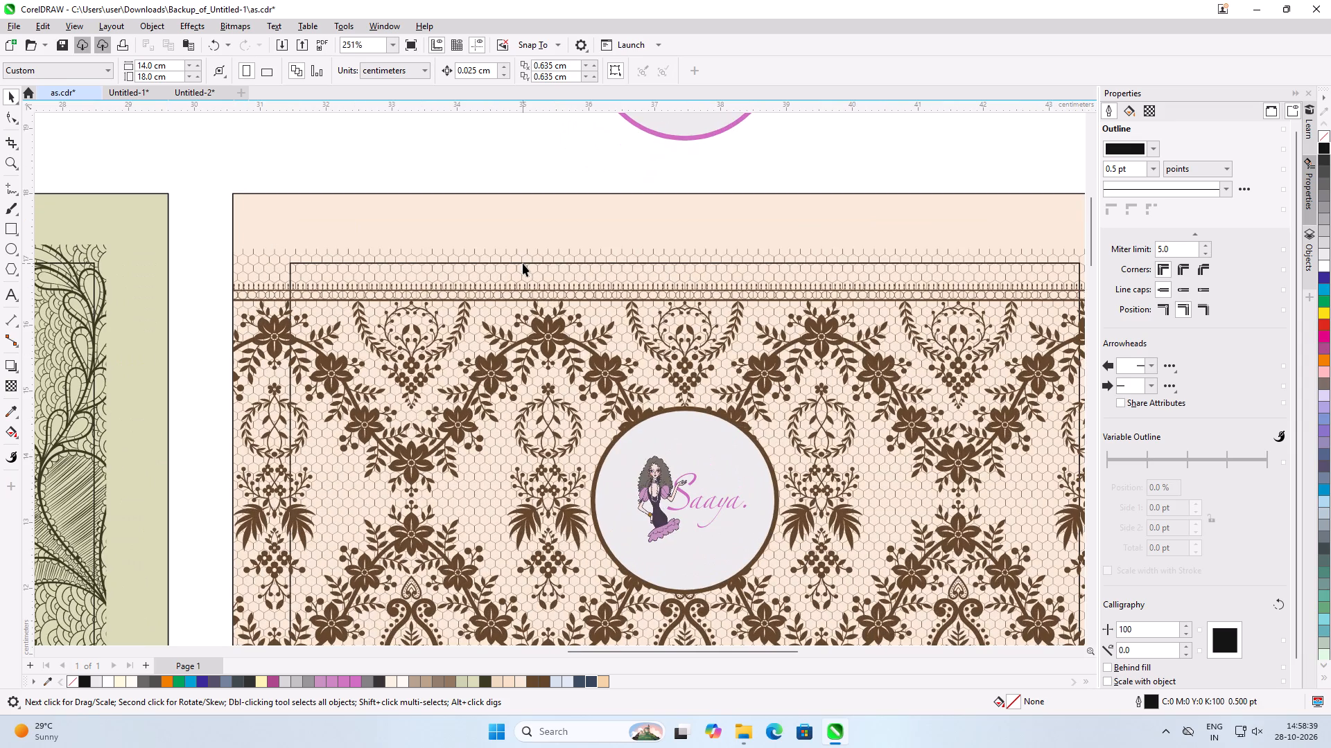
scroll(523, 263, "down", 7)
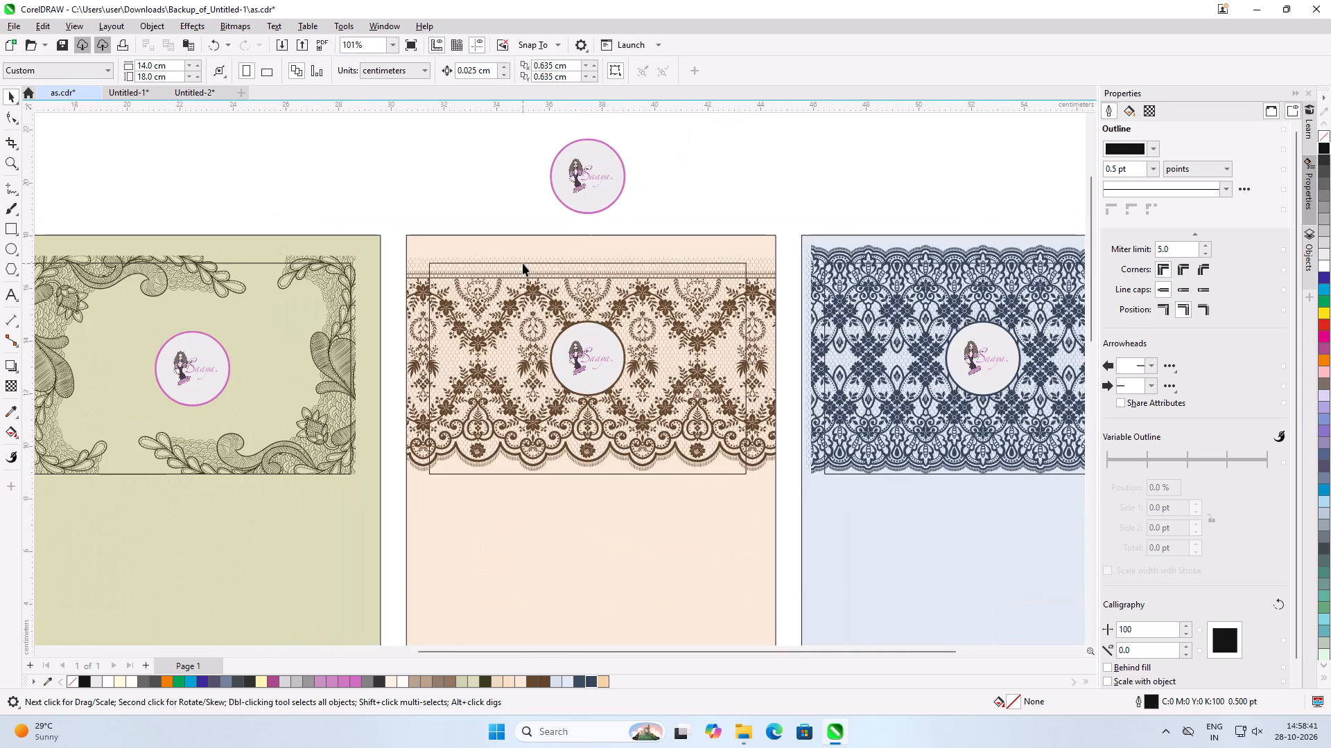
scroll(523, 263, "down", 7)
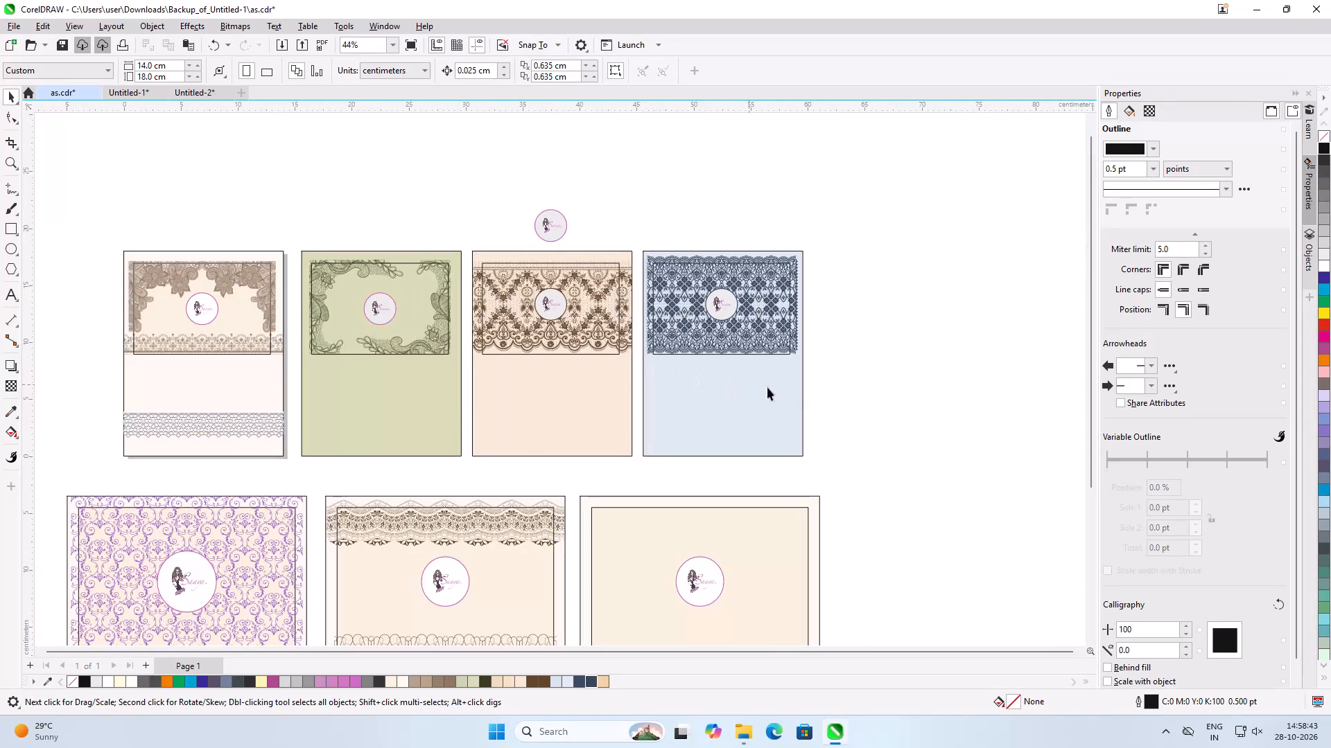
Save the card layouts in as.cdr, keeping the existing file name, and dismiss the dialogs that follow.
left_click(849, 387)
key("ctrl+s")
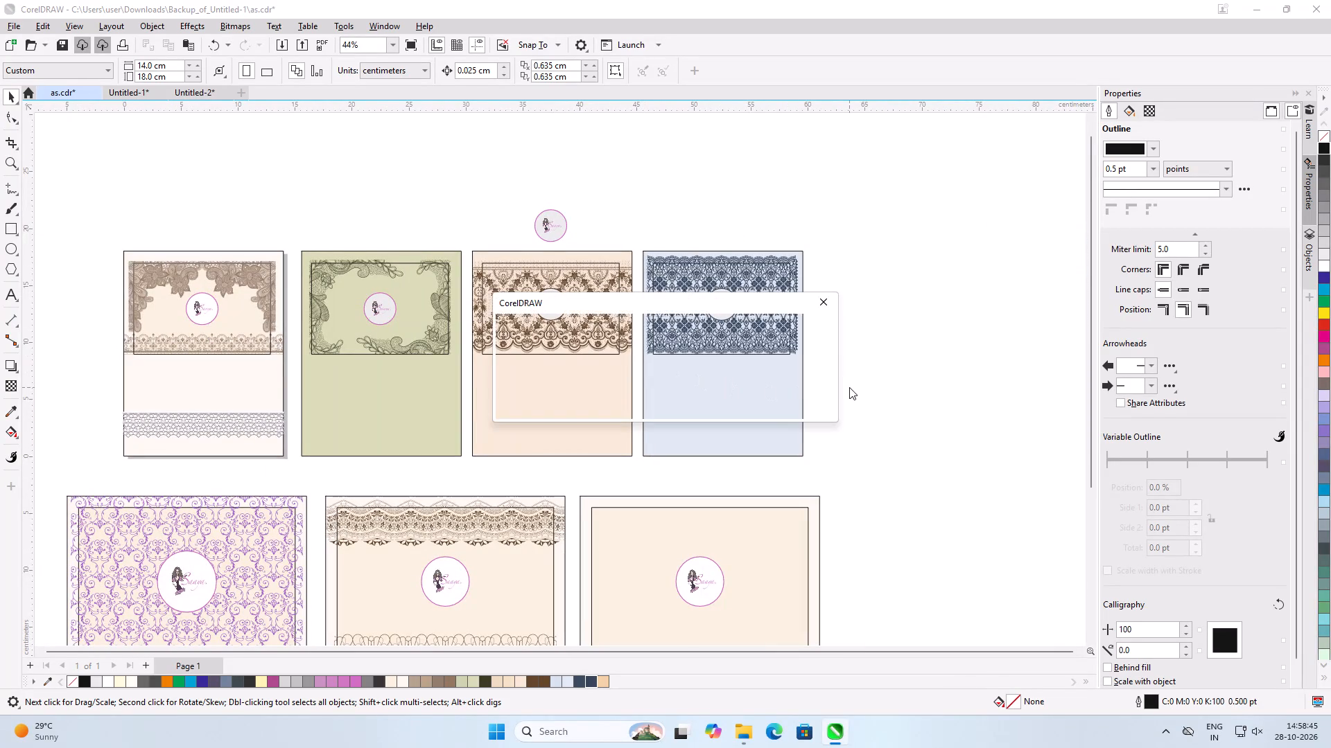
left_click(756, 395)
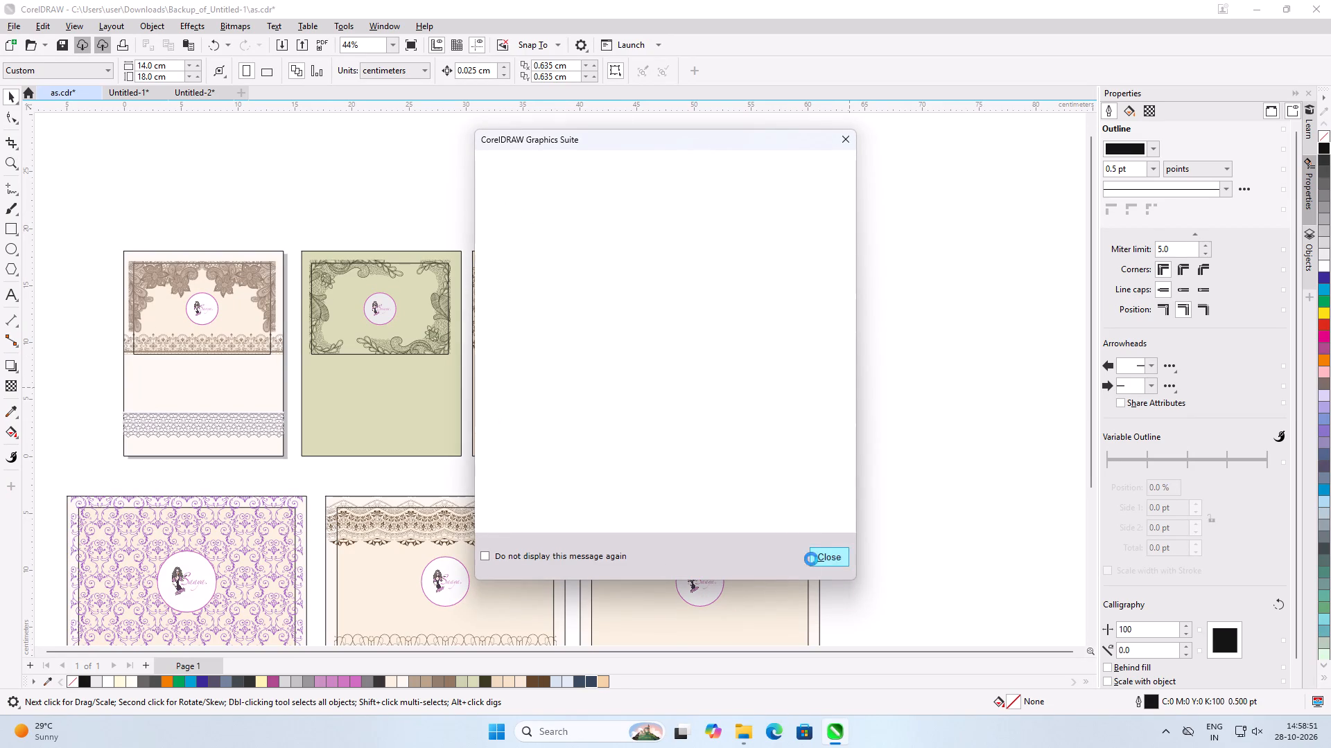
left_click(811, 559)
left_click(858, 488)
right_click(815, 295)
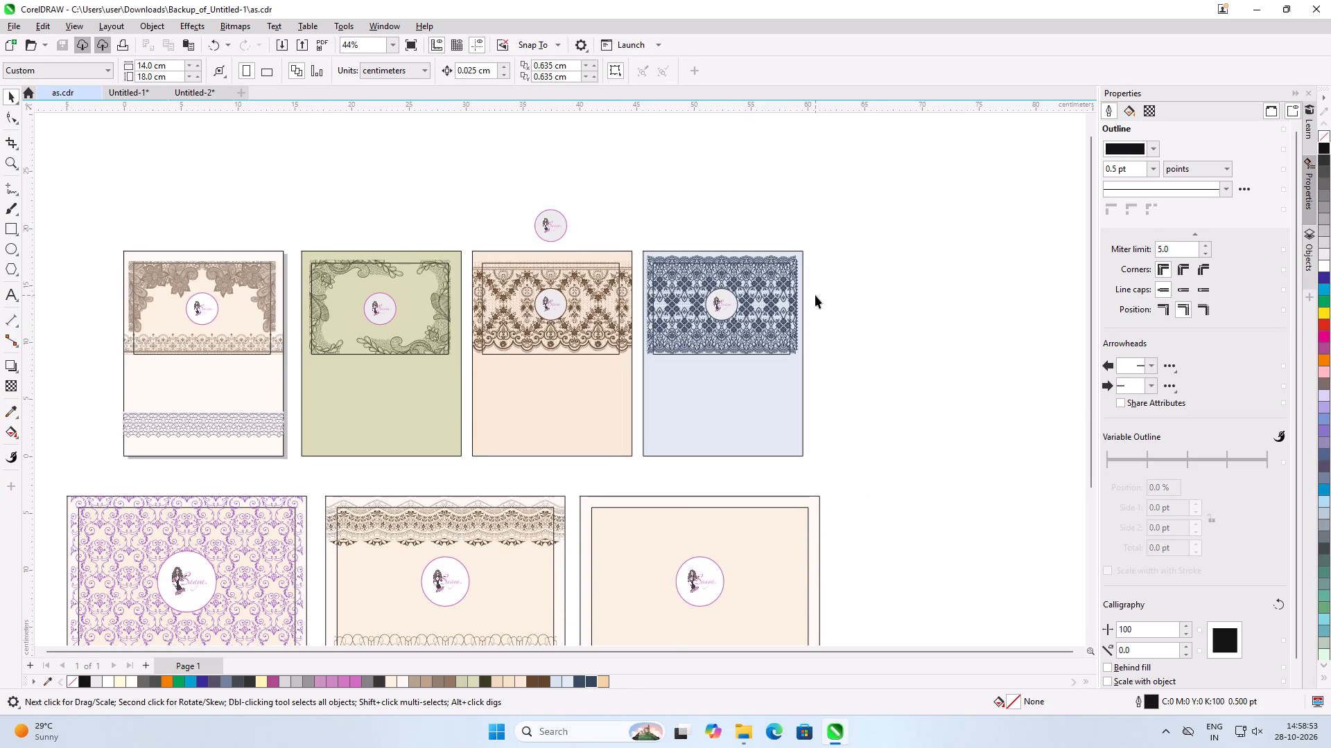
left_click(843, 250)
Look over the lace patterns in the Untitled-1 and Untitled-2 documents.
left_click(133, 92)
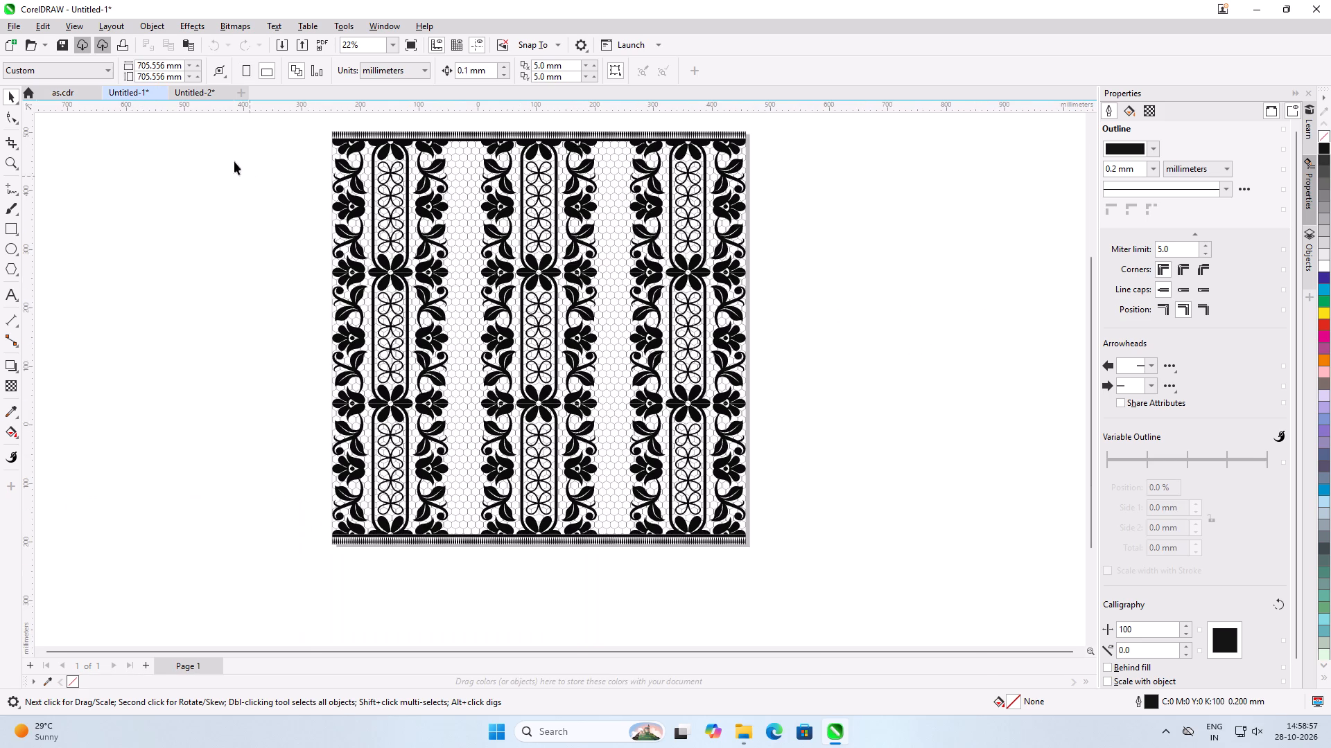
left_click(204, 99)
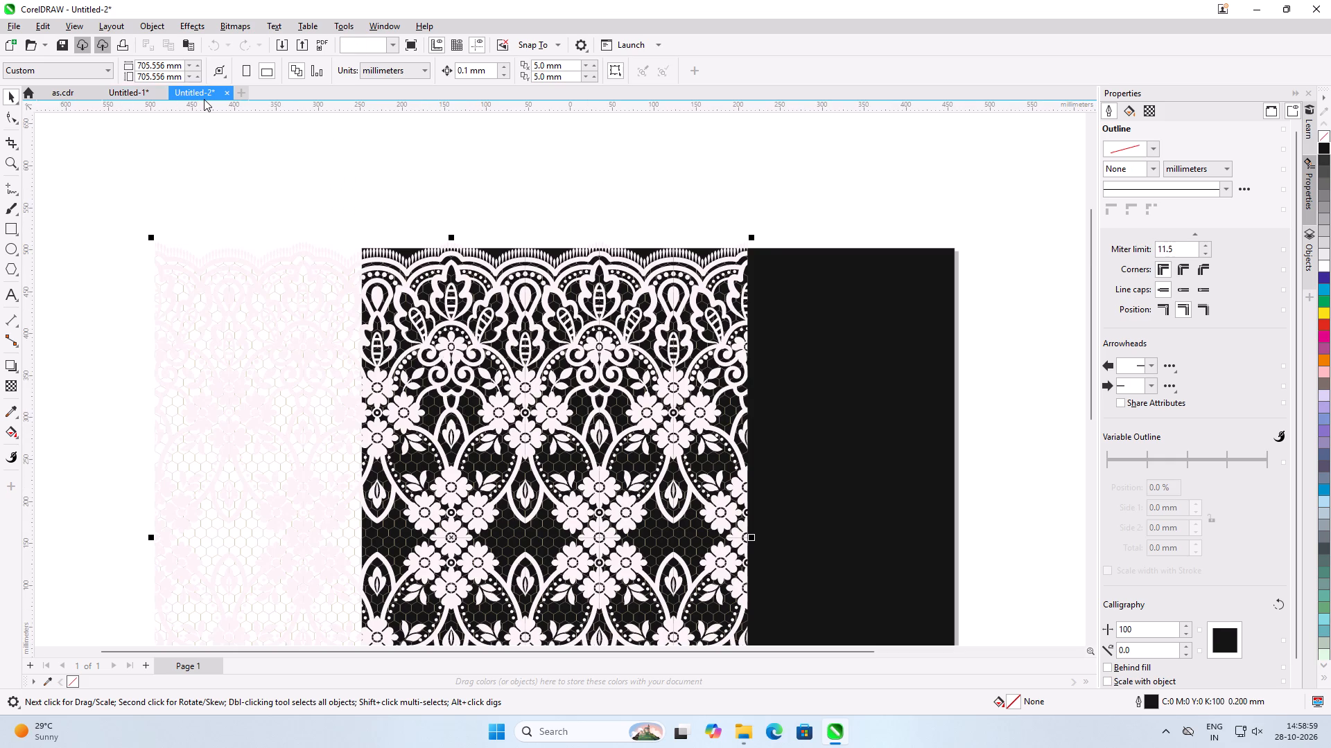
scroll(394, 133, "down", 2)
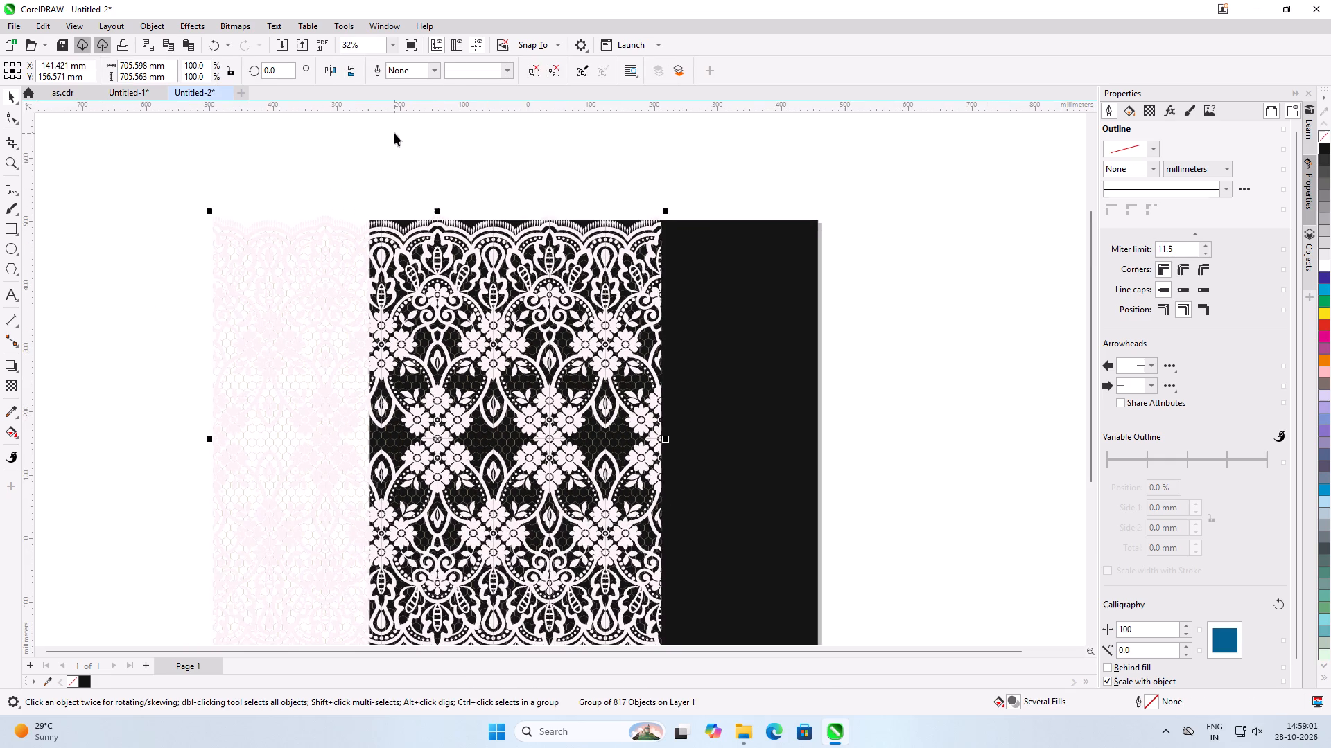
Minimize the lace document's window to reach the desktop and launch Google Chrome with the personal profile shortcut.
left_click(394, 133)
left_click(1266, 10)
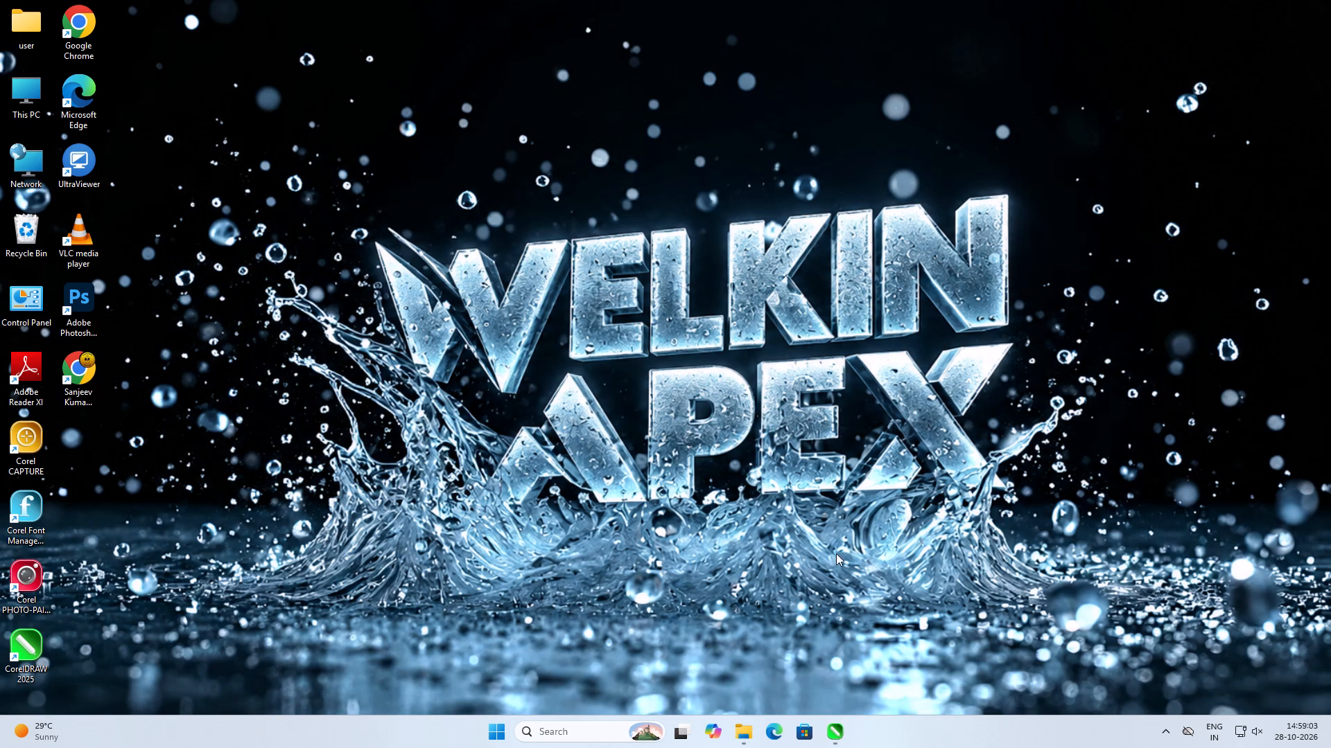
left_click(459, 594)
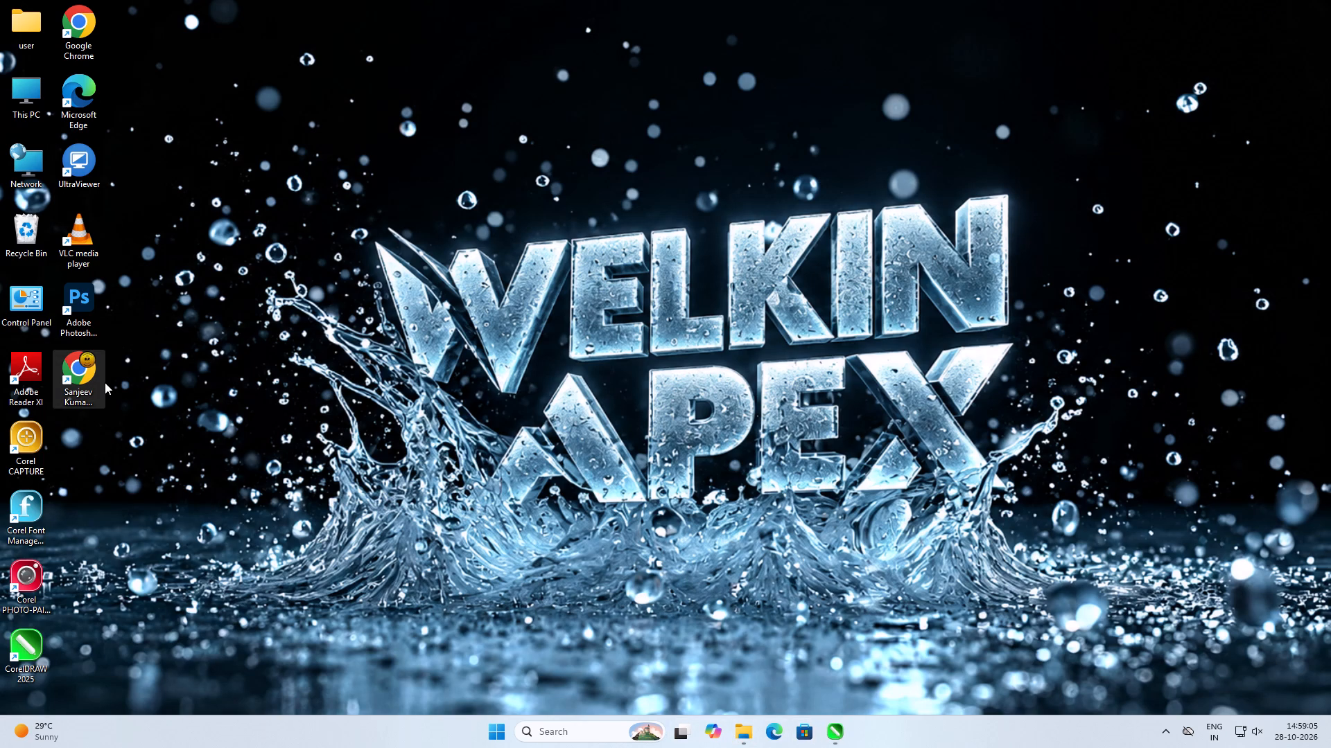
double_click(105, 382)
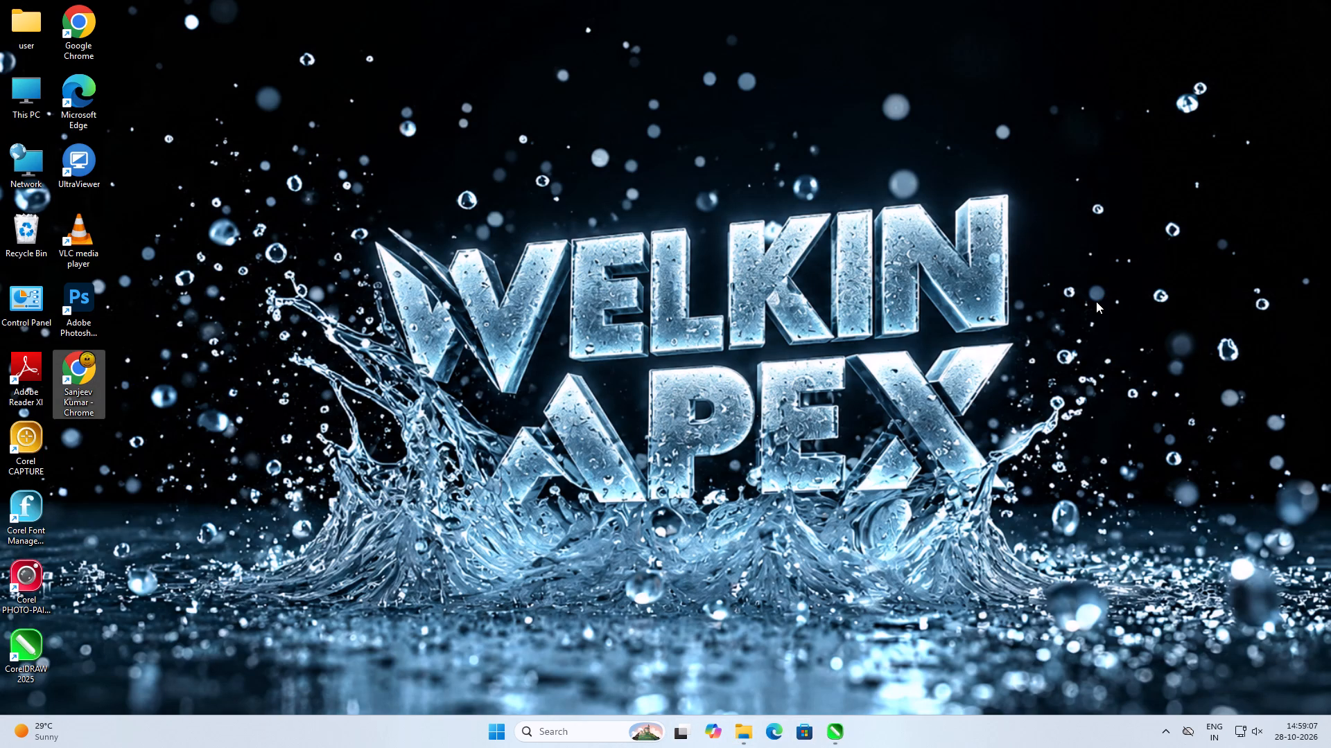
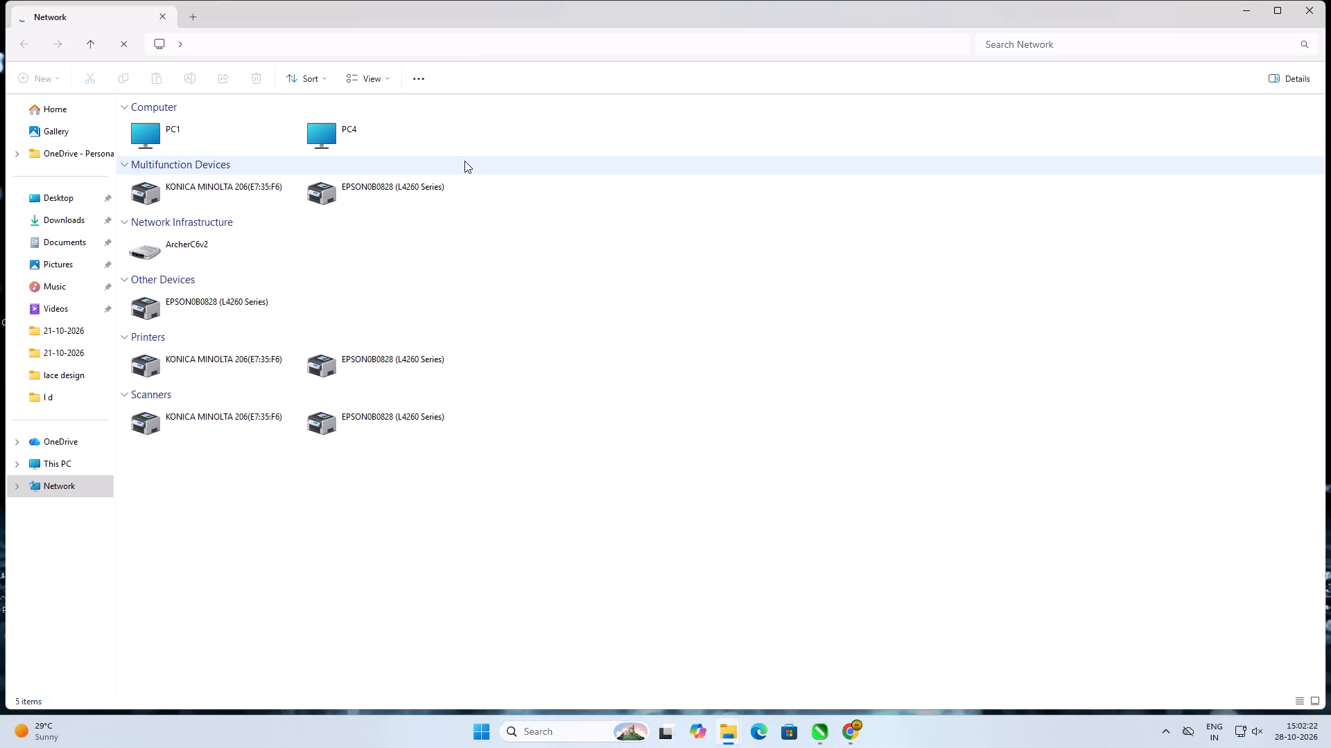
Try to open the shared computer PC4 from the network locations in File Explorer.
left_click(363, 139)
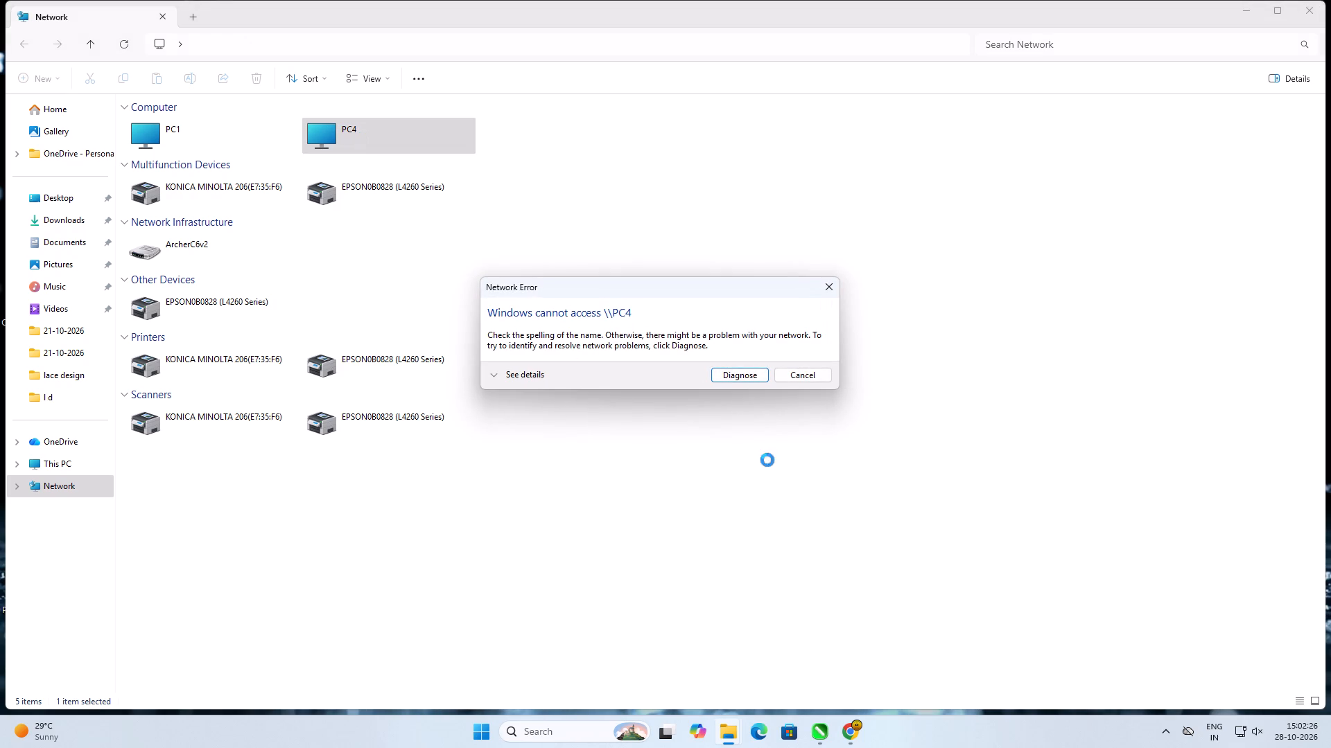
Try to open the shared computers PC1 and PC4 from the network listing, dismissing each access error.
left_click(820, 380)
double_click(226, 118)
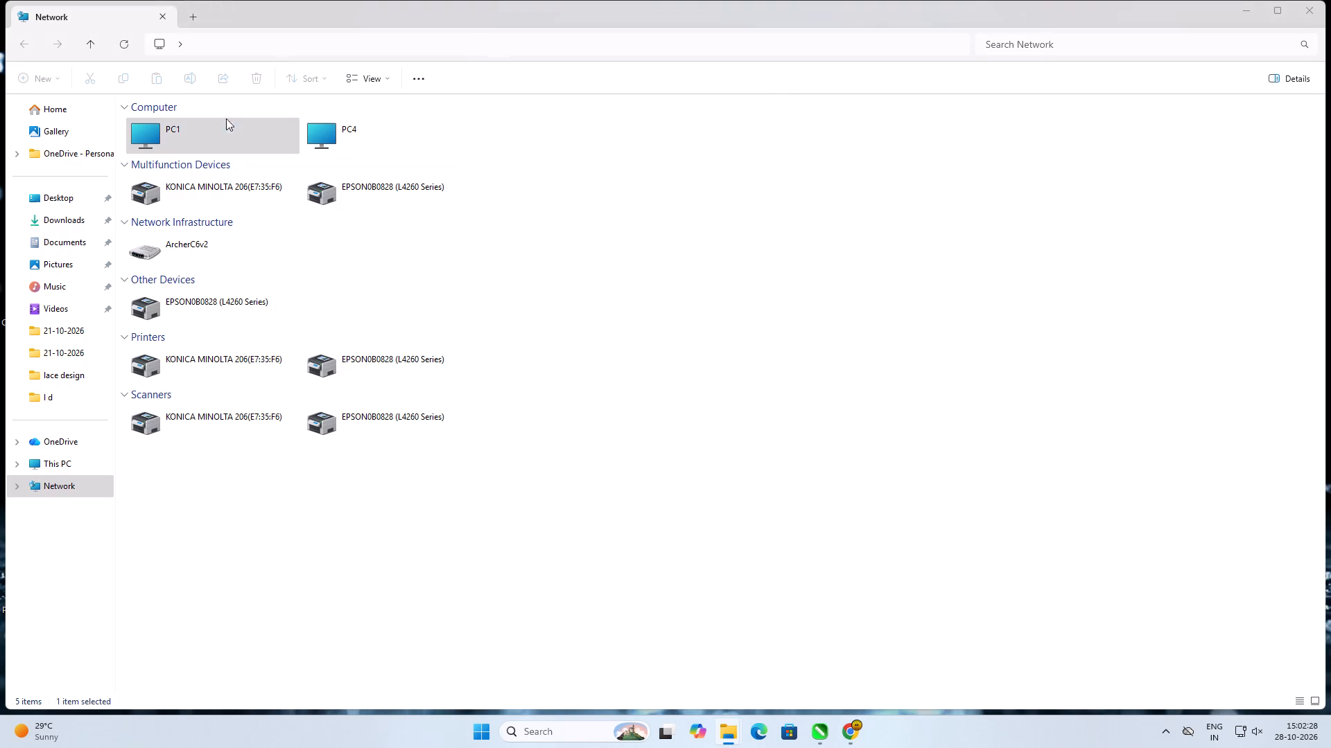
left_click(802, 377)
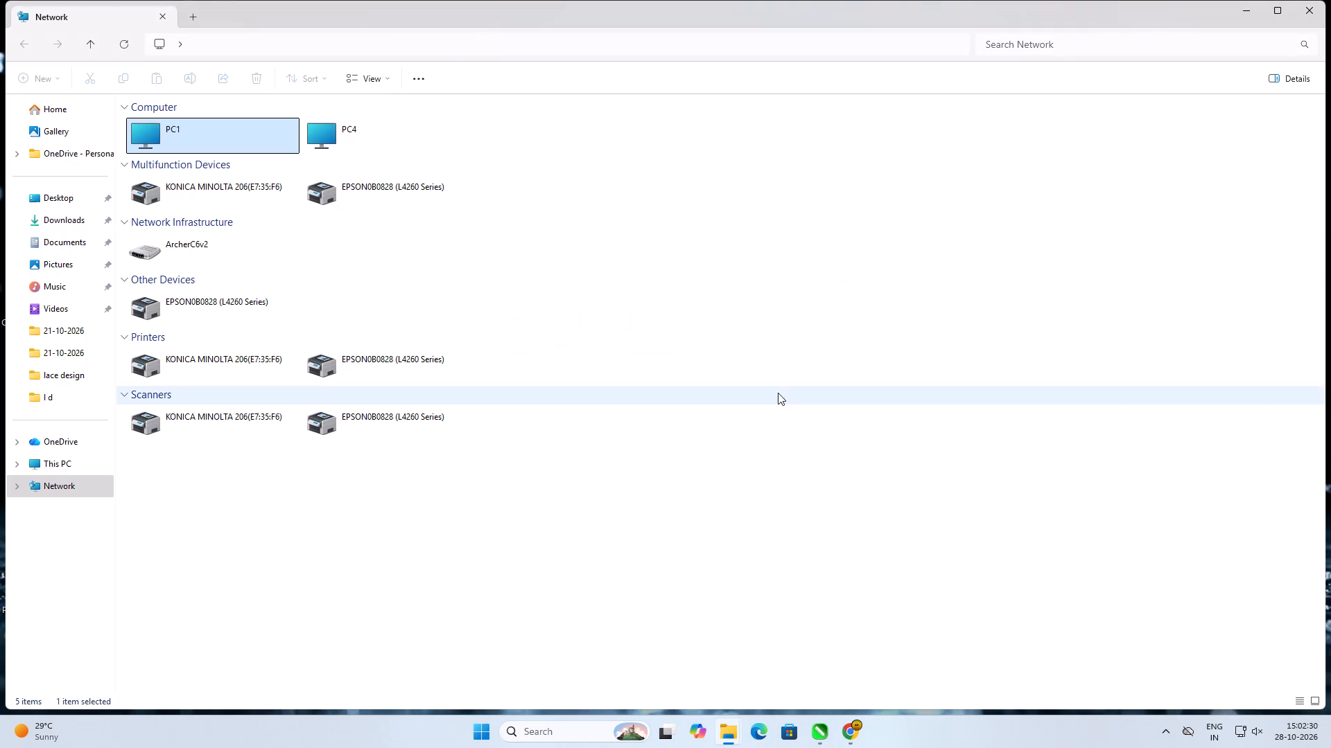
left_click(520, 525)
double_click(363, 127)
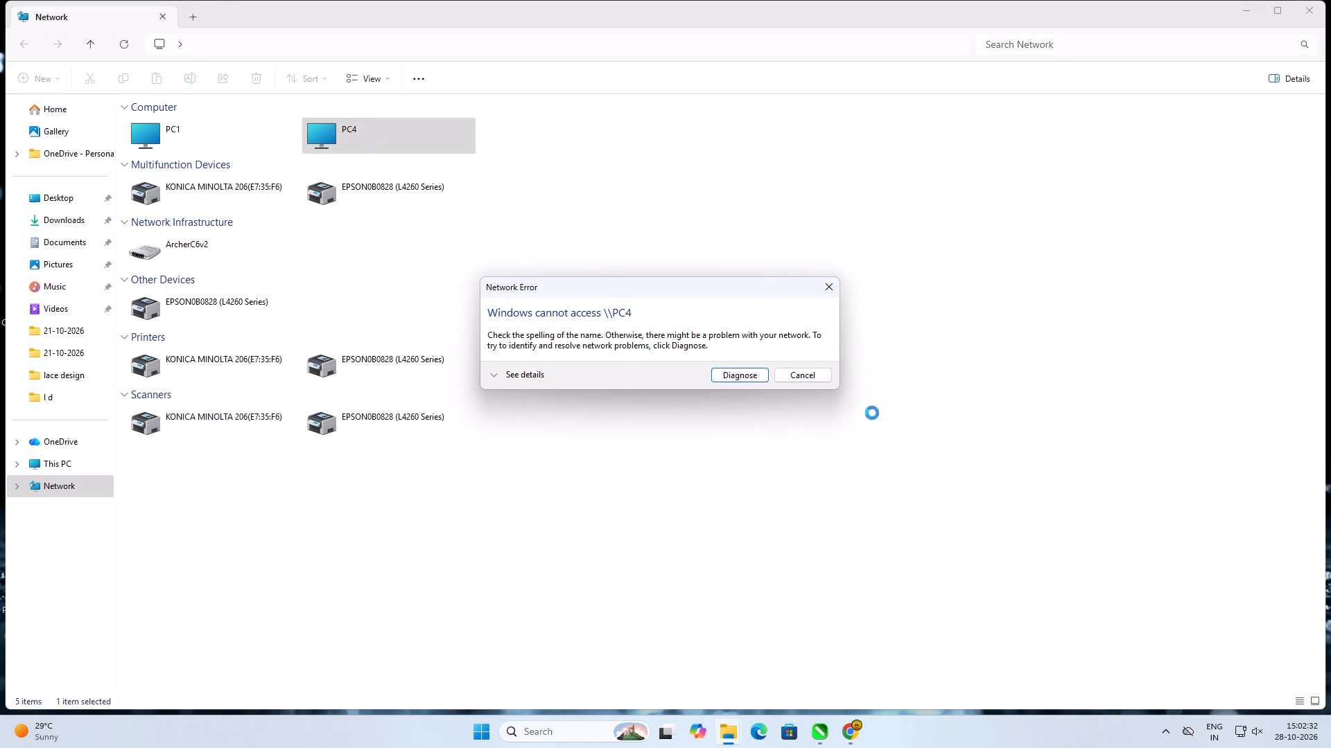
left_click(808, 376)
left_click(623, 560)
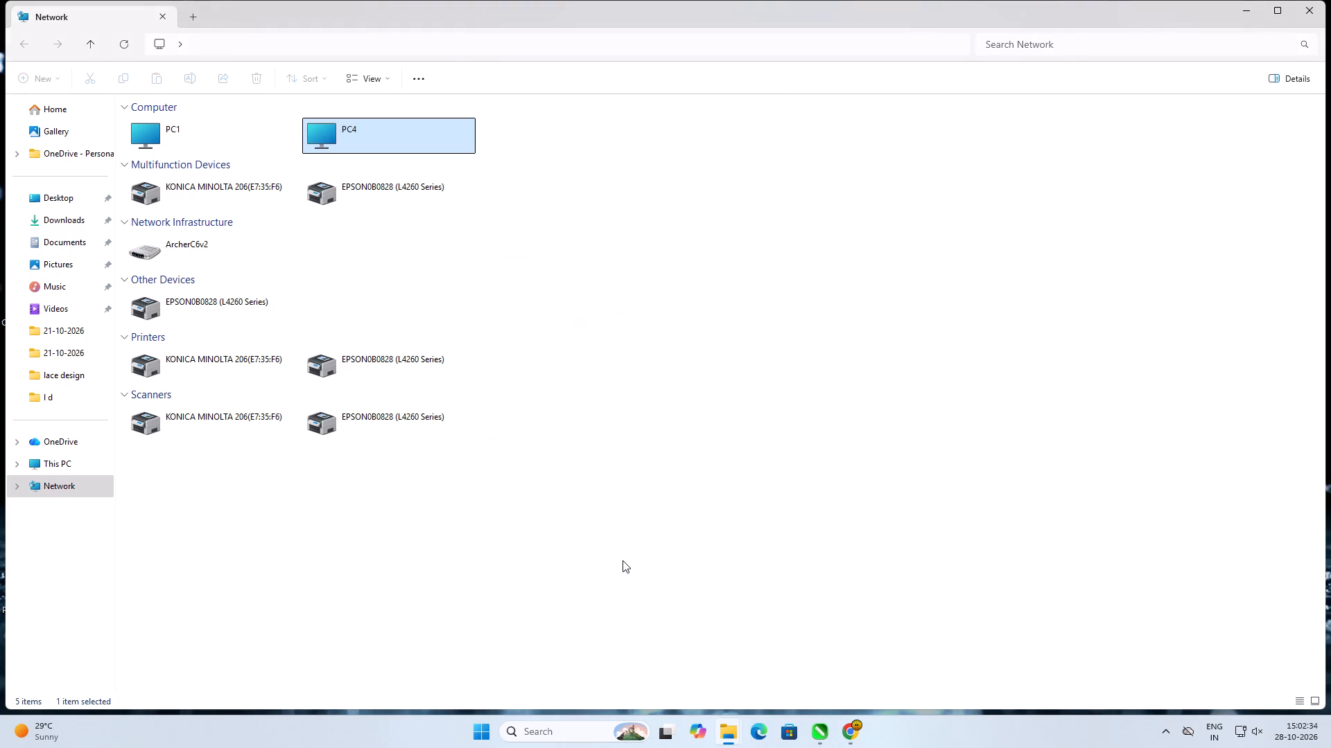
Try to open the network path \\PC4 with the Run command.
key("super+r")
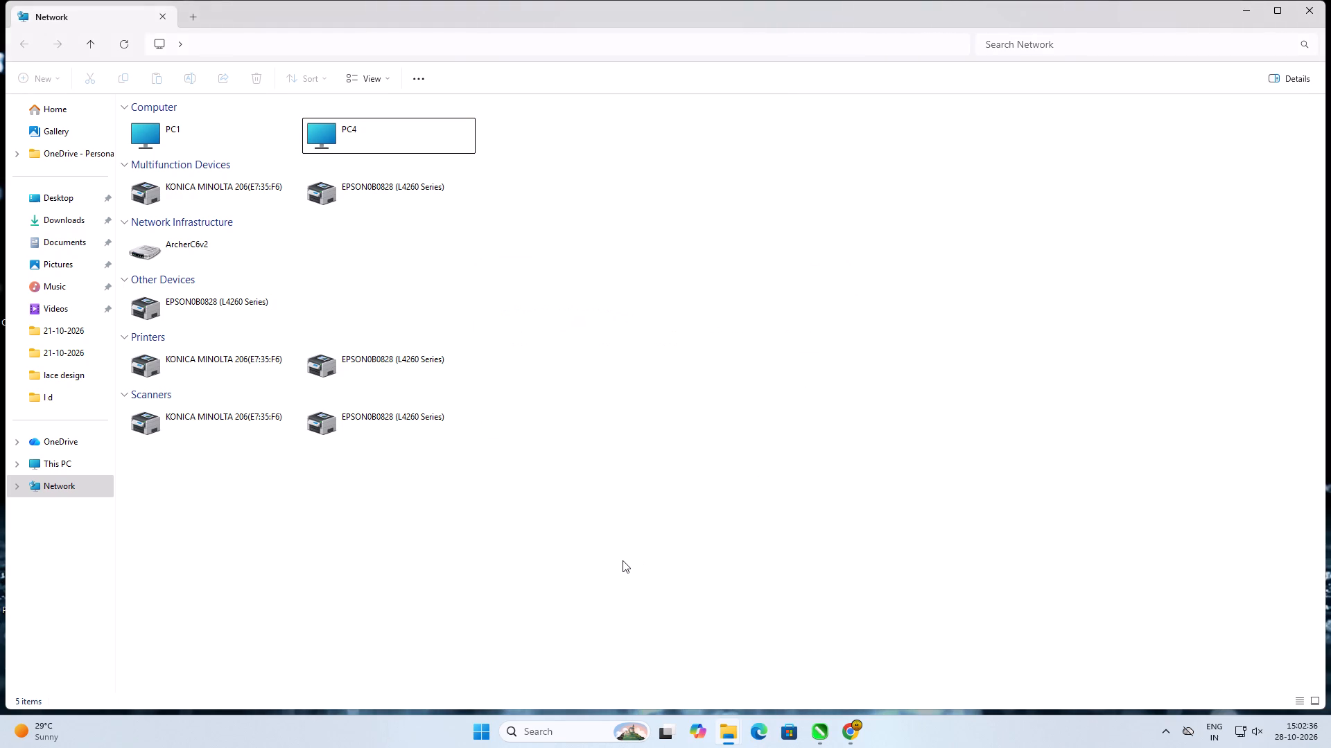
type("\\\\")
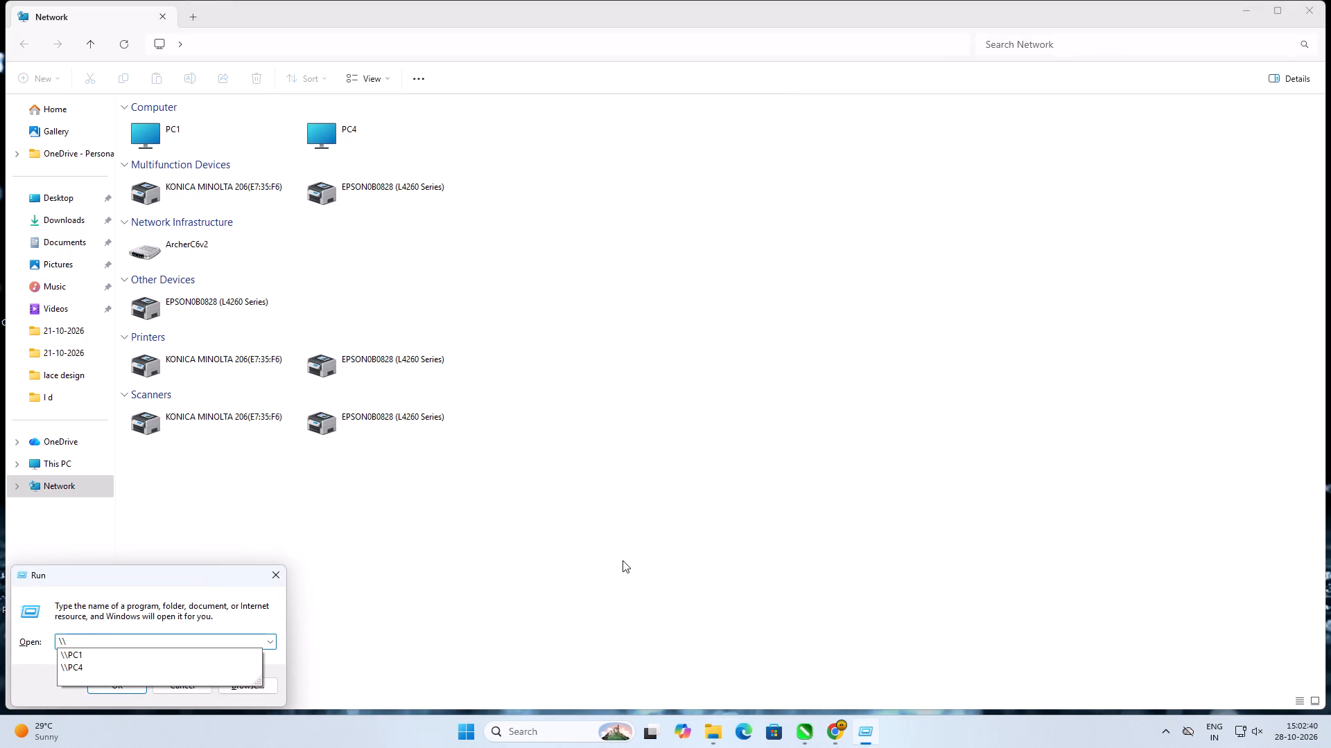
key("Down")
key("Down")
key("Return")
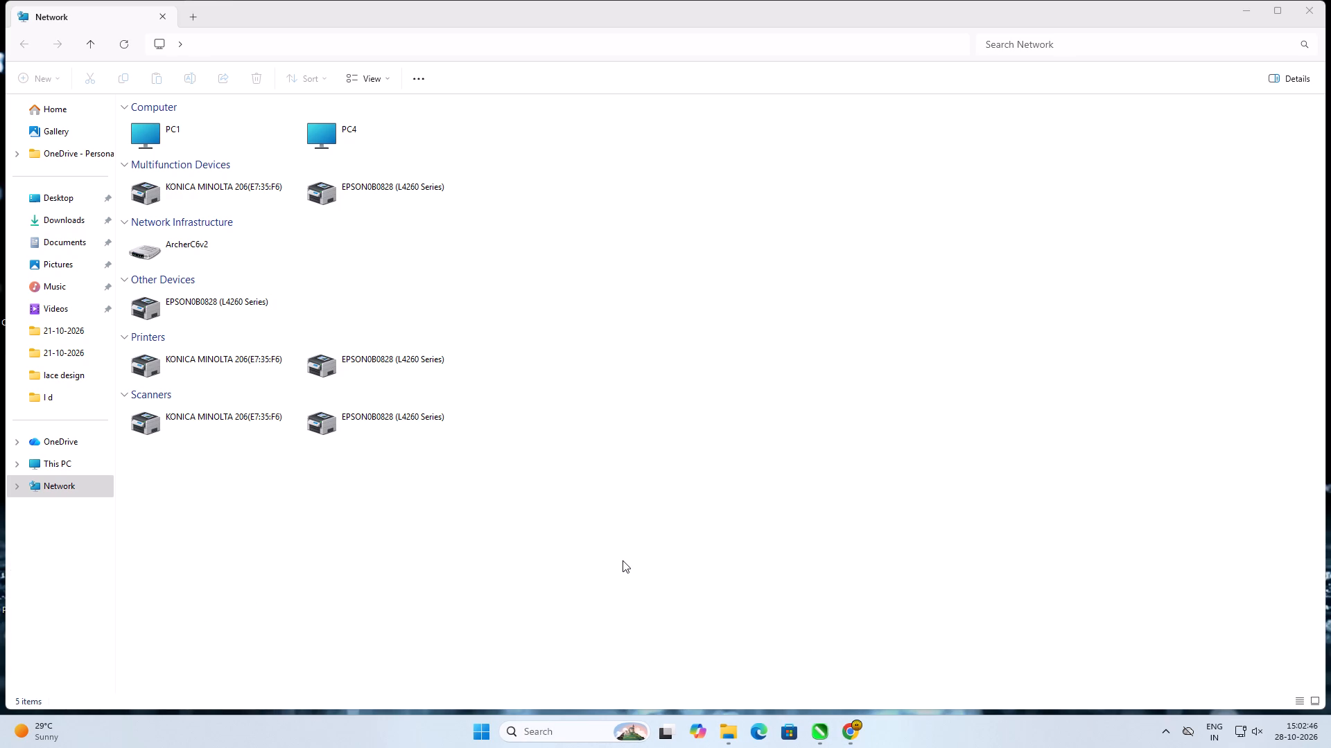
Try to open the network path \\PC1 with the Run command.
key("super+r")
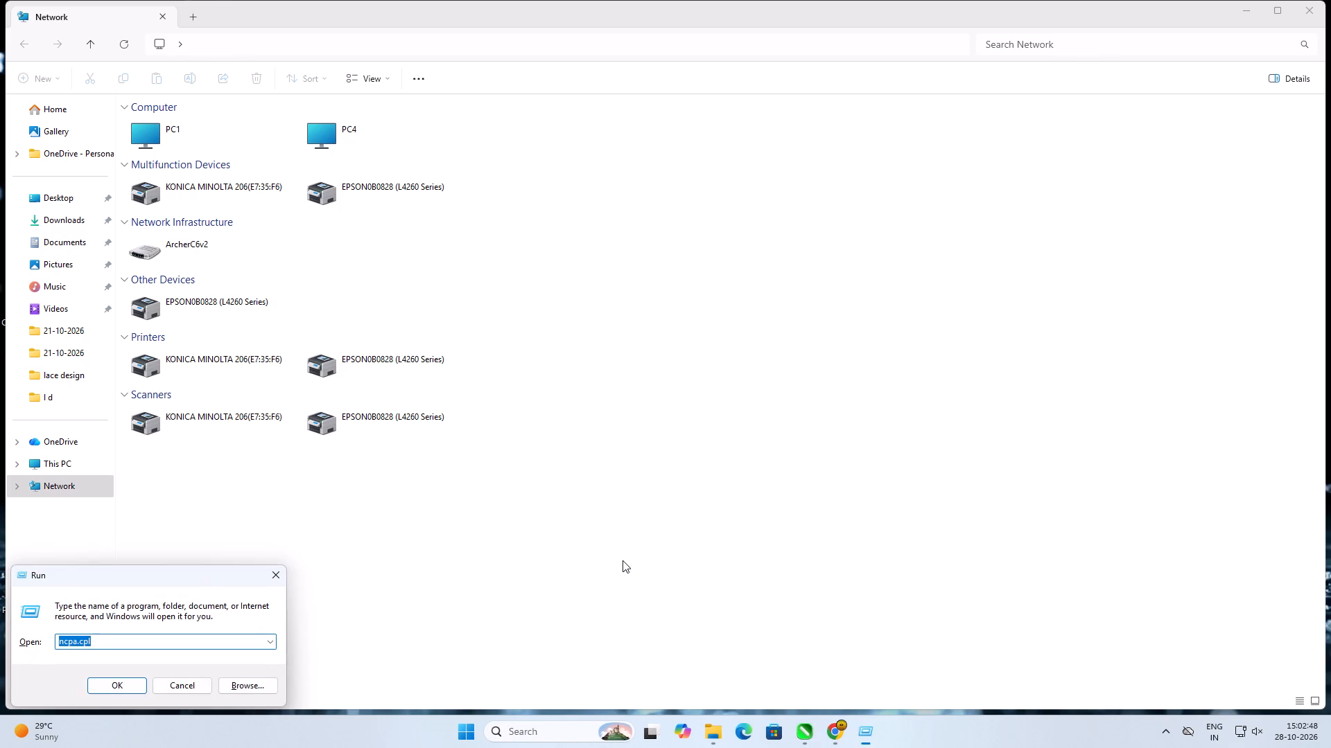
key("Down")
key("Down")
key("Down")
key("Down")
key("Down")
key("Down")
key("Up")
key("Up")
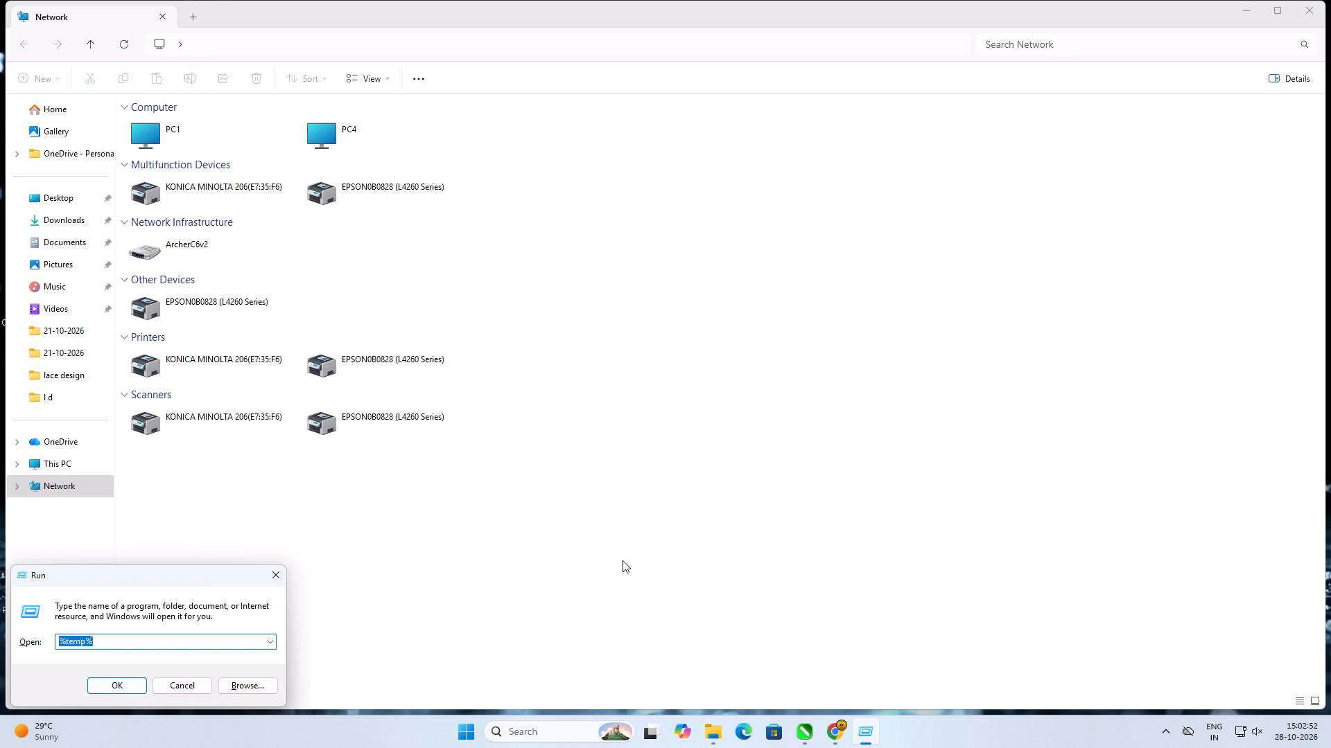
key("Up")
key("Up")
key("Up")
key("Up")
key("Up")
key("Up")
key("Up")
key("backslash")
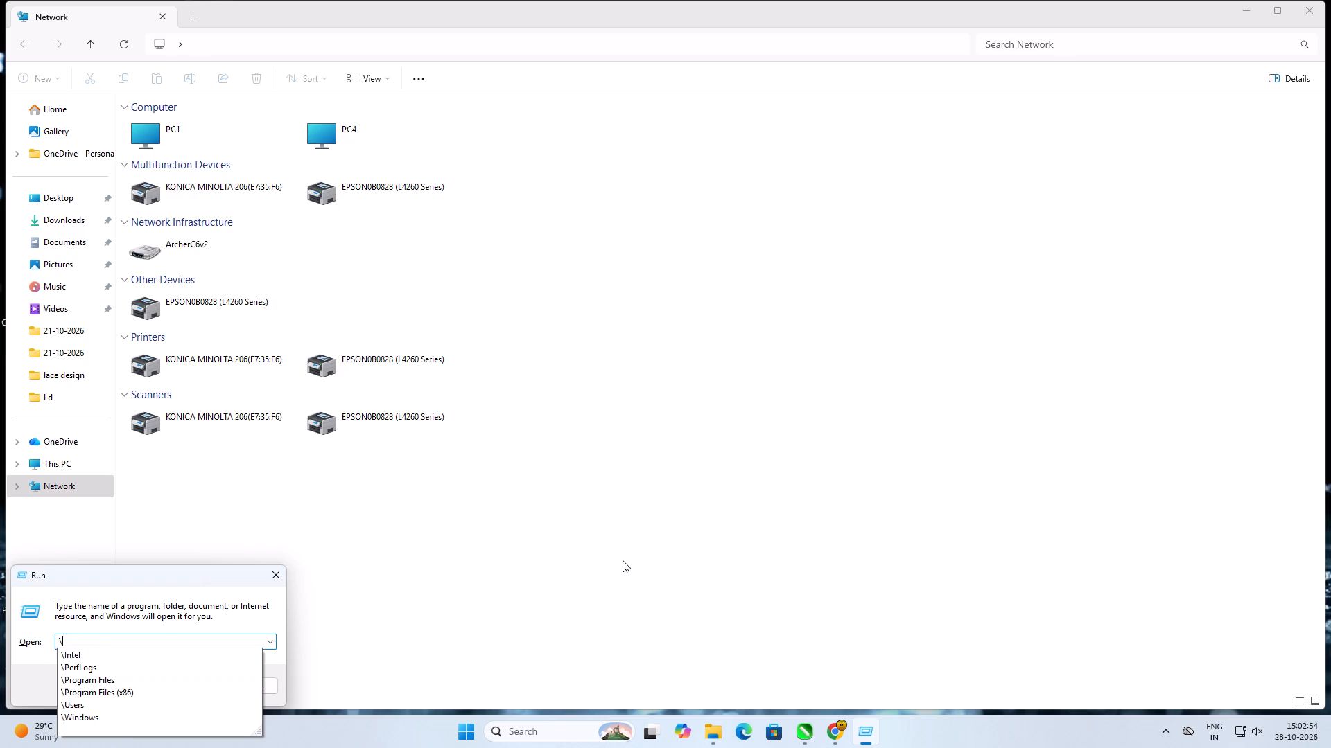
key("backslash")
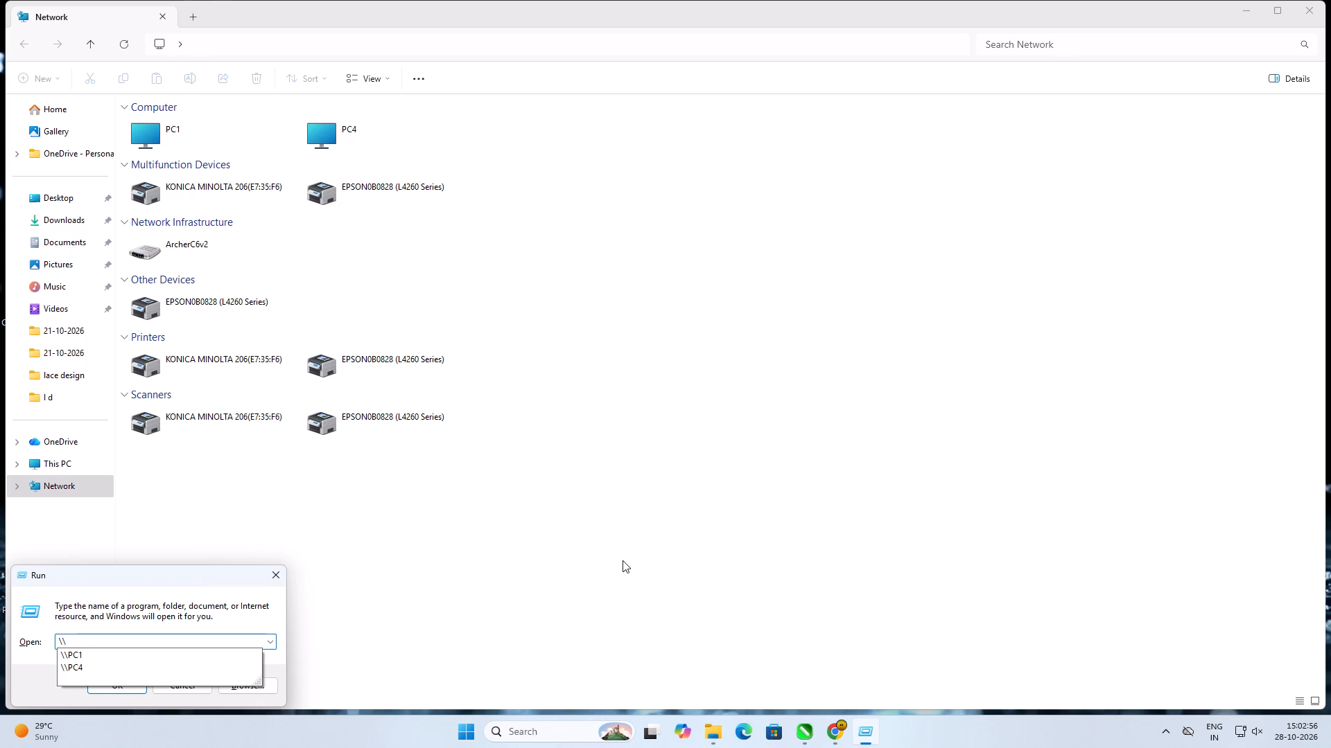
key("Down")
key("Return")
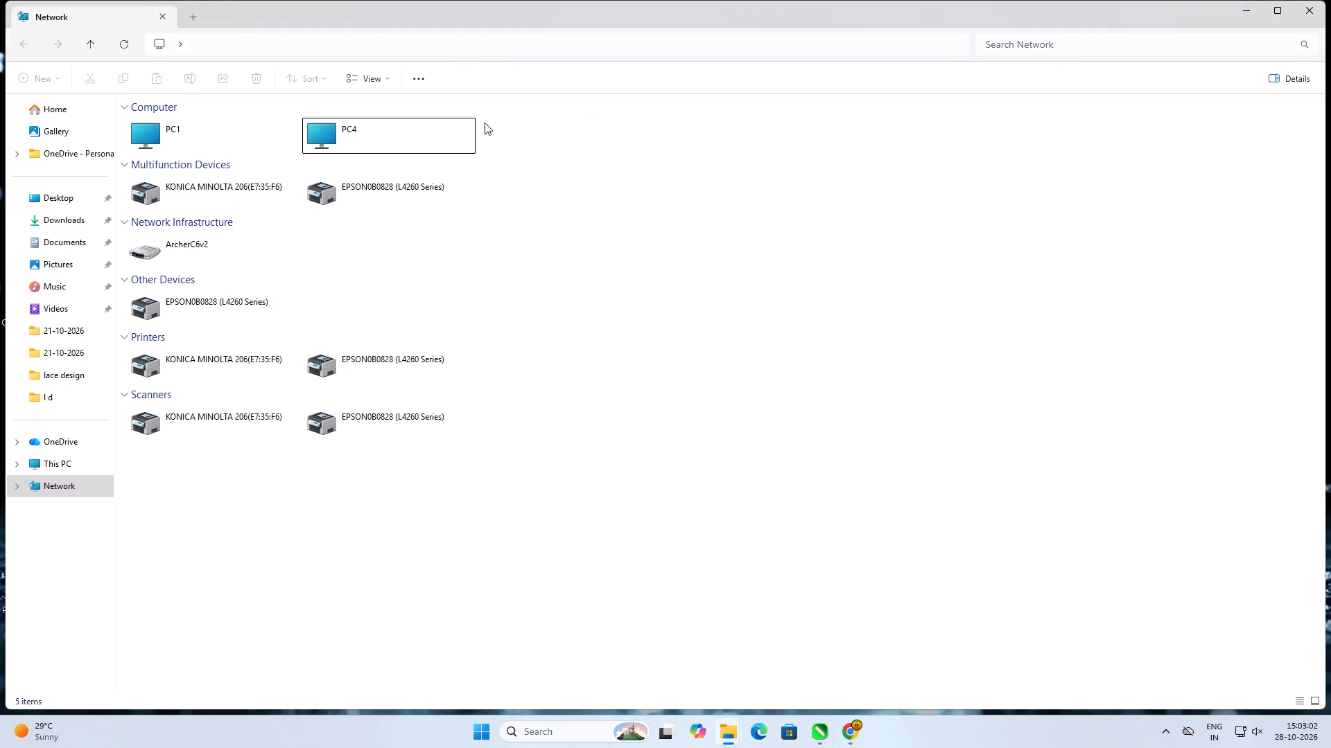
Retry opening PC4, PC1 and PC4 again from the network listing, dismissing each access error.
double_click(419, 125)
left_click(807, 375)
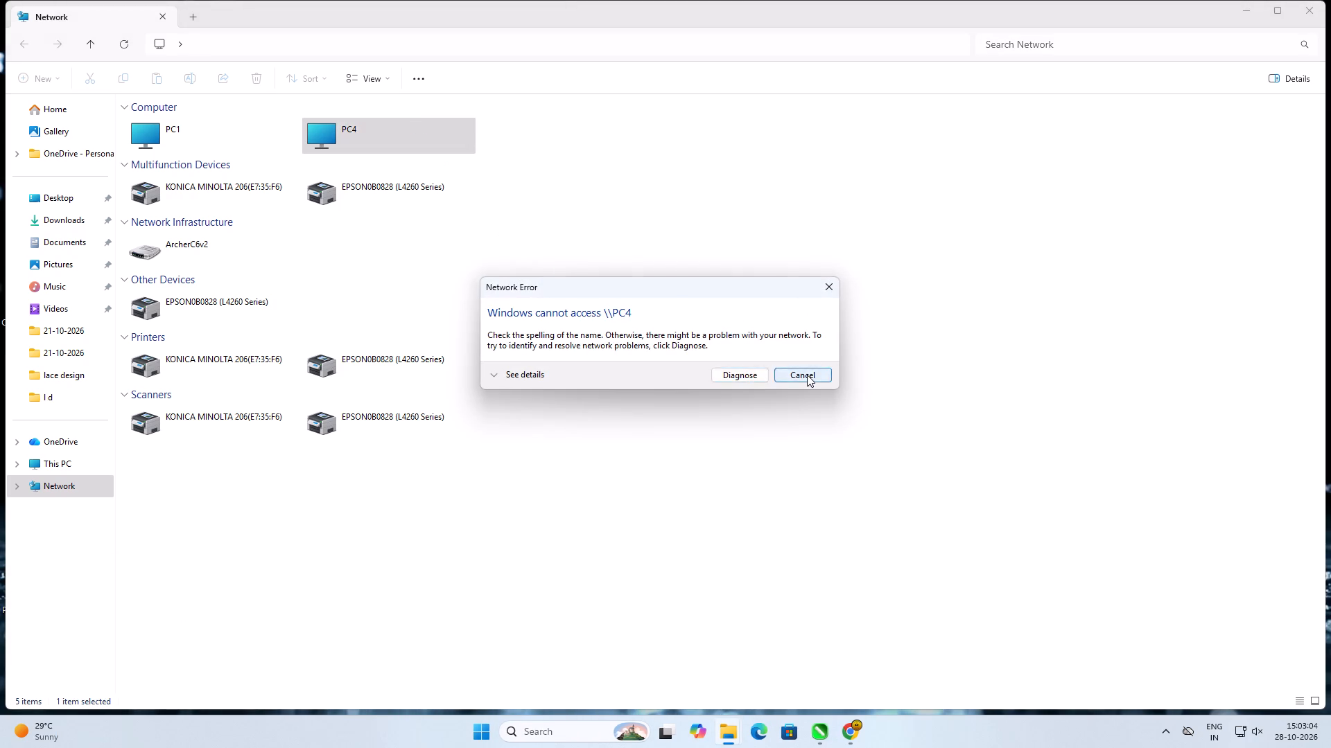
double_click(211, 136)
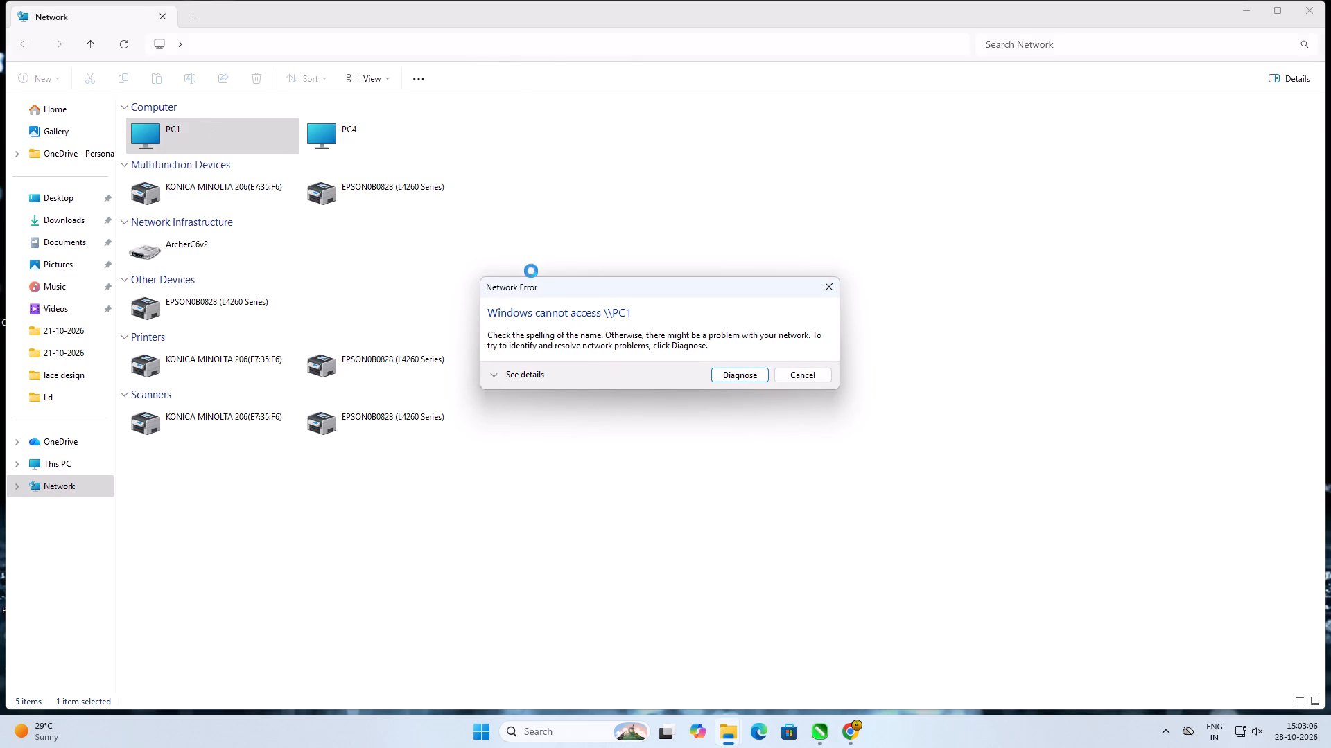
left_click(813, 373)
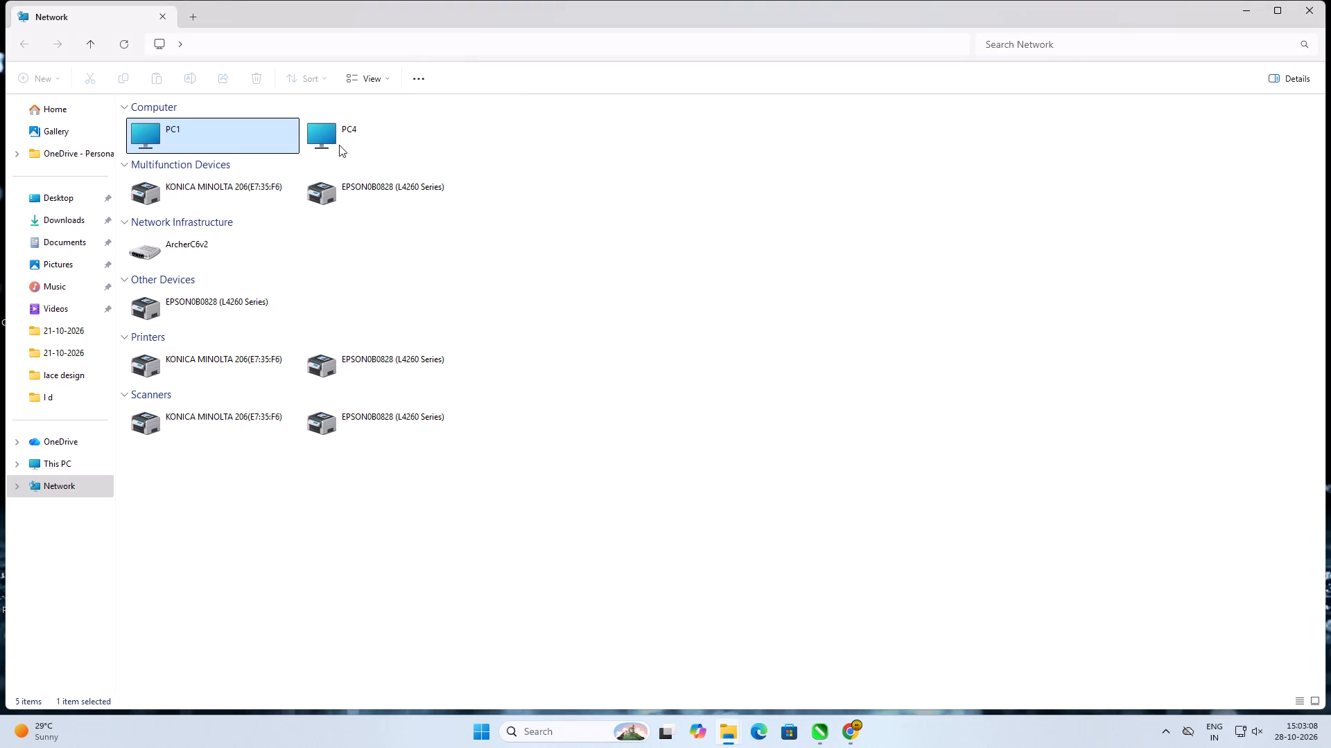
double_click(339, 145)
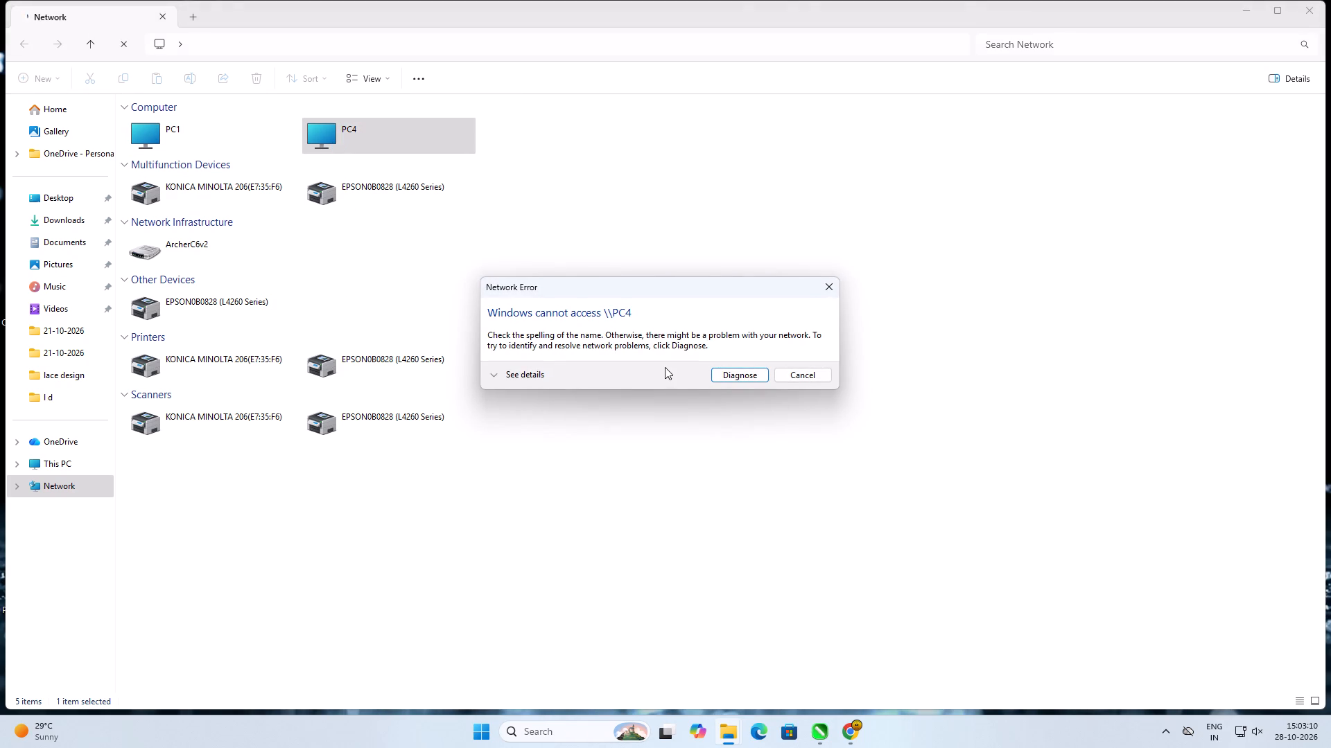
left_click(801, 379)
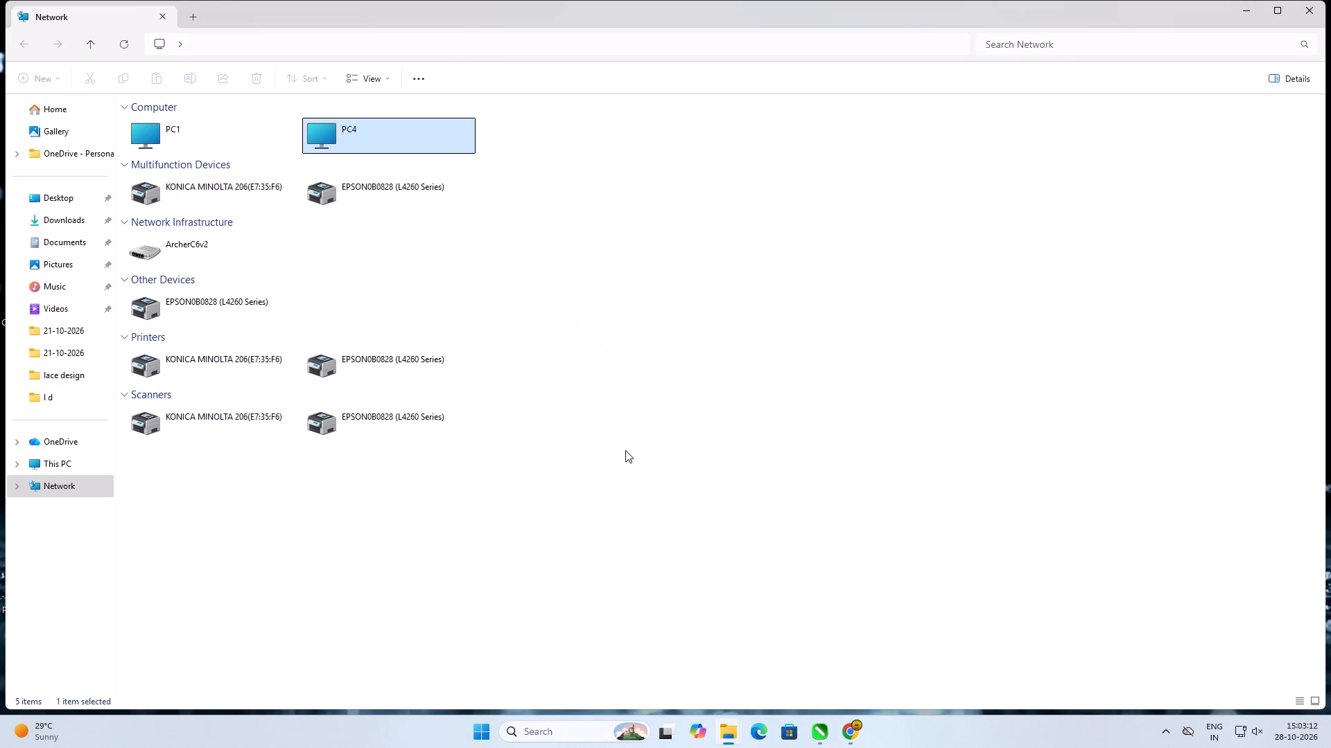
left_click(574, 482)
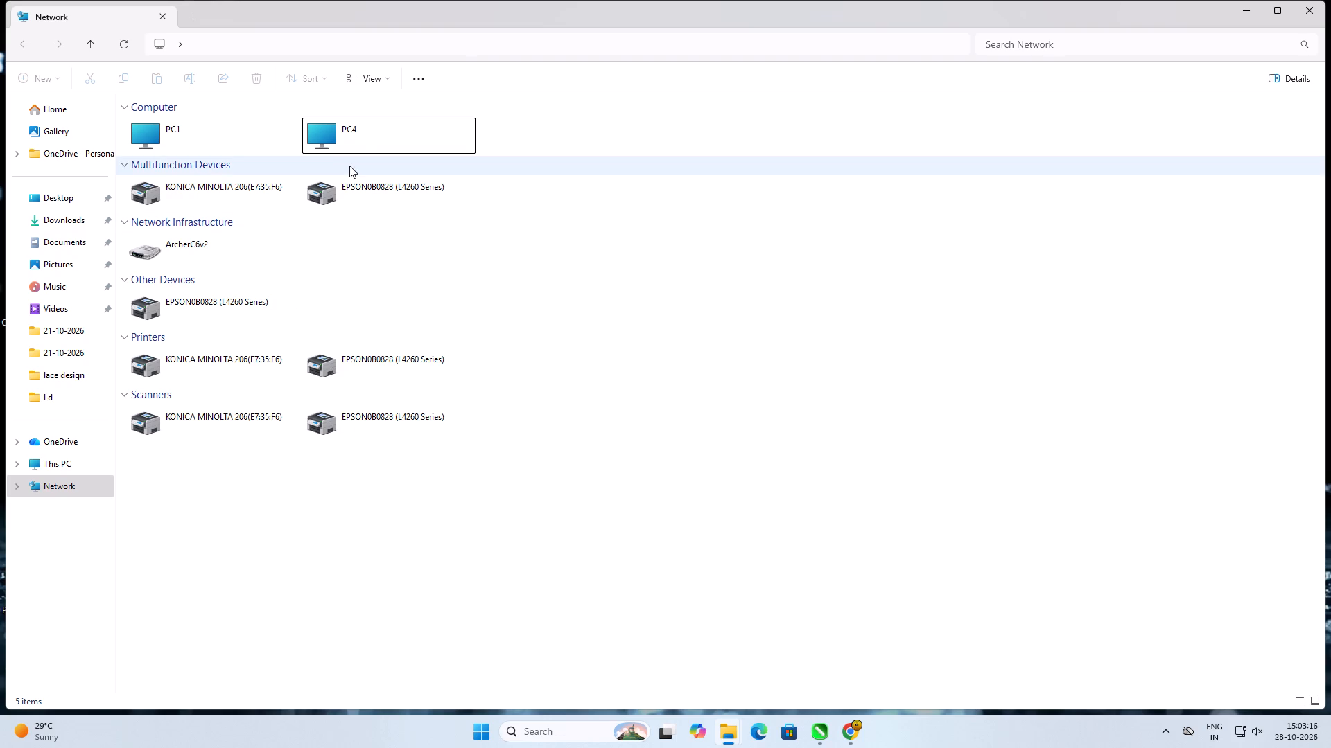
Try to open PC1 once more, diagnose its network access error, and close the troubleshooter.
left_click(361, 148)
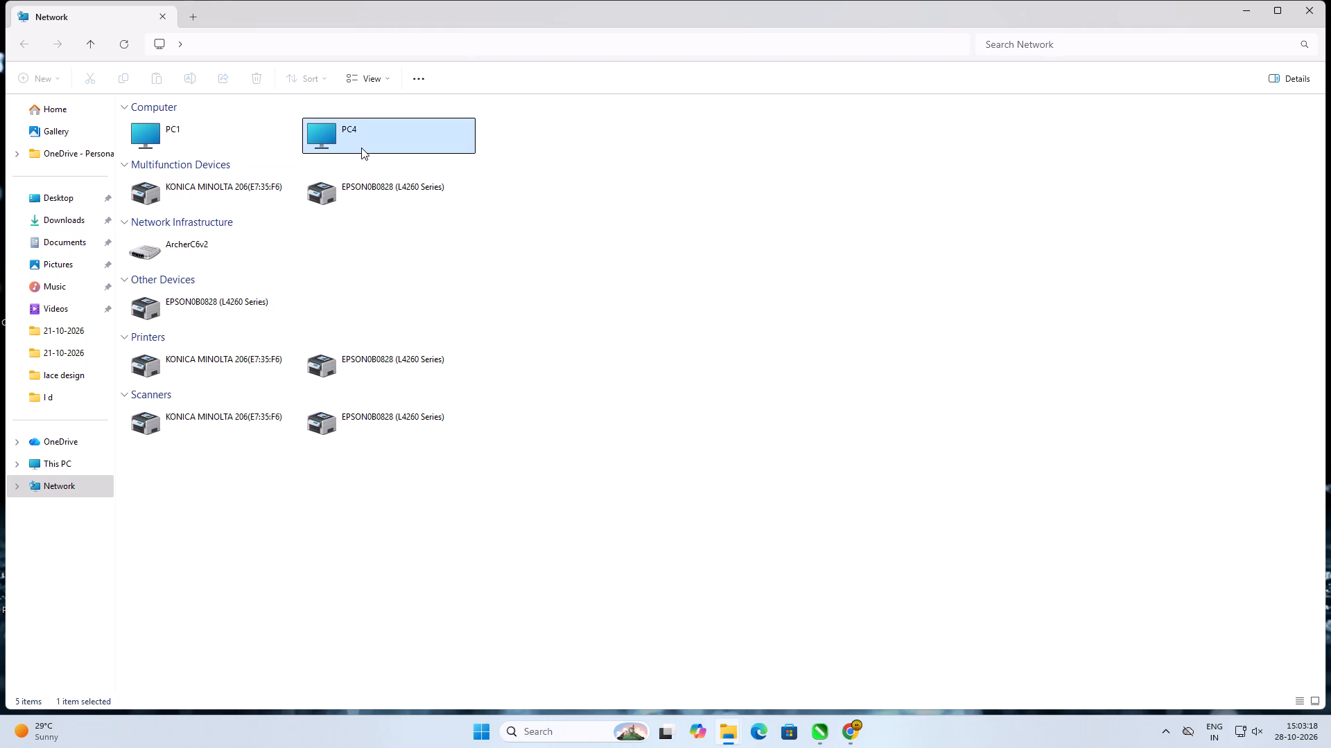
double_click(256, 145)
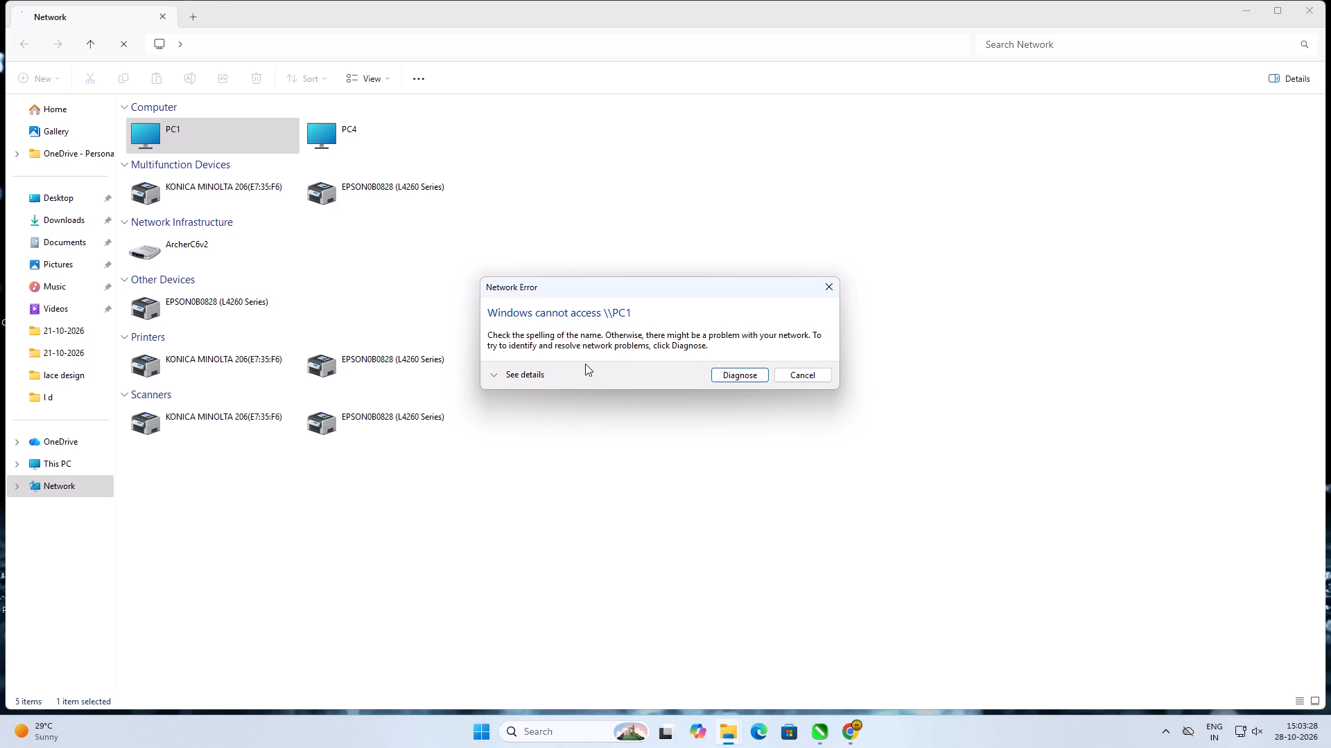
left_click(738, 380)
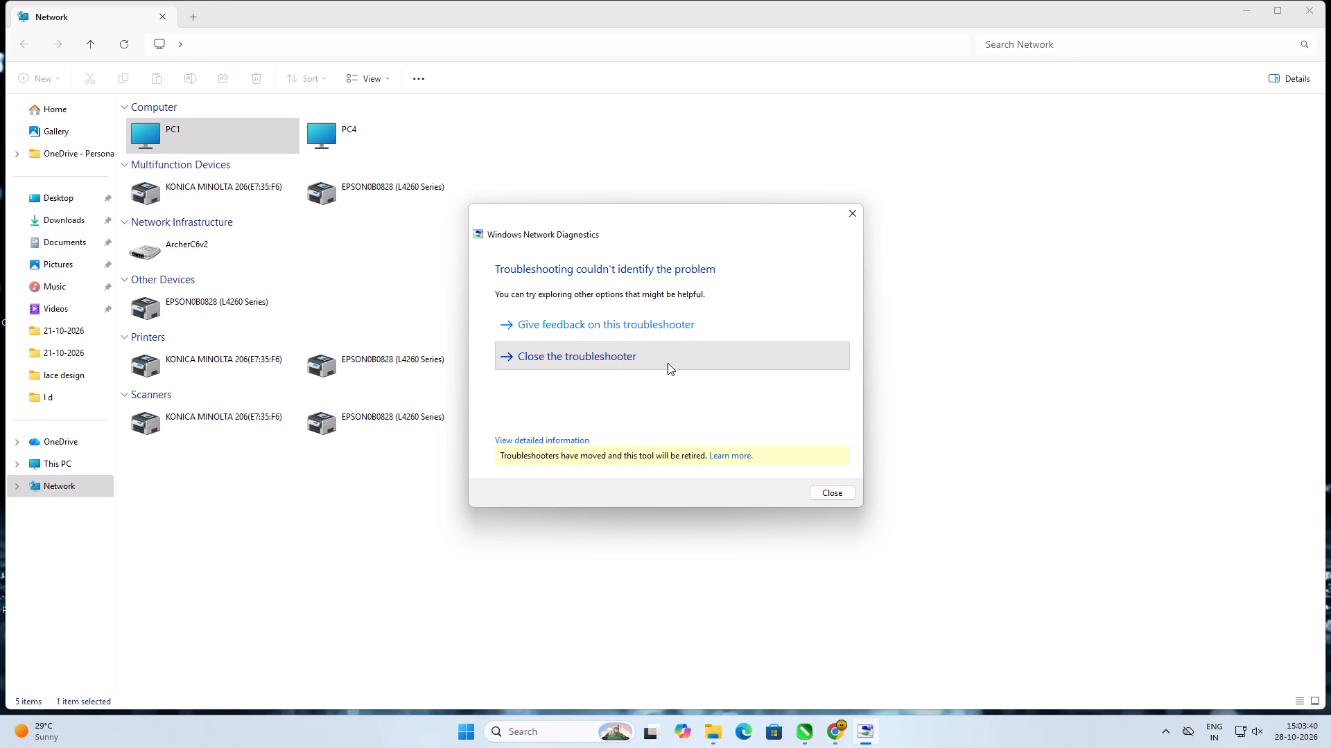
left_click(679, 404)
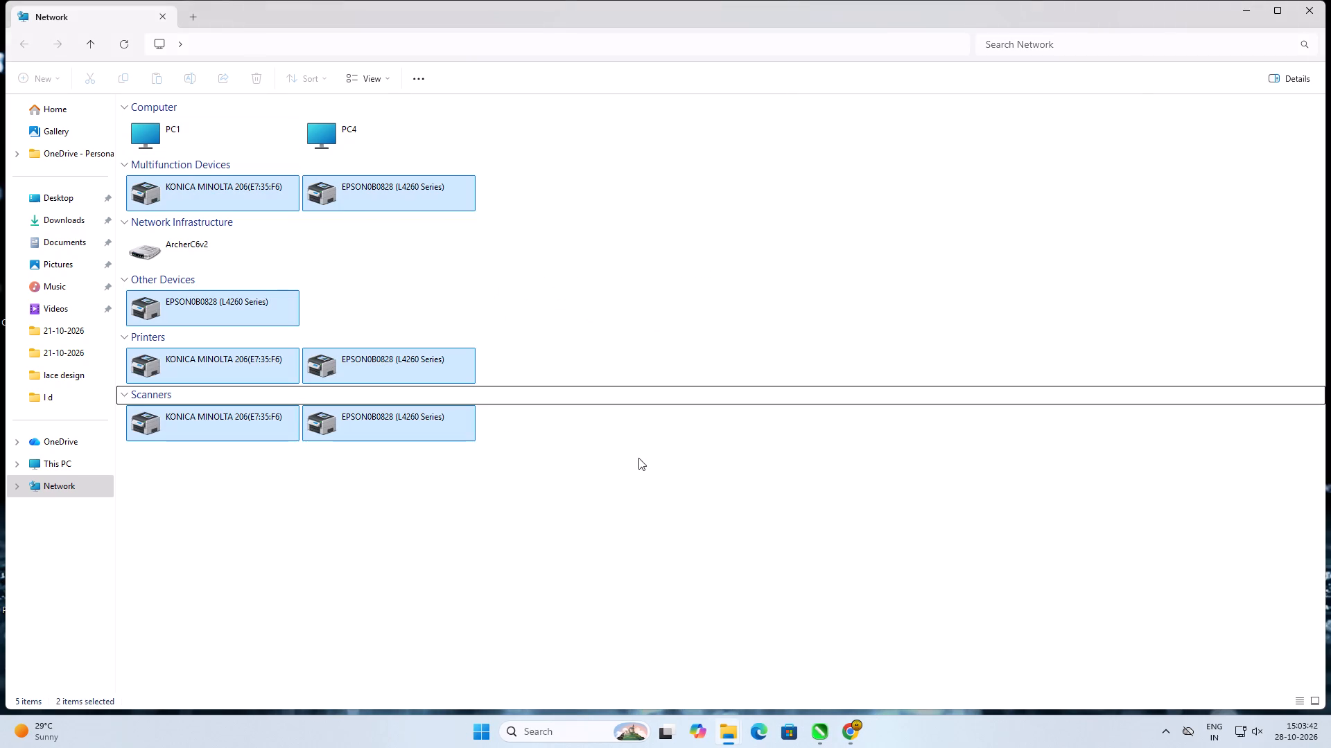
left_click(591, 504)
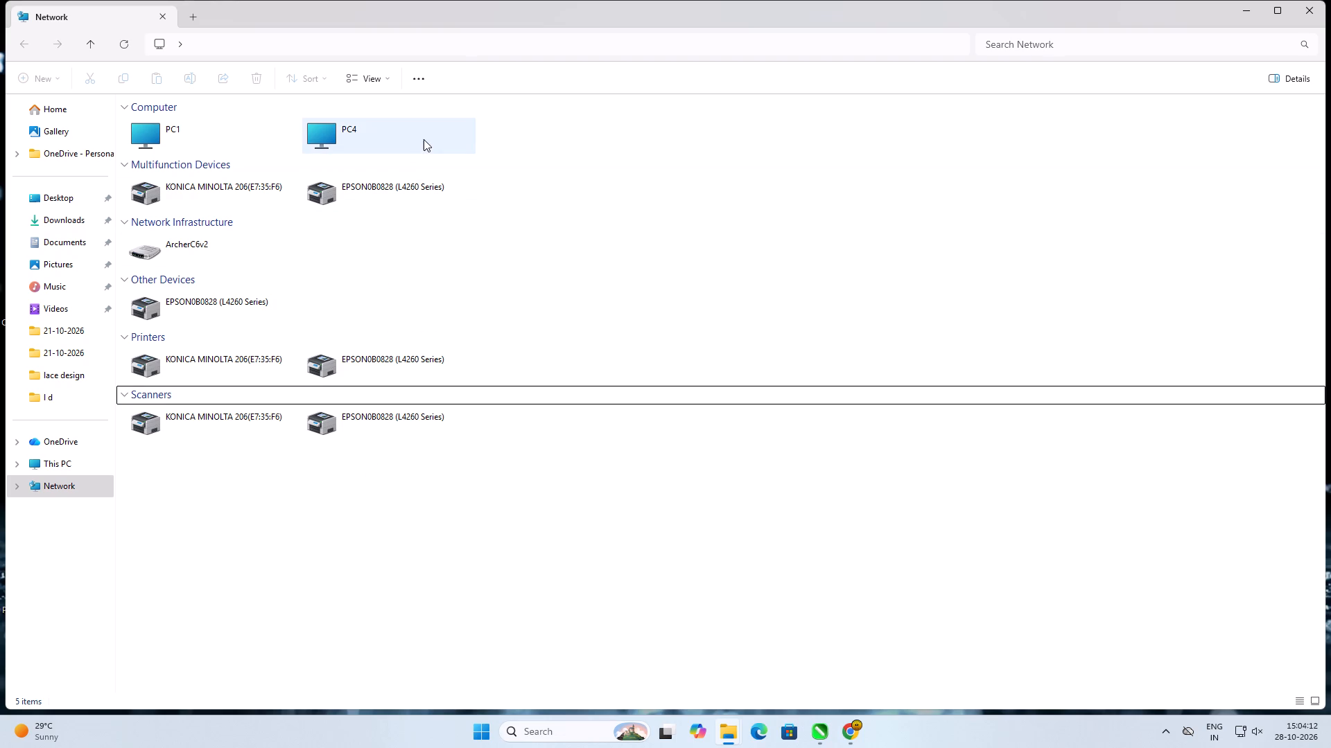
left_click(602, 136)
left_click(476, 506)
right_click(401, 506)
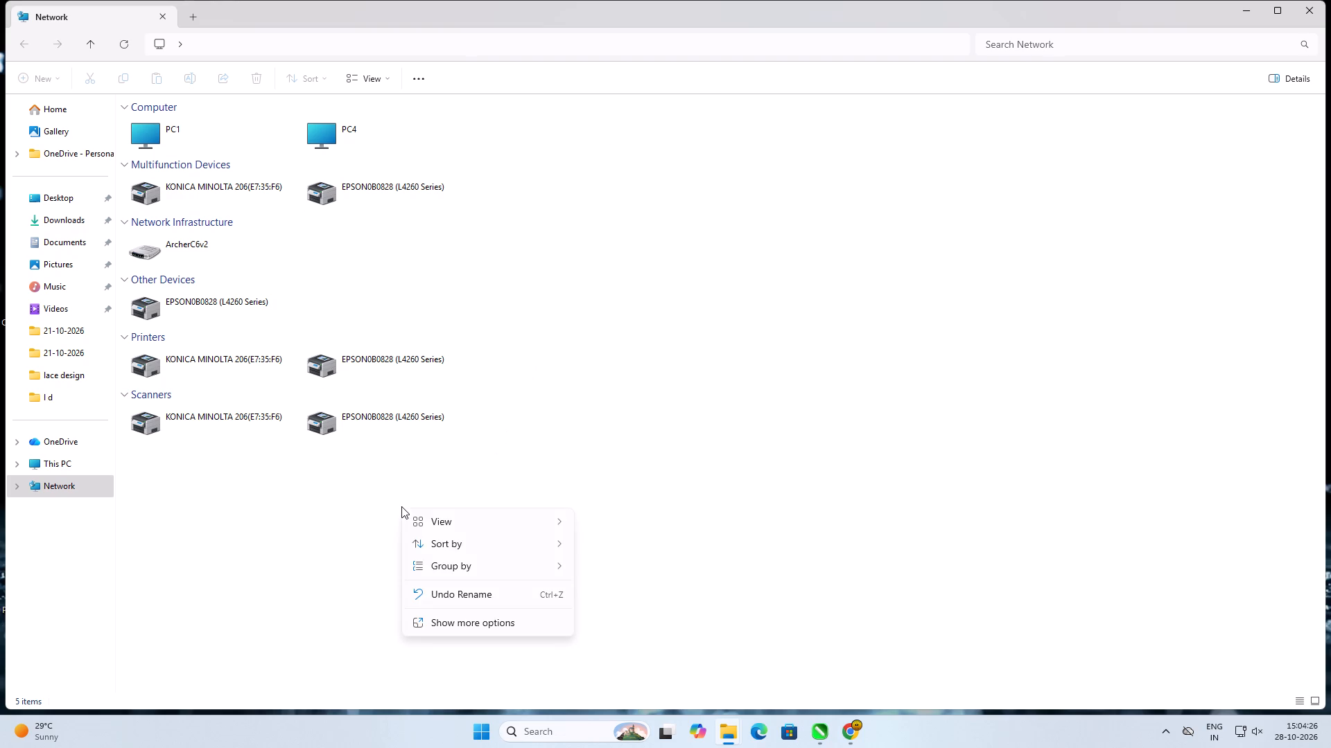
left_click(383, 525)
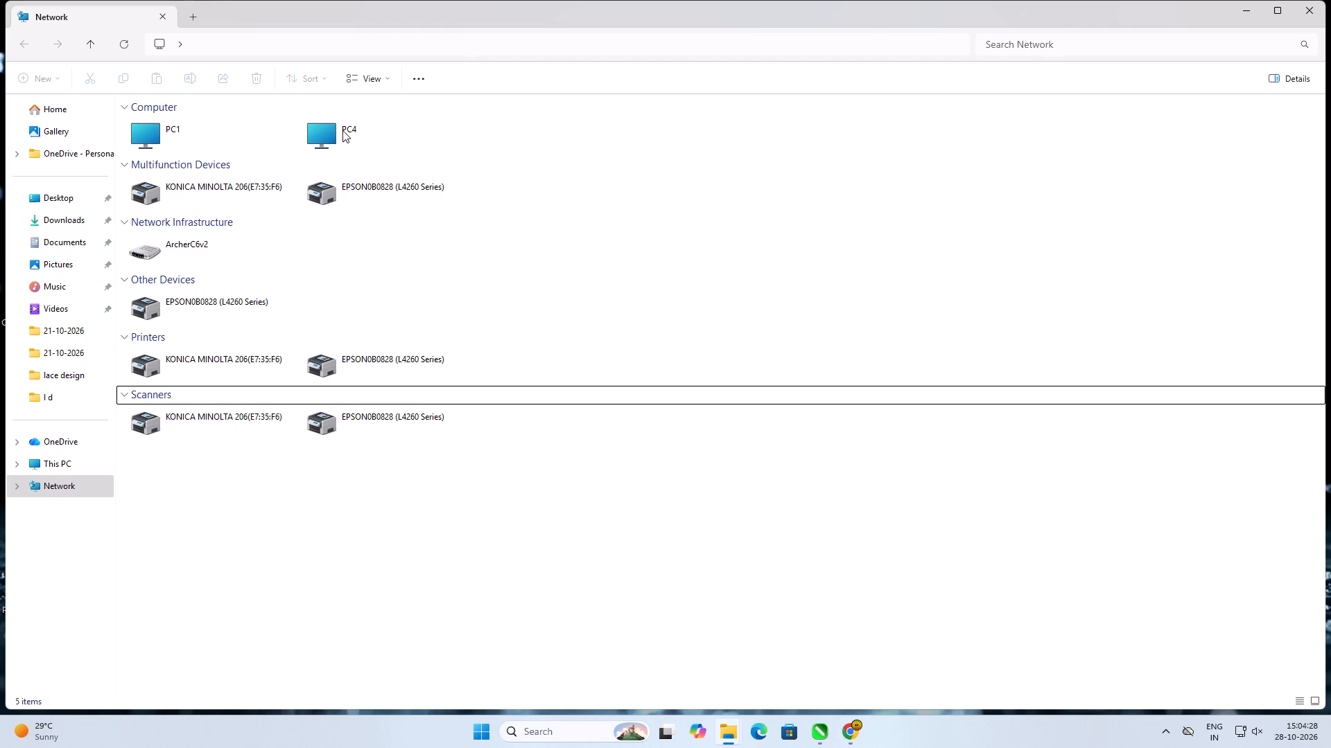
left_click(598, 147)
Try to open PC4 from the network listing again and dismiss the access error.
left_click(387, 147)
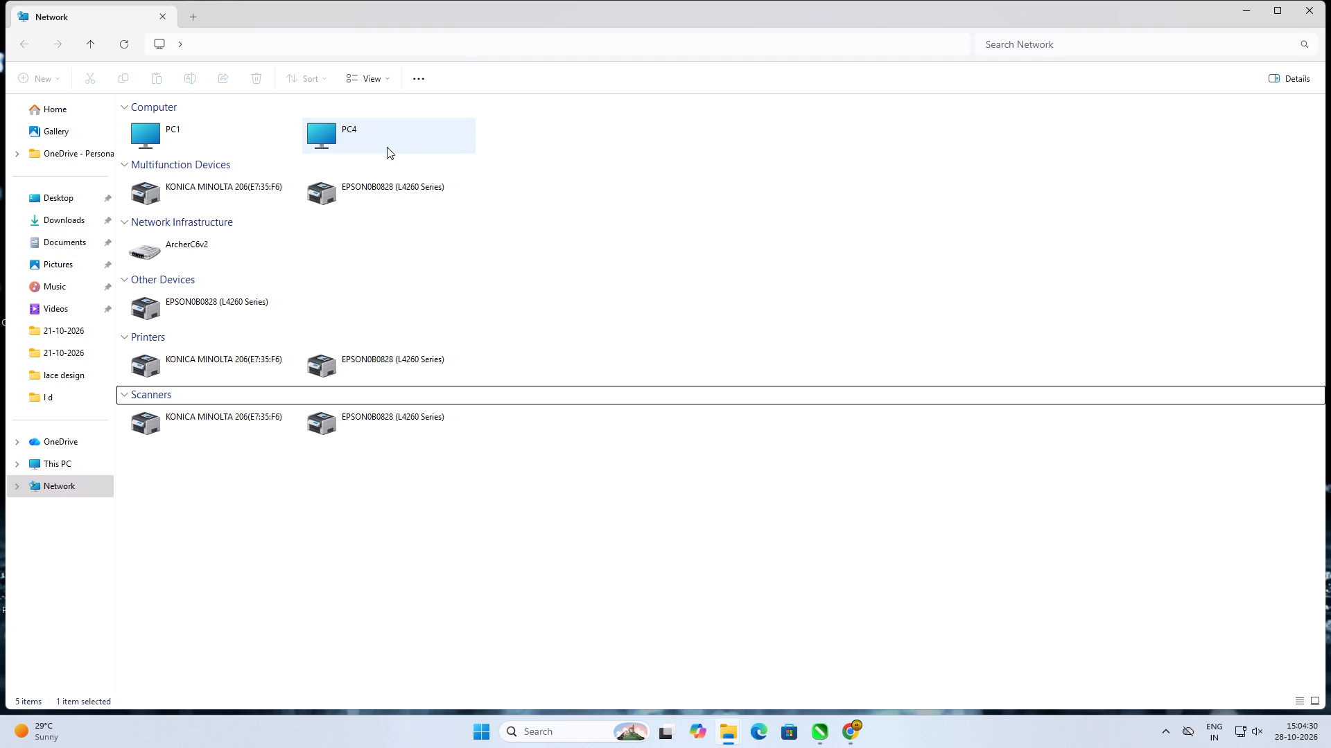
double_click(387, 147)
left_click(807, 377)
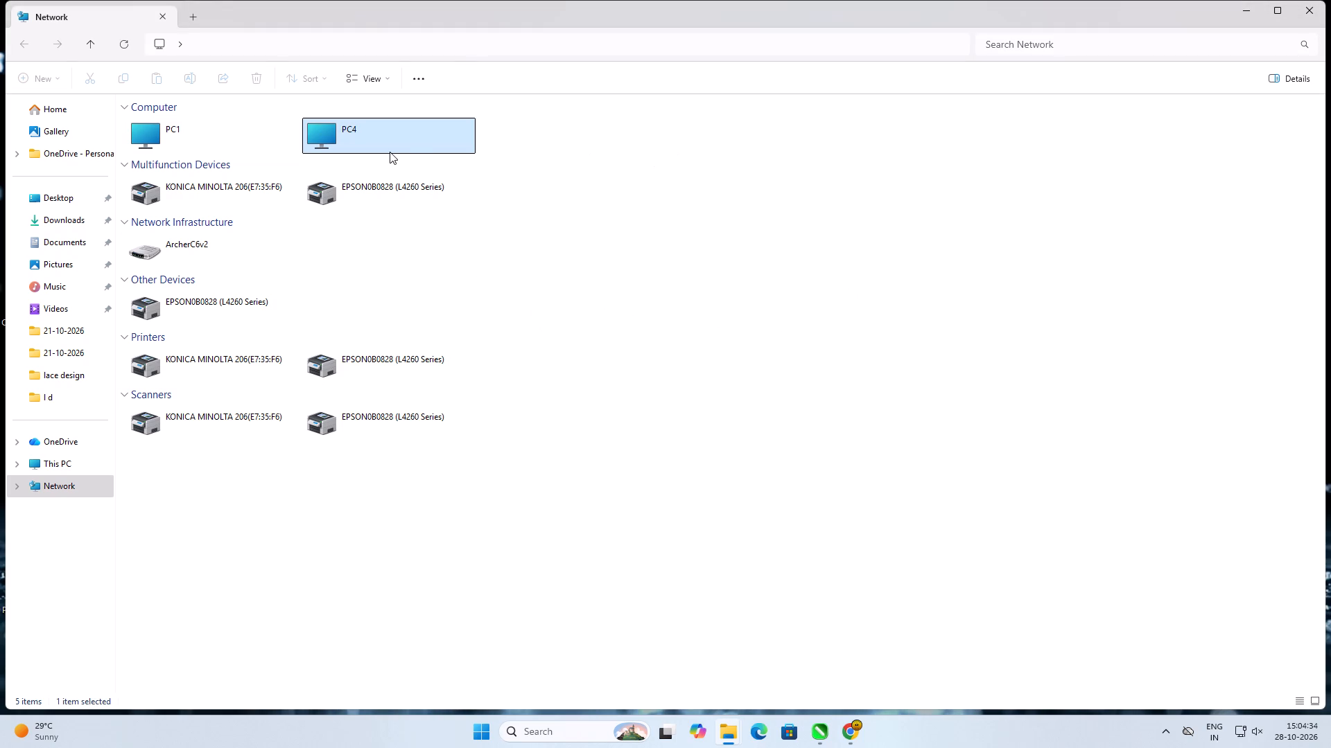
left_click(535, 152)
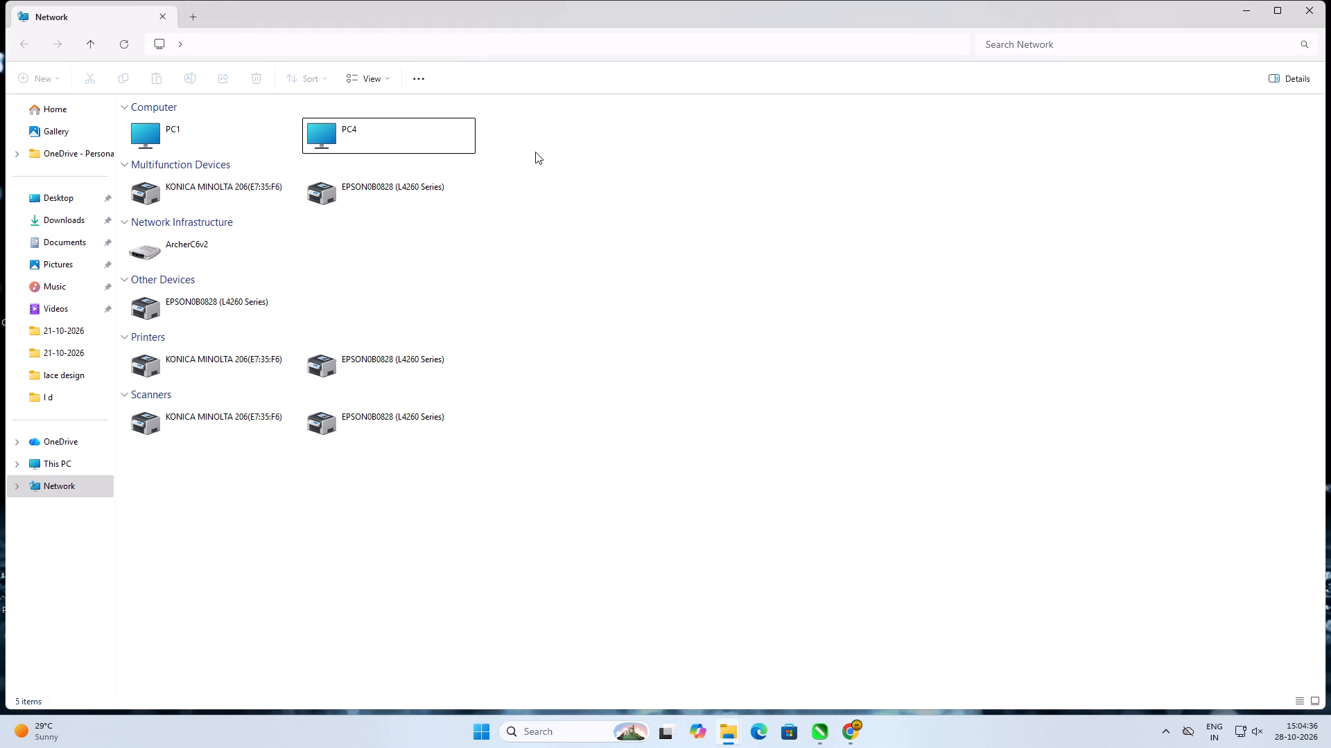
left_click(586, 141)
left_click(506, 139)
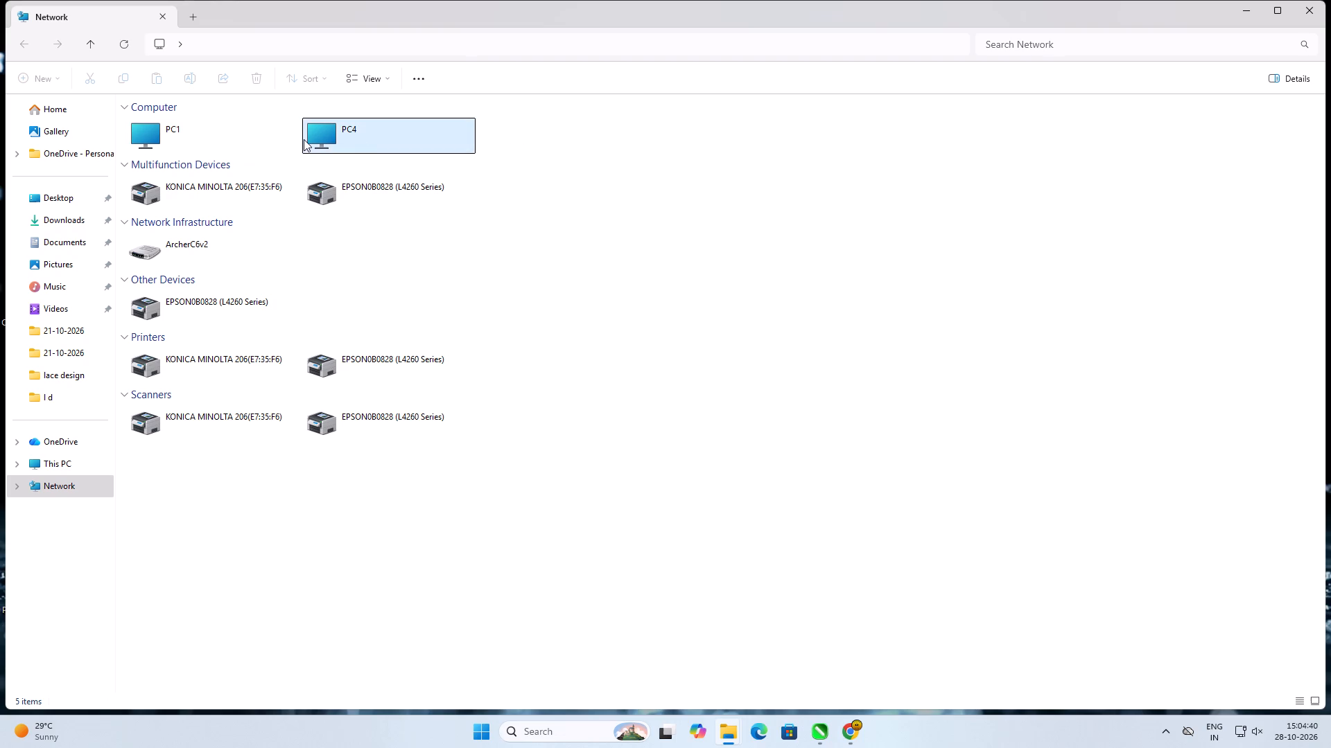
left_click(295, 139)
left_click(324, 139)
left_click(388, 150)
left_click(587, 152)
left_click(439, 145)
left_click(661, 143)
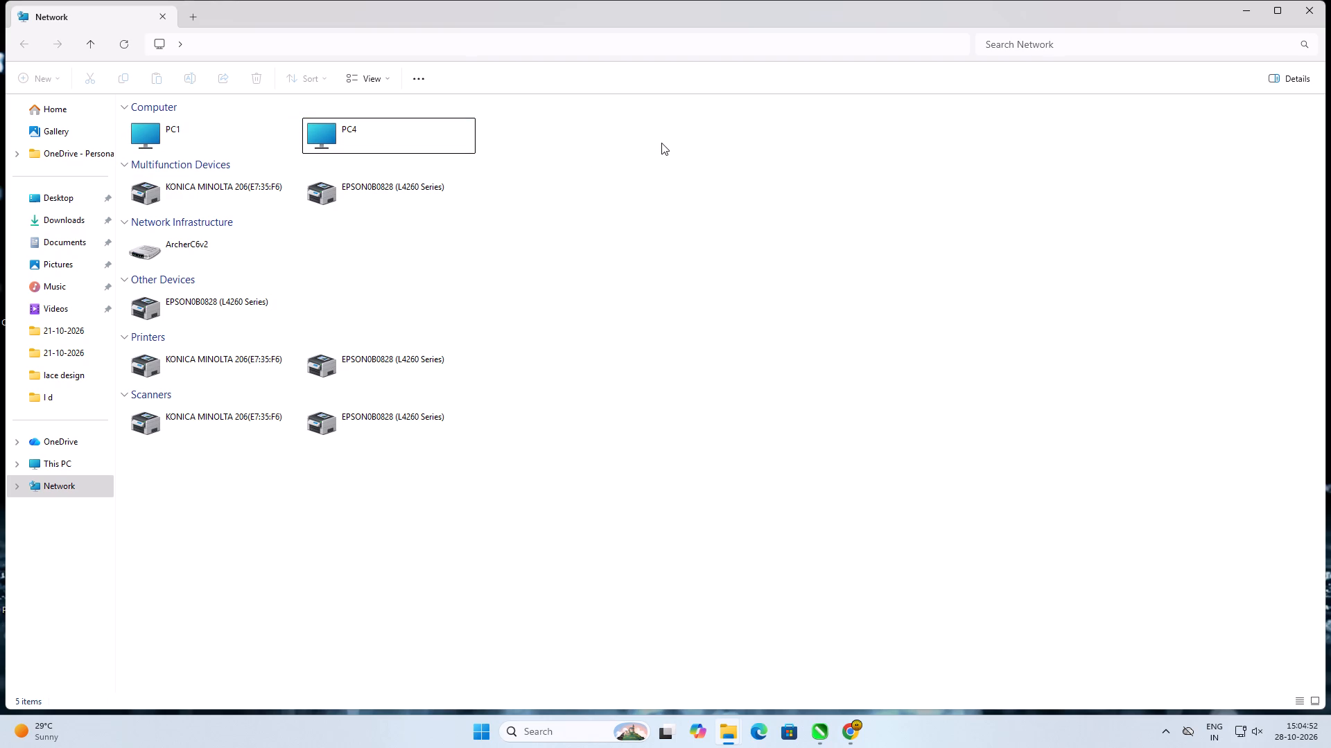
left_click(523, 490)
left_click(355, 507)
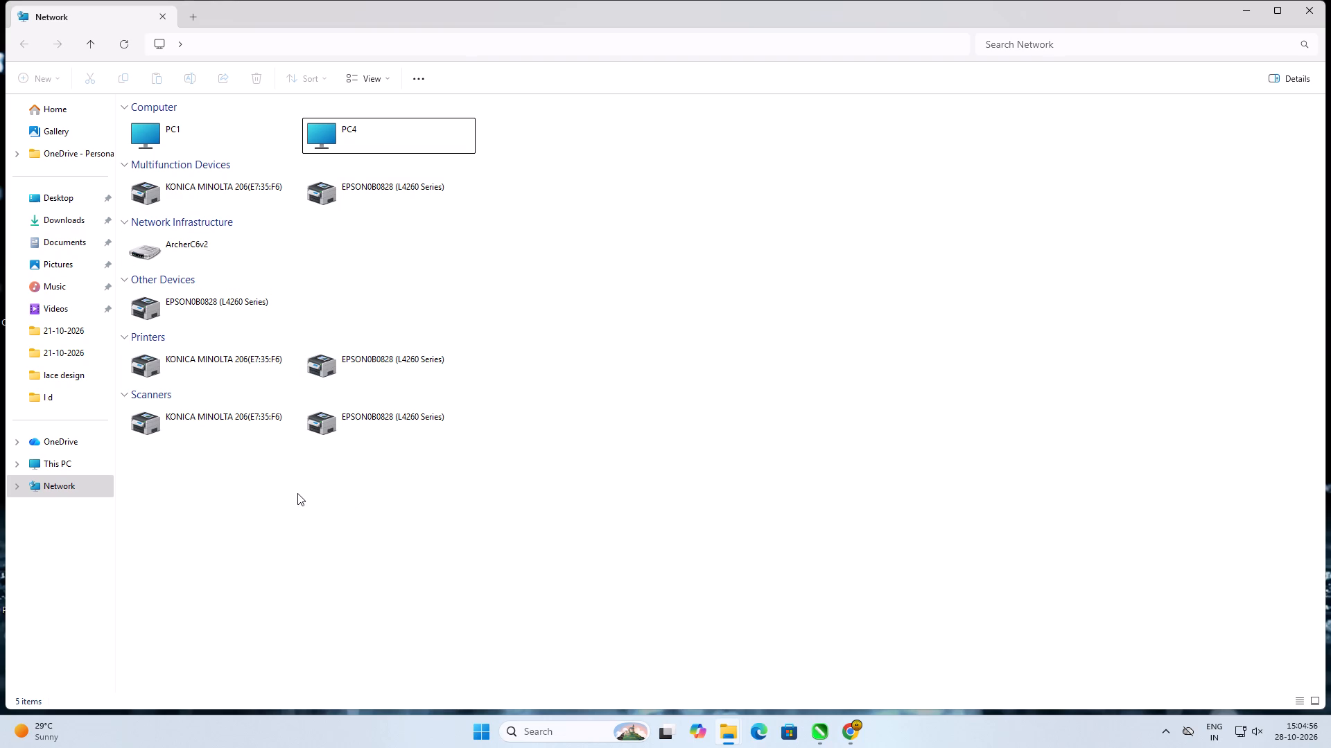
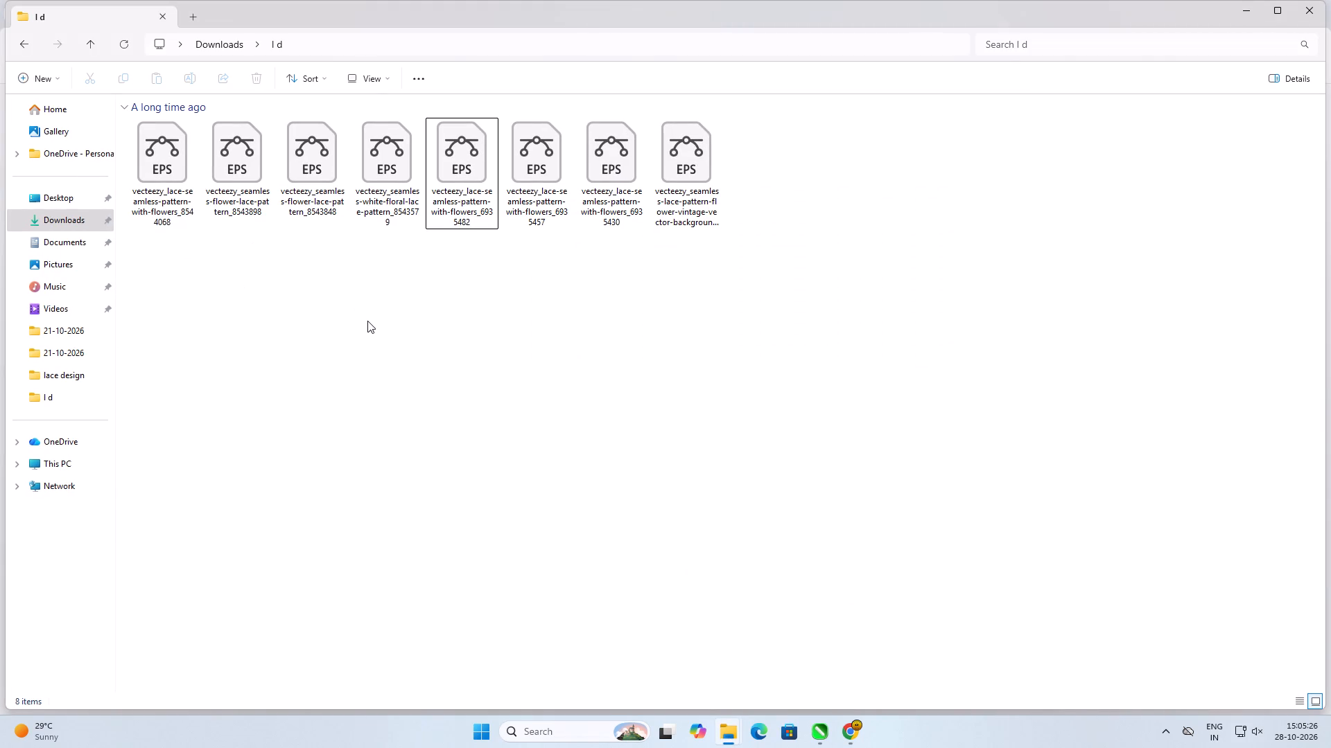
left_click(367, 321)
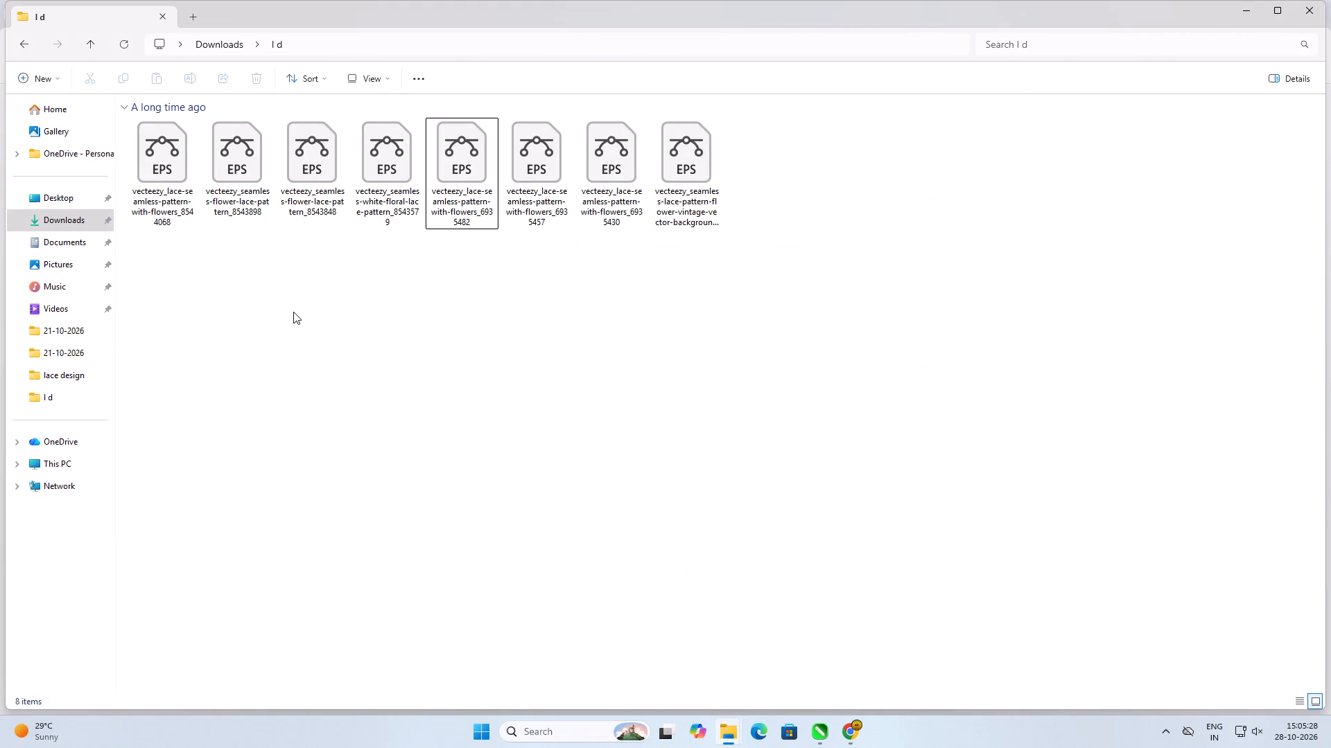